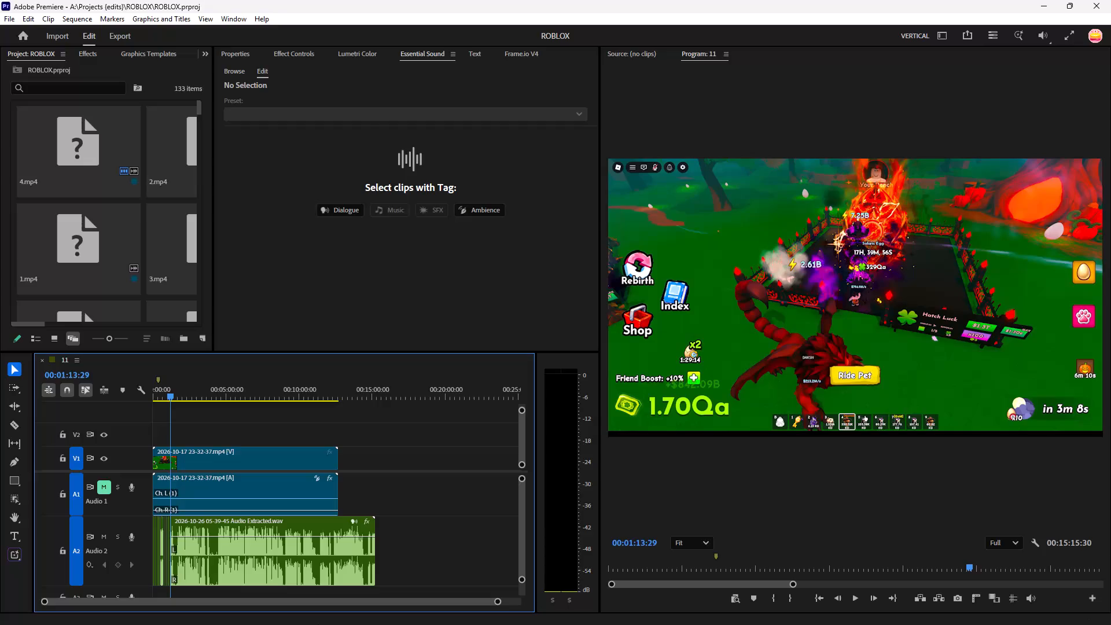
# Switch to File Explorer and browse the drives for footage, checking New Volume (F:) and returning to This PC.
pyautogui.click(608, 615)
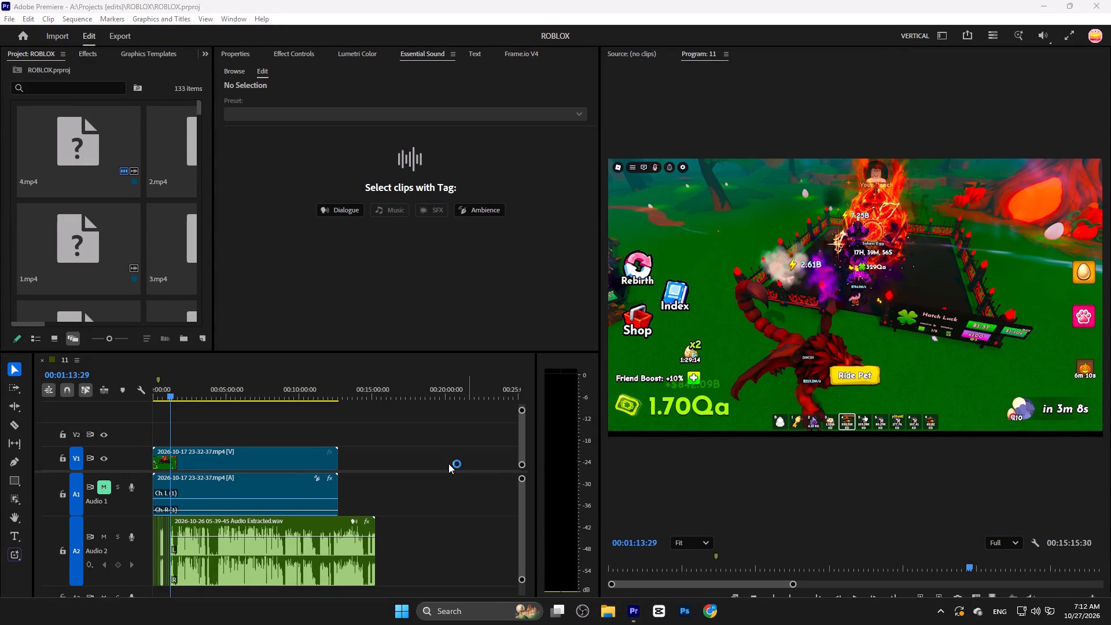
pyautogui.scroll(-2, 72, 562)
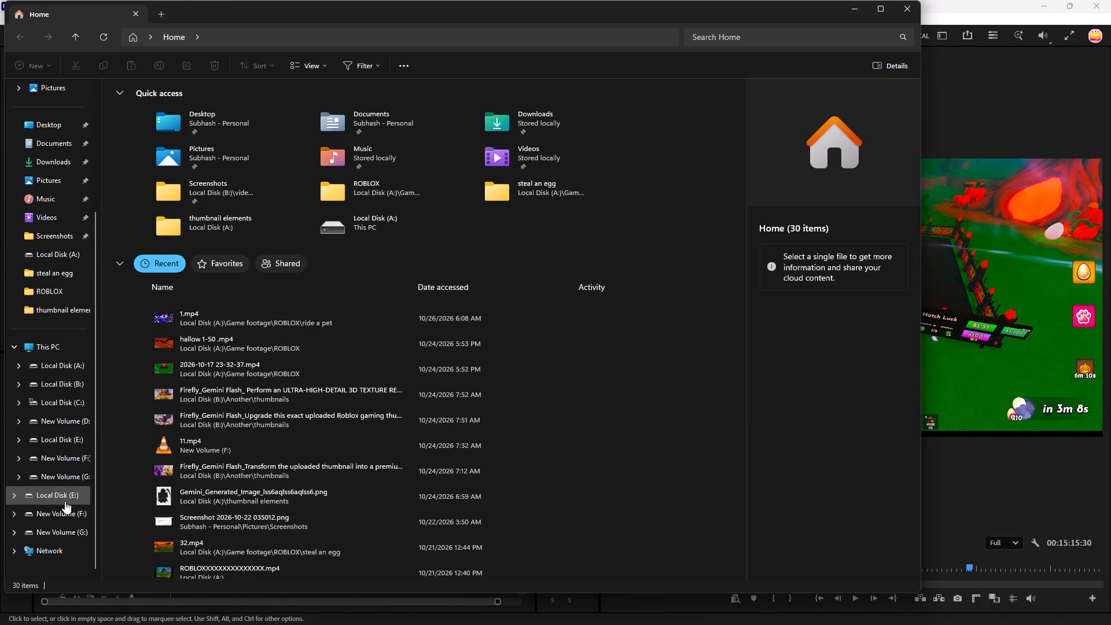
pyautogui.click(65, 501)
pyautogui.click(76, 510)
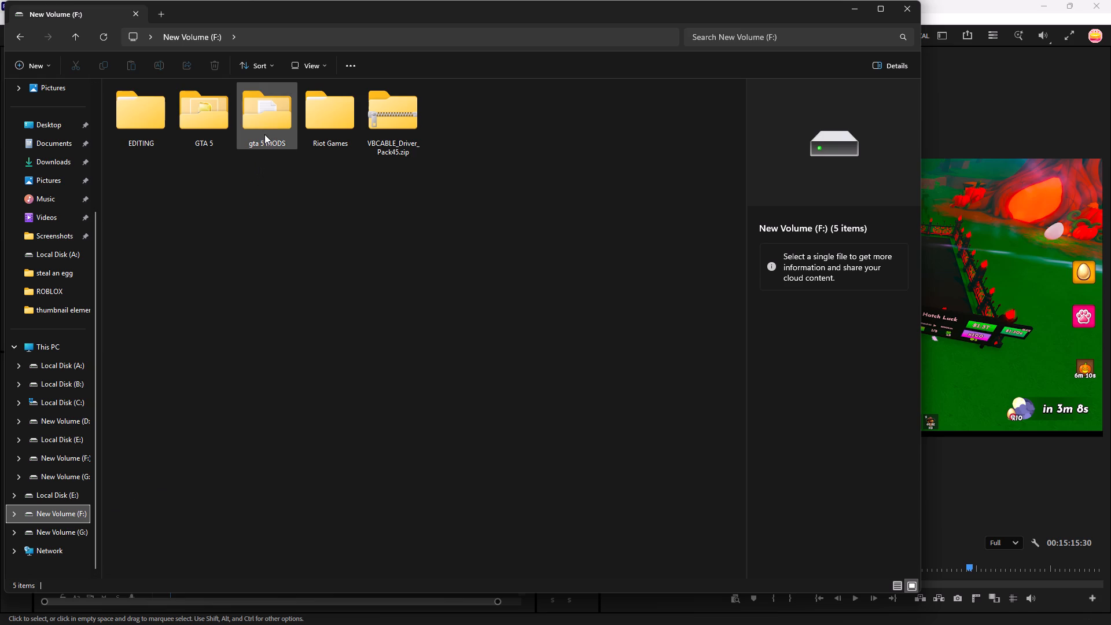
pyautogui.click(69, 343)
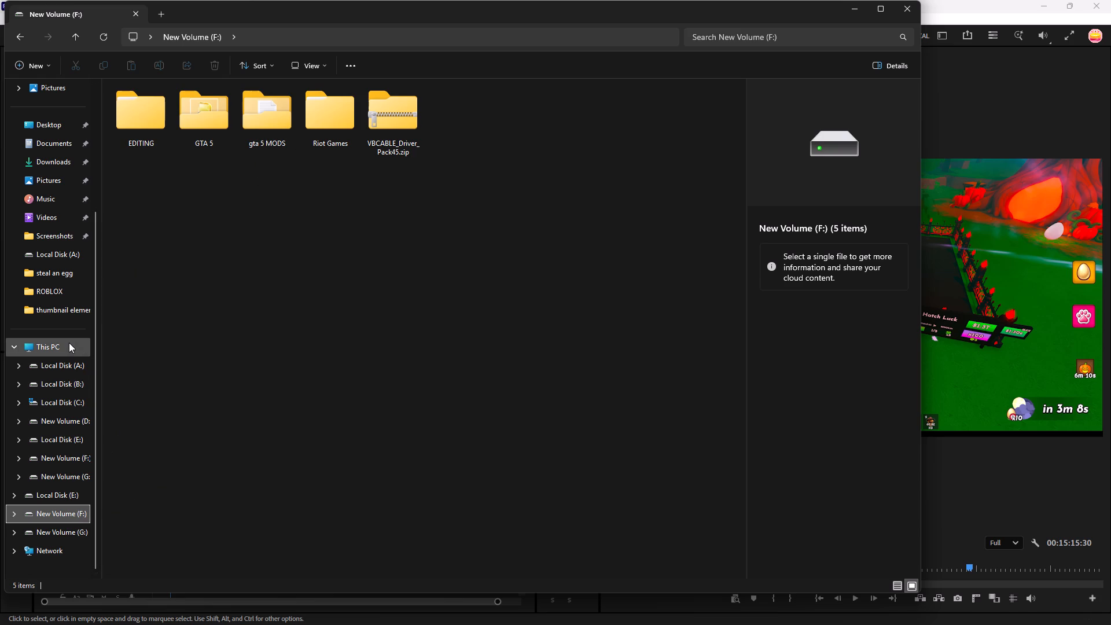
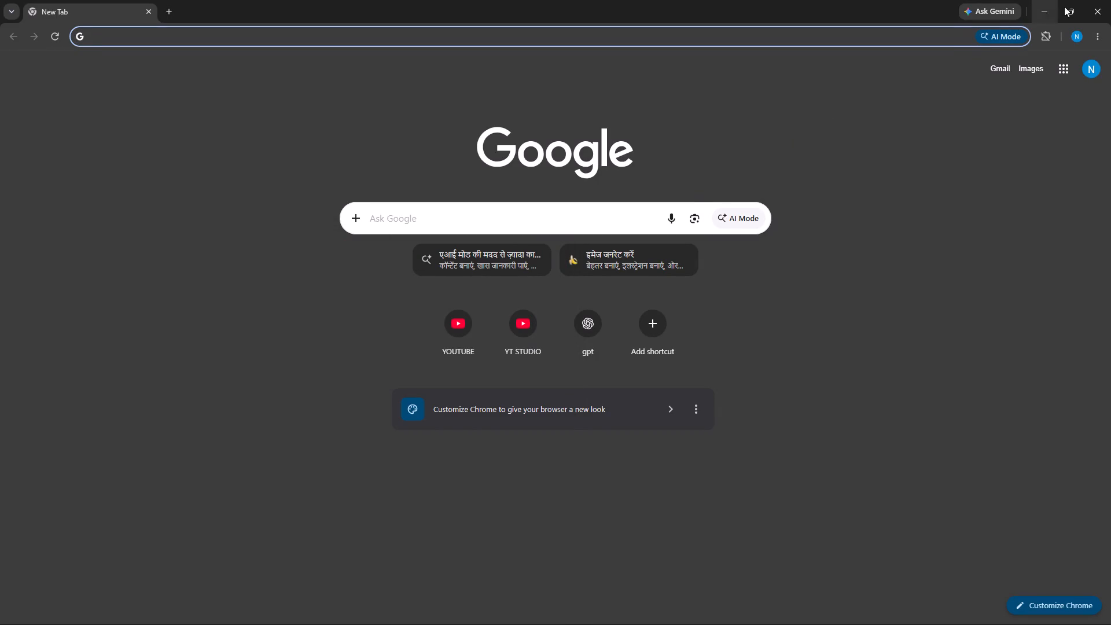
# Switch to Premiere, play the sequence from 00:01:13:29, and split the A2 voice clip at about 00:01:24:25, where the sound drops off.
pyautogui.click(1057, 4)
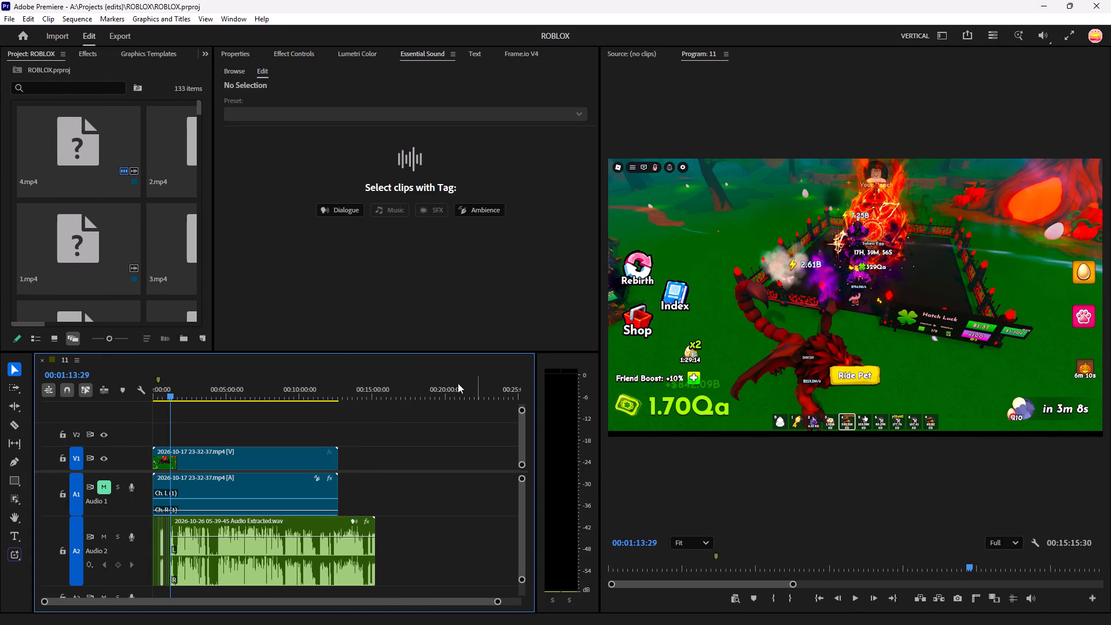
pyautogui.press('=')
pyautogui.press('=')
pyautogui.press('=')
pyautogui.press('=')
pyautogui.press('=')
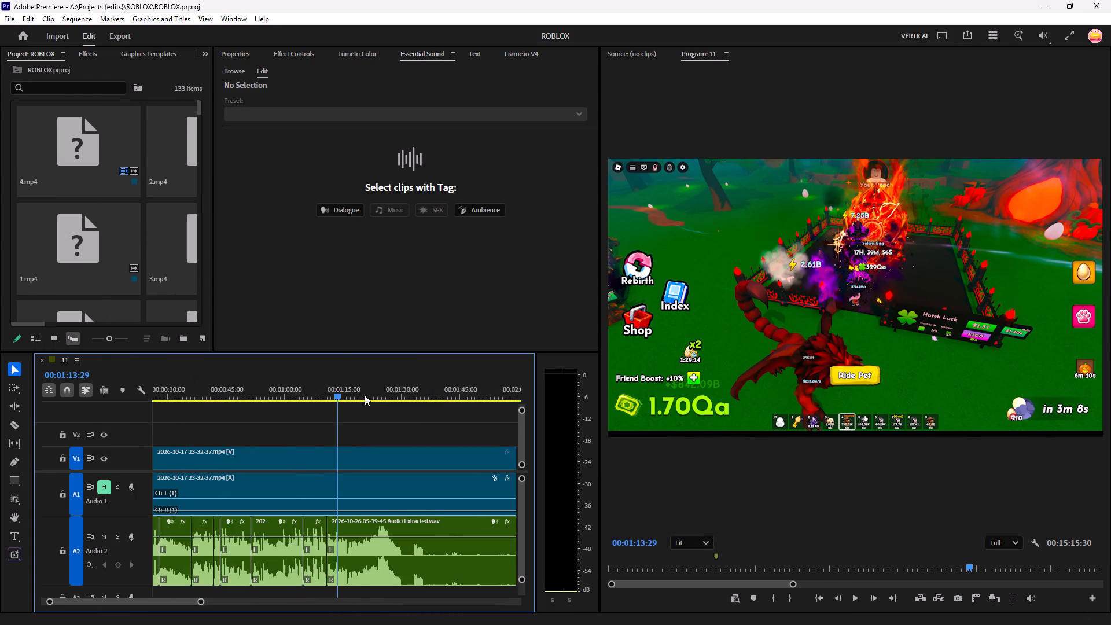
pyautogui.press('=')
pyautogui.press('space')
pyautogui.press('-')
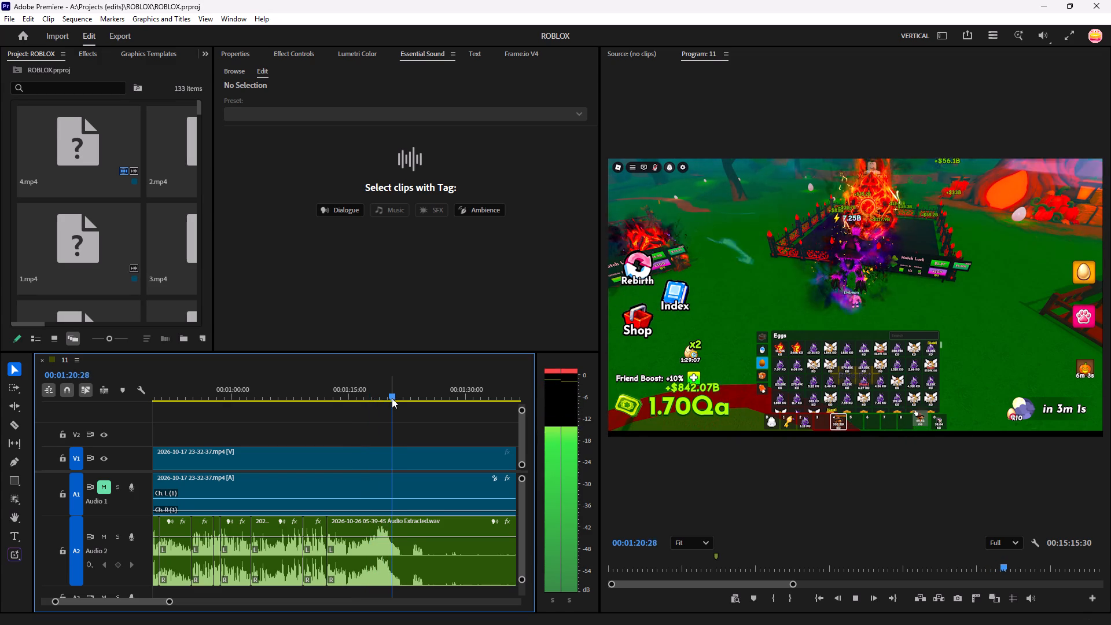
pyautogui.write('==')
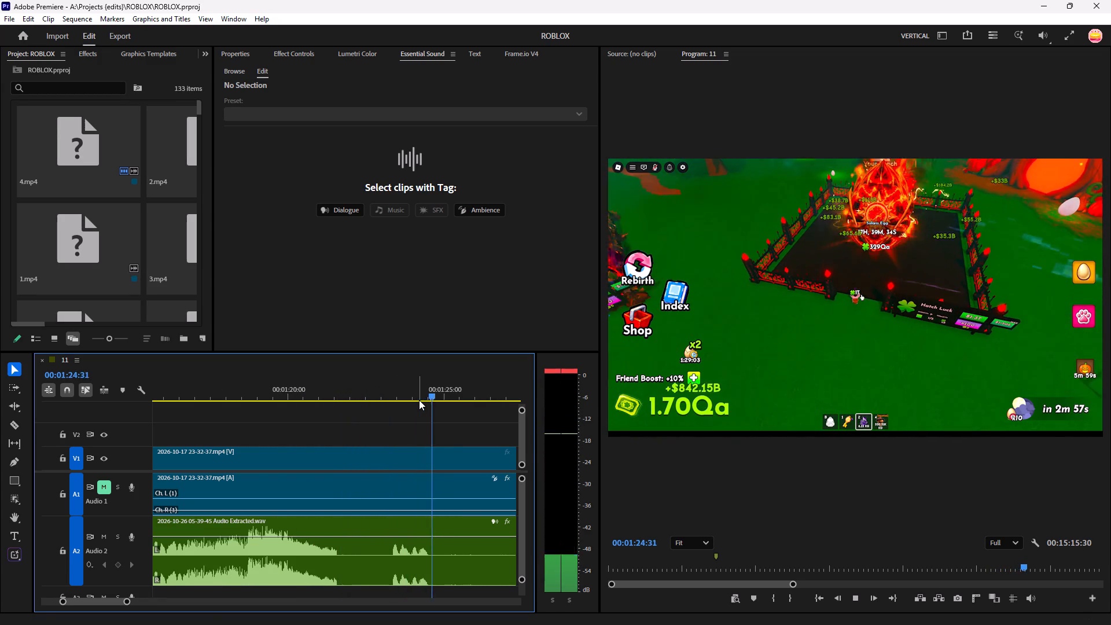
pyautogui.press('c')
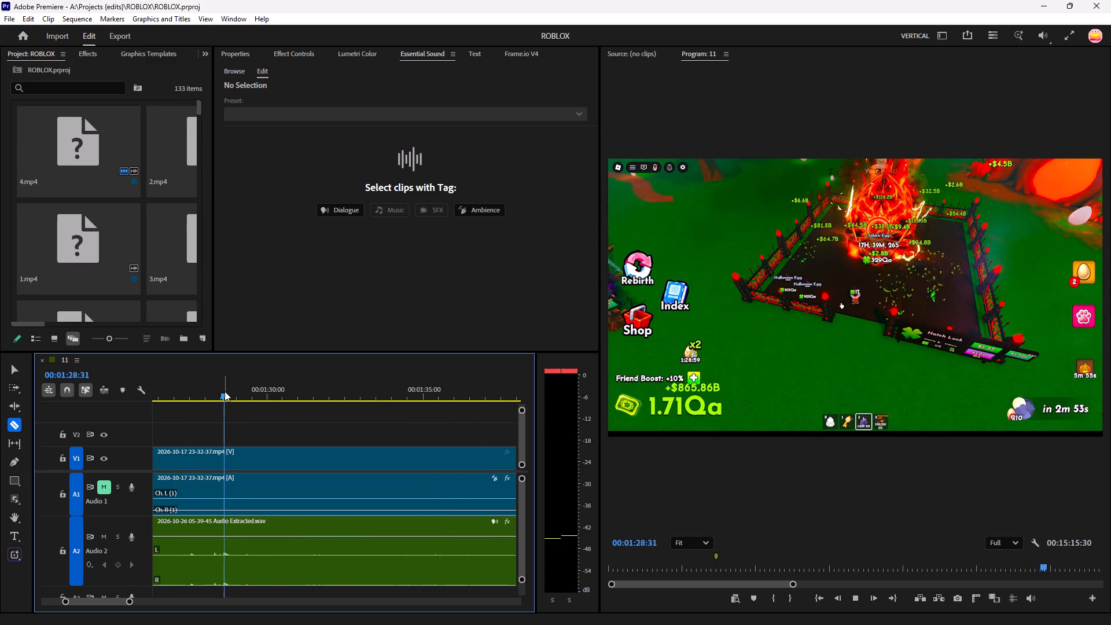
pyautogui.moveTo(225, 391); pyautogui.dragTo(285, 479)
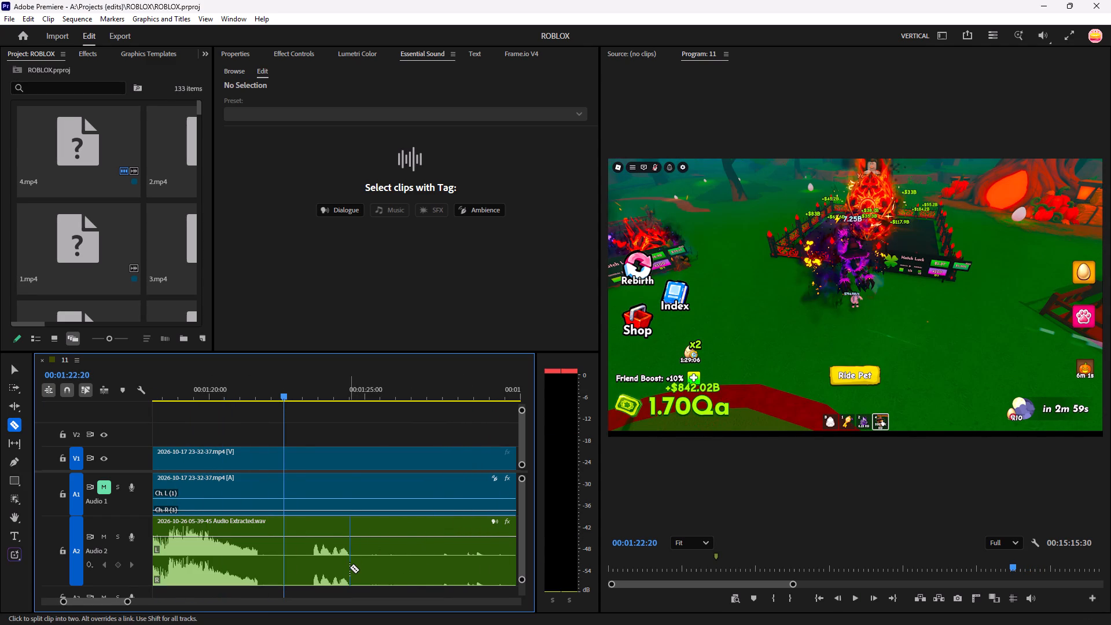
pyautogui.click(350, 567)
# Split the A2 voice clip at 00:01:41:02, just before speech resumes, and ripple delete the quiet piece from 00:01:24:25 up to that cut.
pyautogui.moveTo(282, 397); pyautogui.dragTo(365, 475)
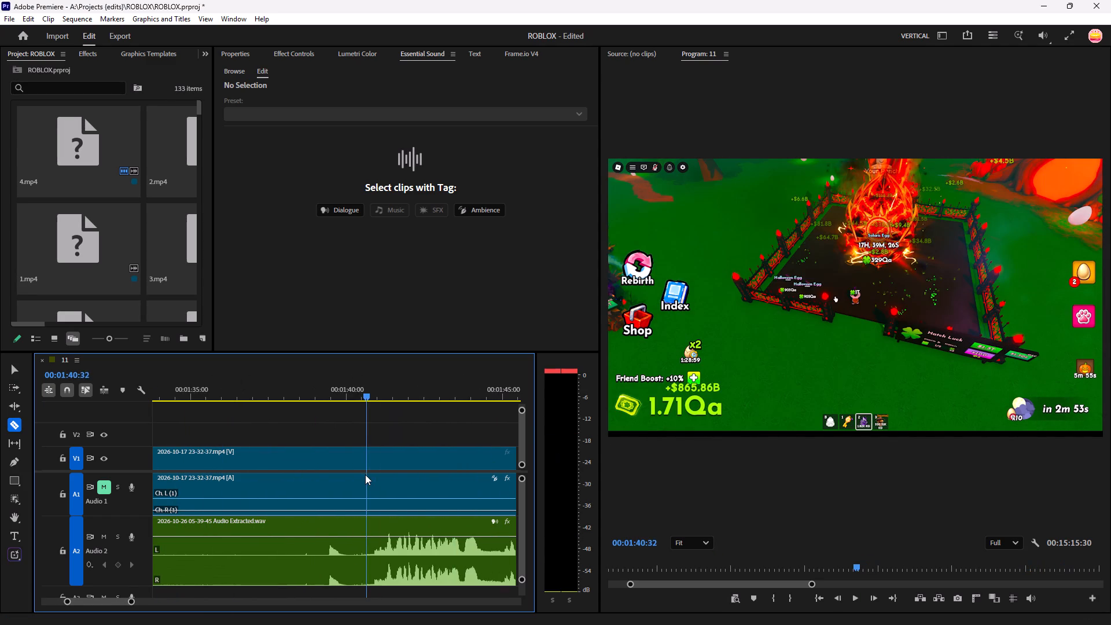
pyautogui.moveTo(365, 475); pyautogui.dragTo(318, 487)
pyautogui.press('space')
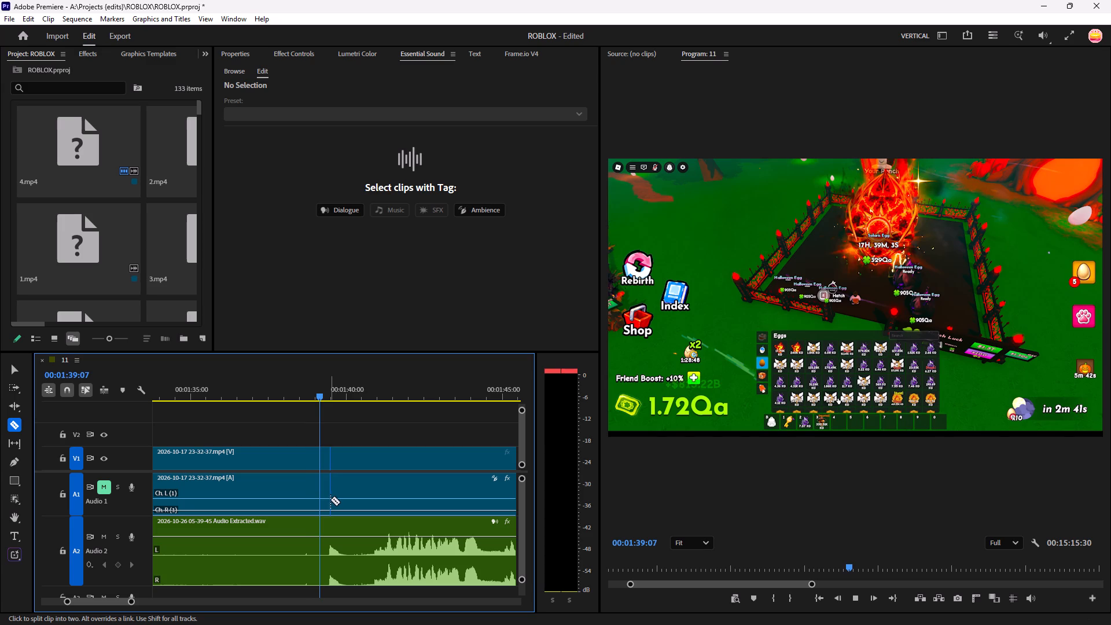
pyautogui.press('space')
pyautogui.click(379, 566)
pyautogui.press('v')
pyautogui.click(356, 561)
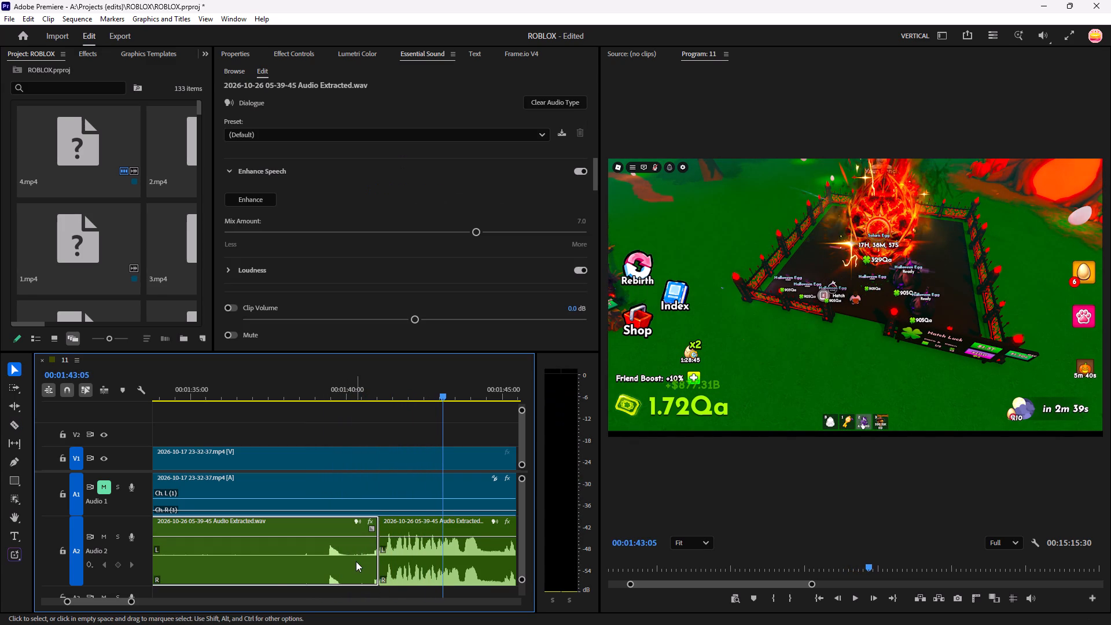
pyautogui.press('-')
pyautogui.press('space')
pyautogui.write('--')
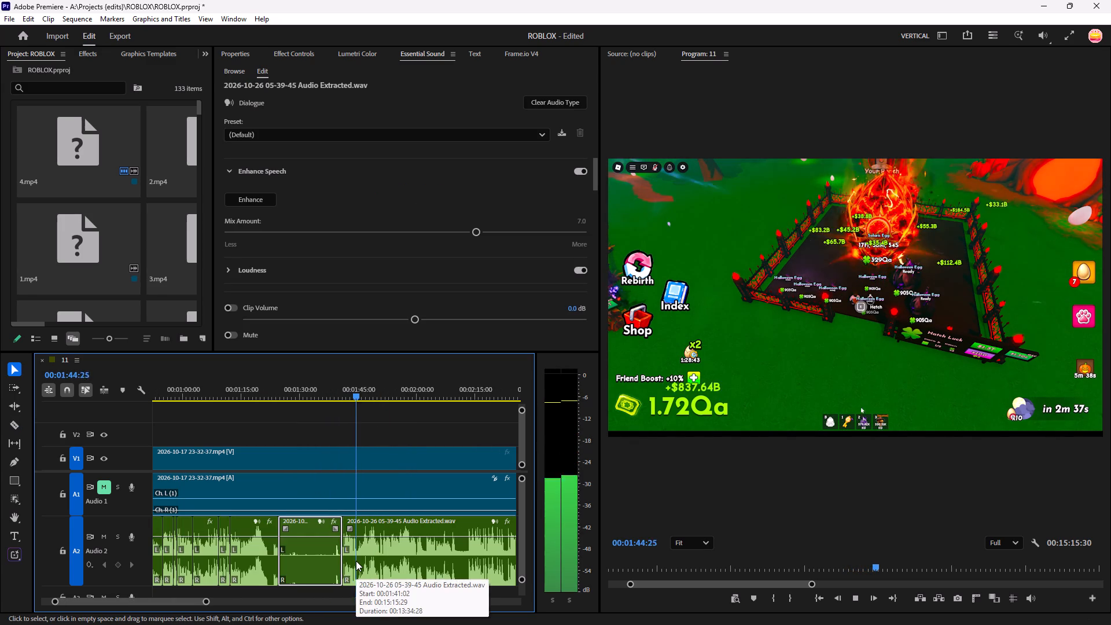
pyautogui.hotkey('alt', 'BackSpace')
# Ripple delete the preceding A2 voice clip, which spans 00:01:12:15 to 00:01:24:25.
pyautogui.click(253, 550)
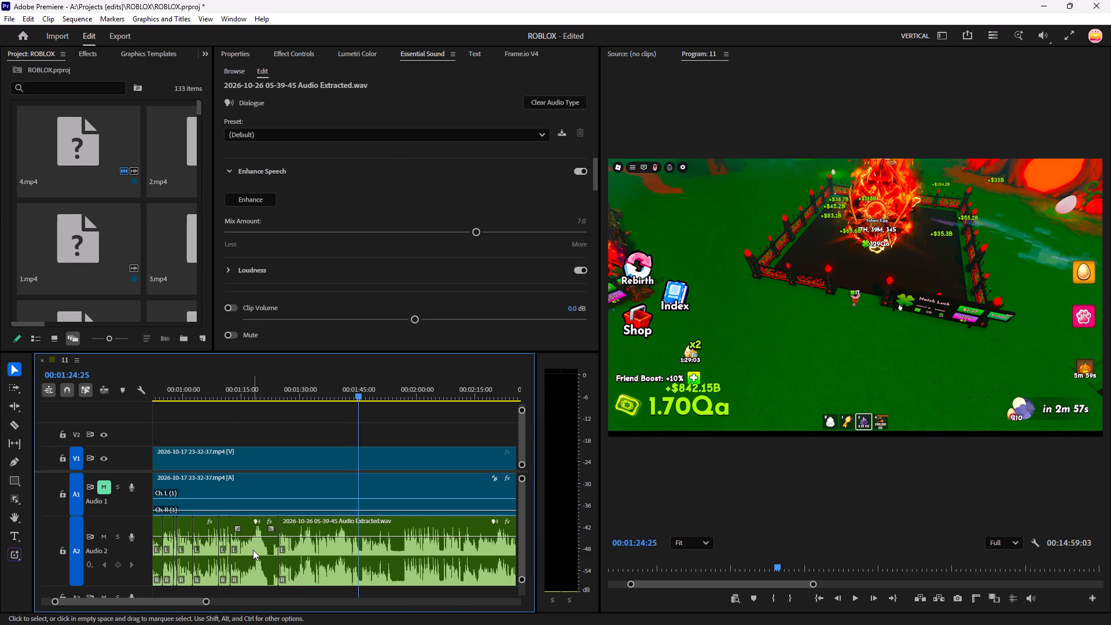
pyautogui.hotkey('alt', 'BackSpace')
# Play through the A2 voice audio after the join and split it at about 00:01:15:31, where the phrase ends.
pyautogui.press('space')
pyautogui.press('space')
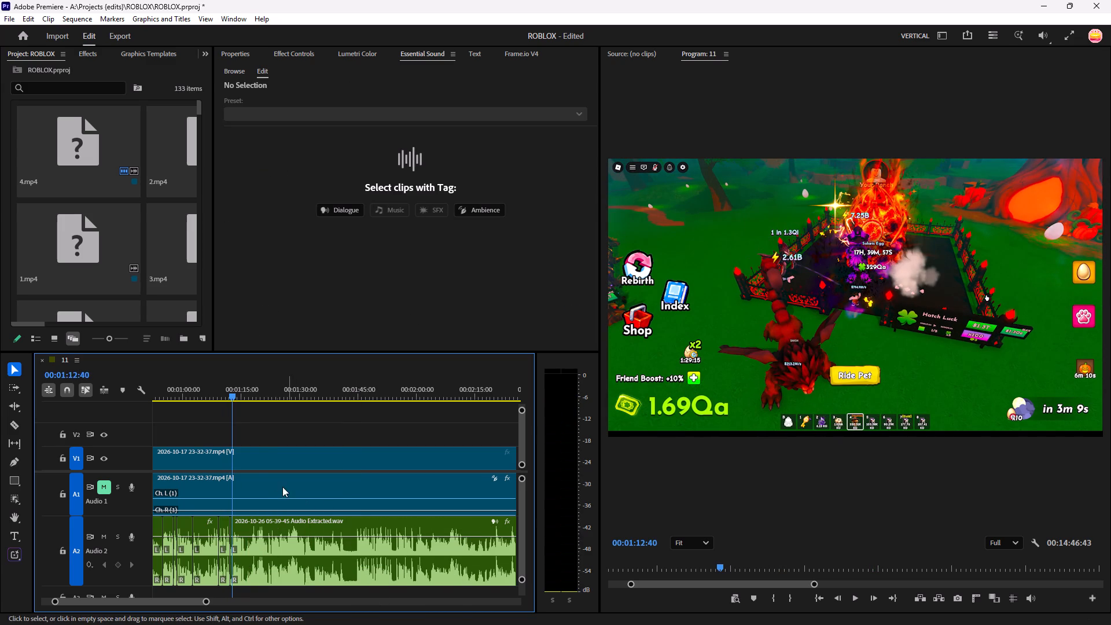
pyautogui.moveTo(227, 392); pyautogui.dragTo(219, 402)
pyautogui.press('space')
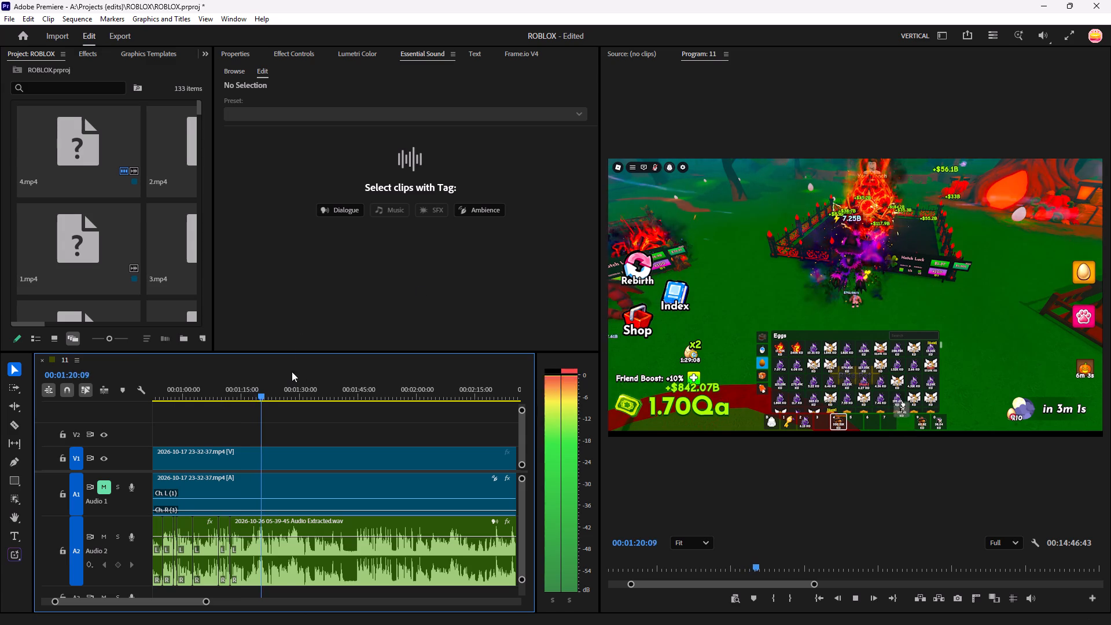
pyautogui.moveTo(255, 396); pyautogui.dragTo(239, 432)
pyautogui.write('===')
pyautogui.press('space')
pyautogui.press('c')
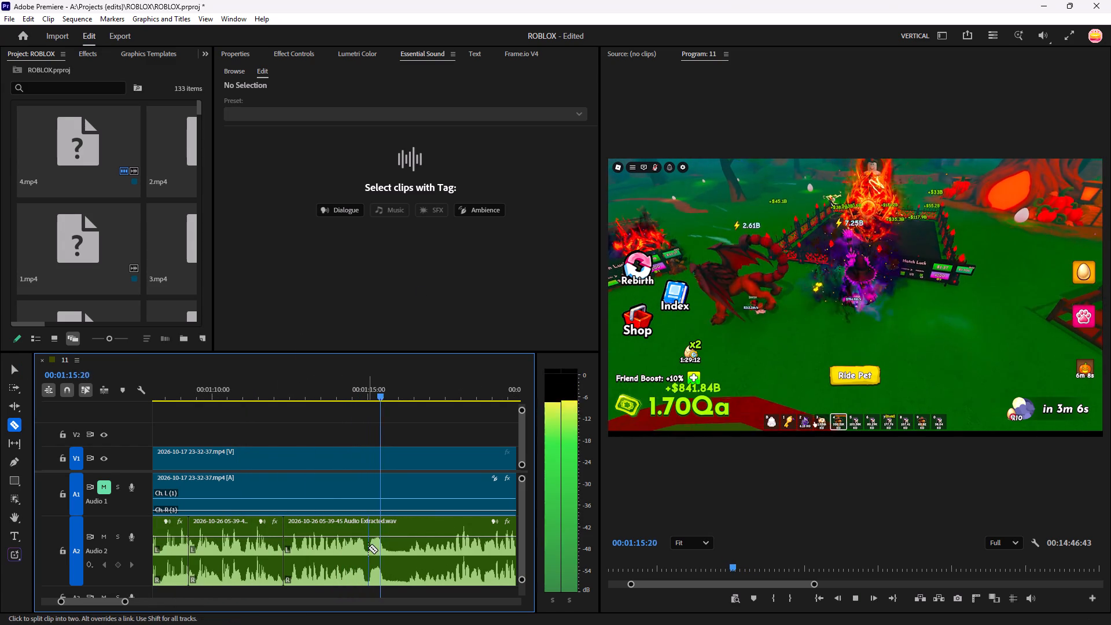
pyautogui.press('space')
pyautogui.click(387, 561)
# Split the A2 audio again at about 00:01:16:22 and ripple delete the short low-level piece starting at 00:01:15:31.
pyautogui.press('space')
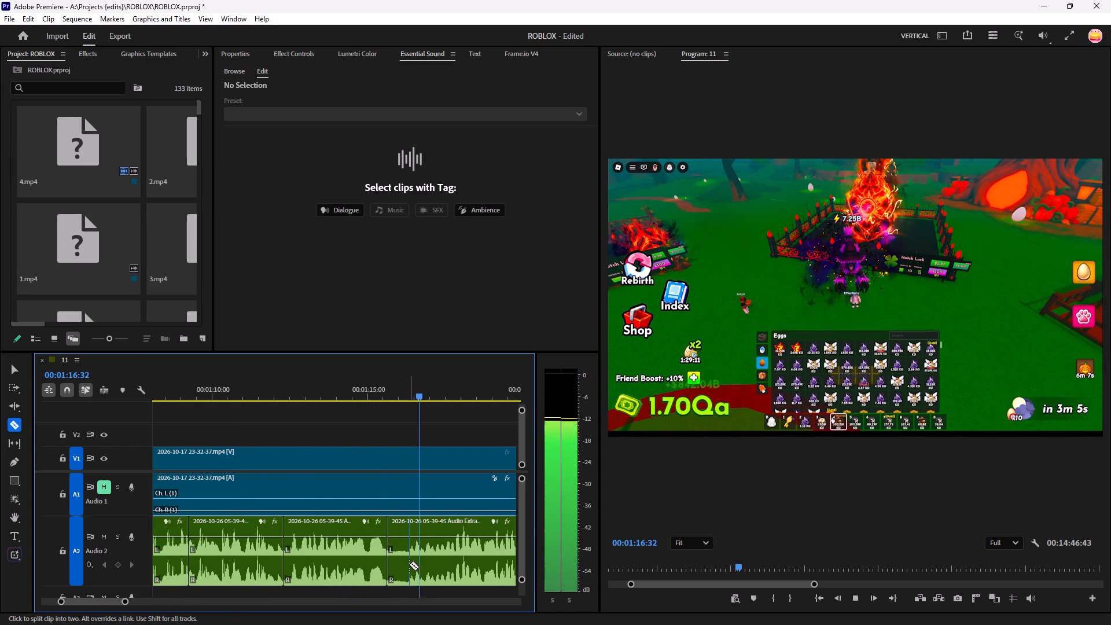
pyautogui.press('space')
pyautogui.click(414, 565)
pyautogui.press('v')
pyautogui.click(402, 567)
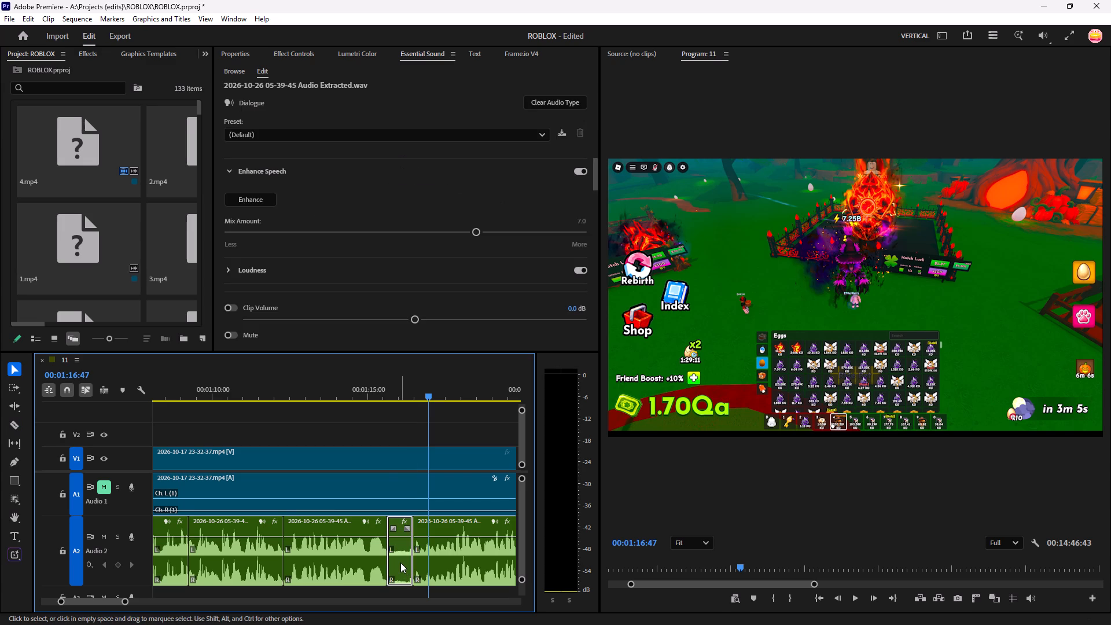
pyautogui.hotkey('alt', 'BackSpace')
# Listen onward, split the A2 audio at about 00:01:23:40, and ripple delete the section from 00:01:15:31 to that cut.
pyautogui.press('space')
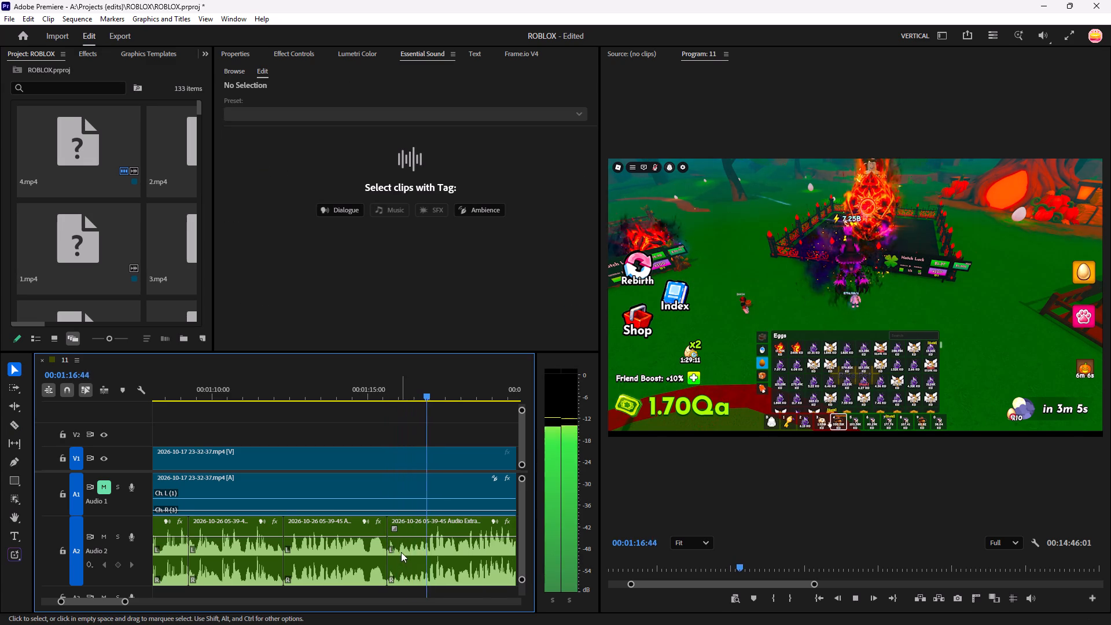
pyautogui.press('c')
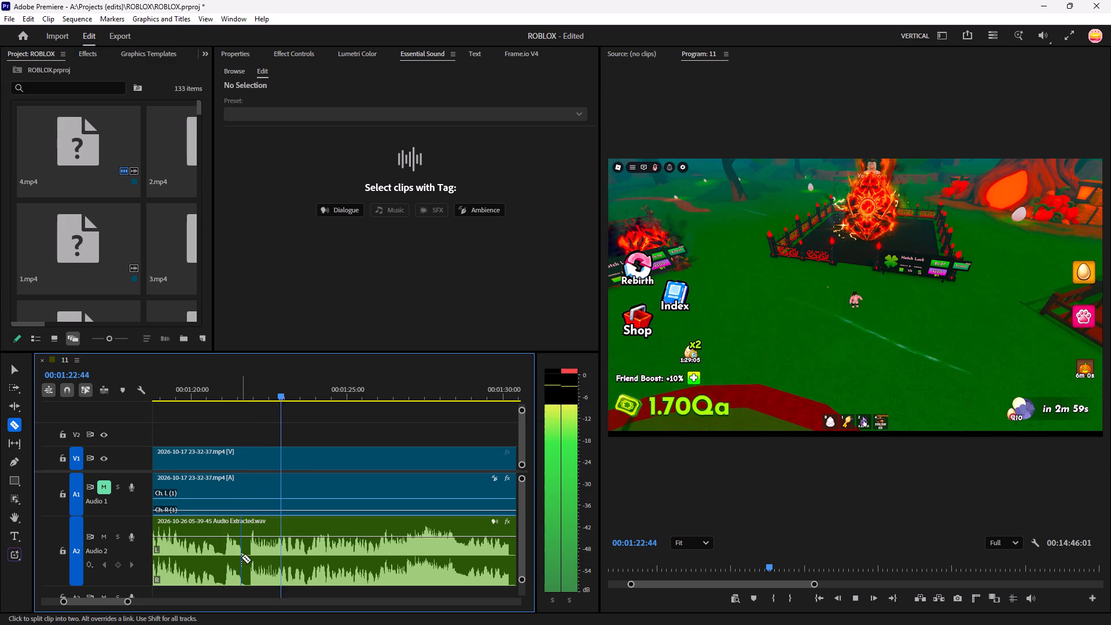
pyautogui.press('space')
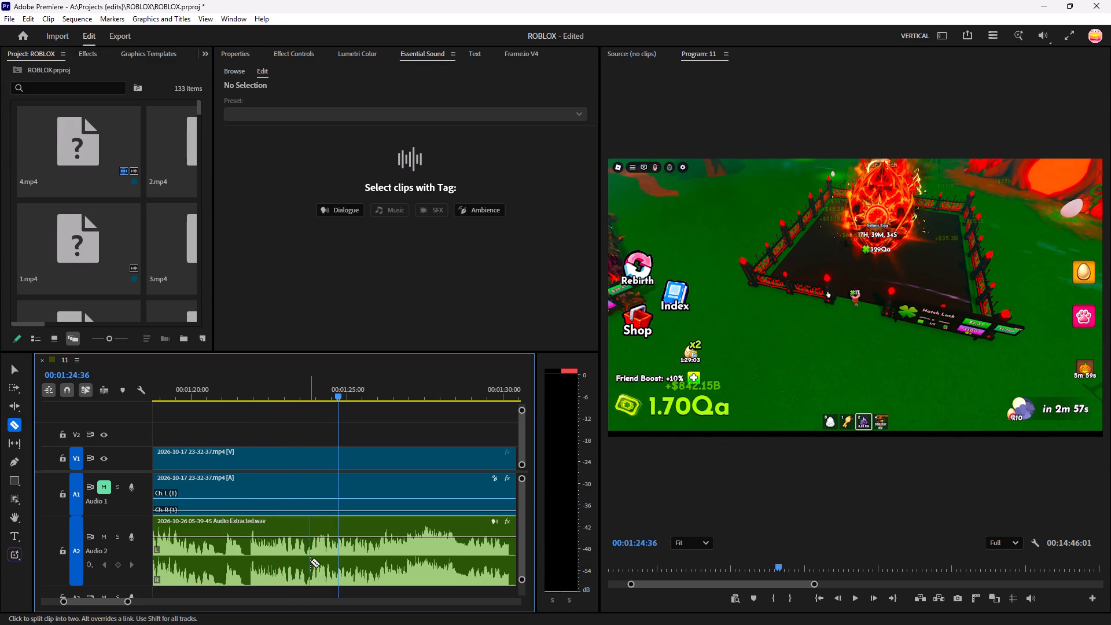
pyautogui.click(311, 561)
pyautogui.press('v')
pyautogui.click(268, 560)
pyautogui.hotkey('alt', 'BackSpace')
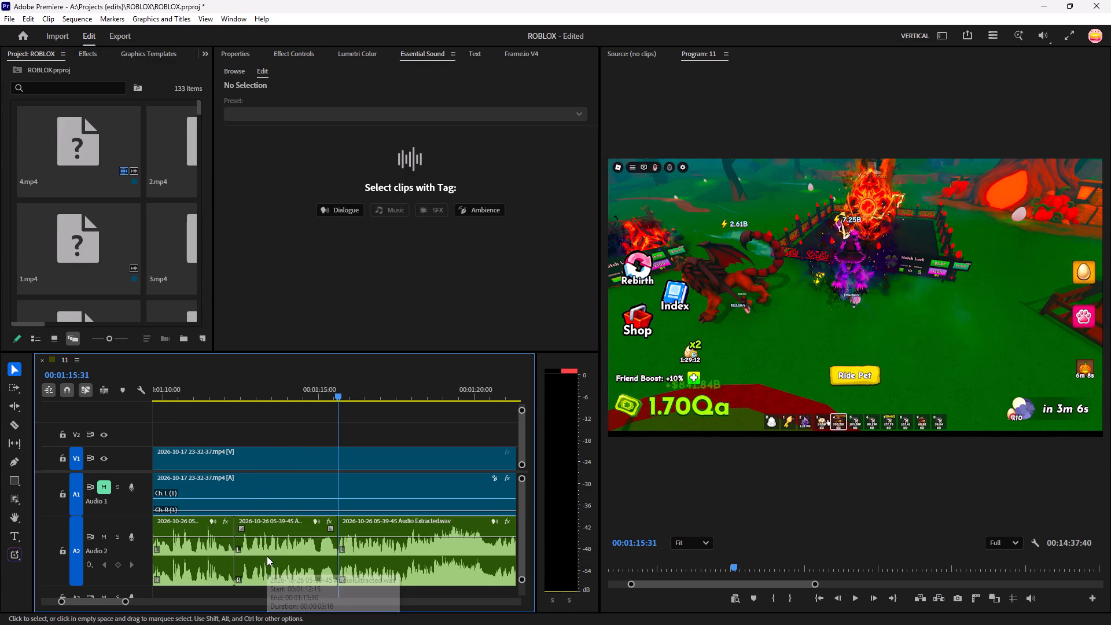
# Play through the A2 voice audio across the new join and split it at 00:01:30:44.
pyautogui.press('space')
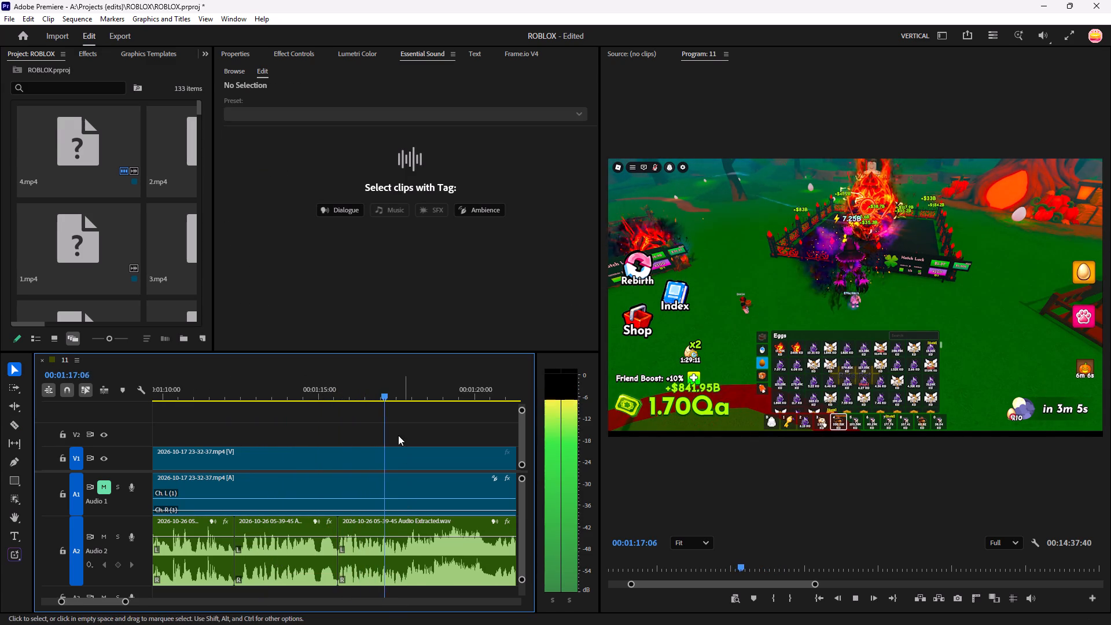
pyautogui.moveTo(394, 395); pyautogui.dragTo(225, 516)
pyautogui.press('space')
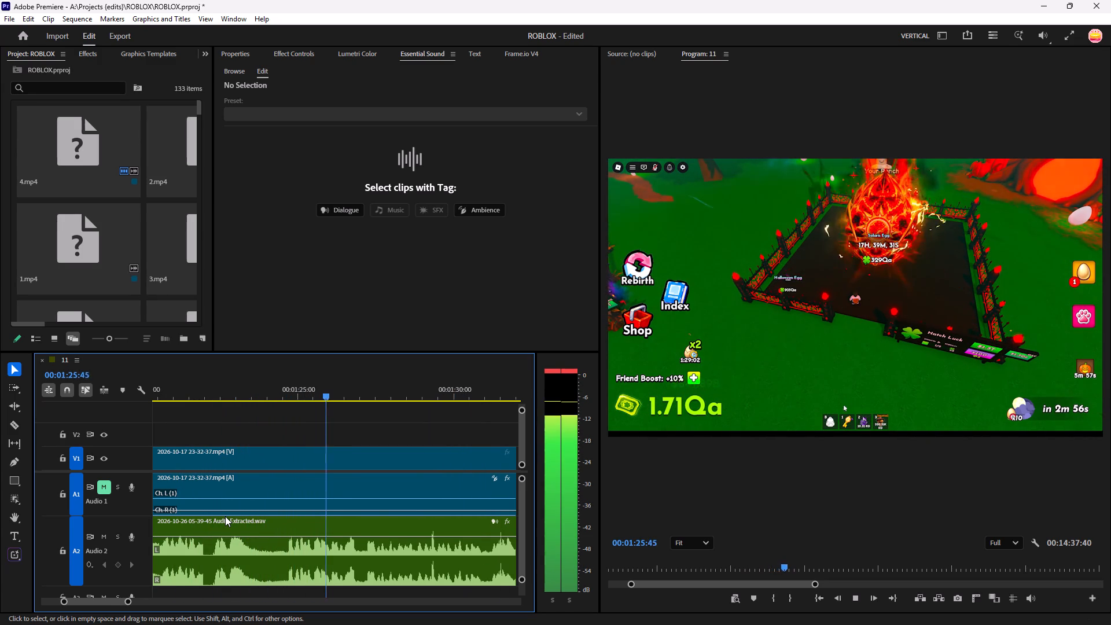
pyautogui.press('c')
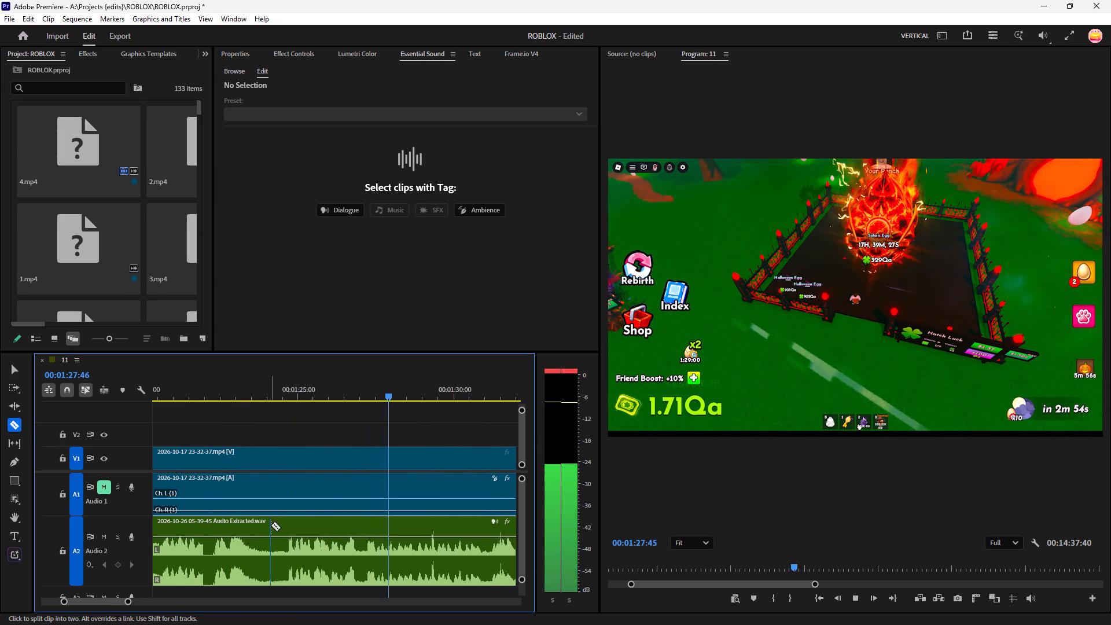
pyautogui.press('space')
pyautogui.press('space')
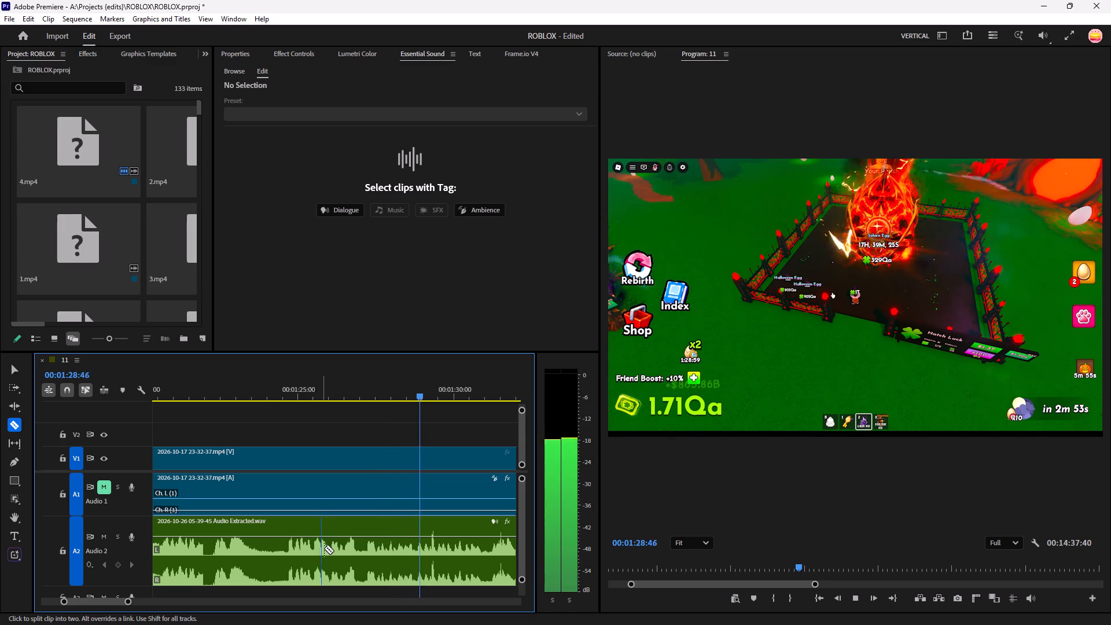
pyautogui.press('space')
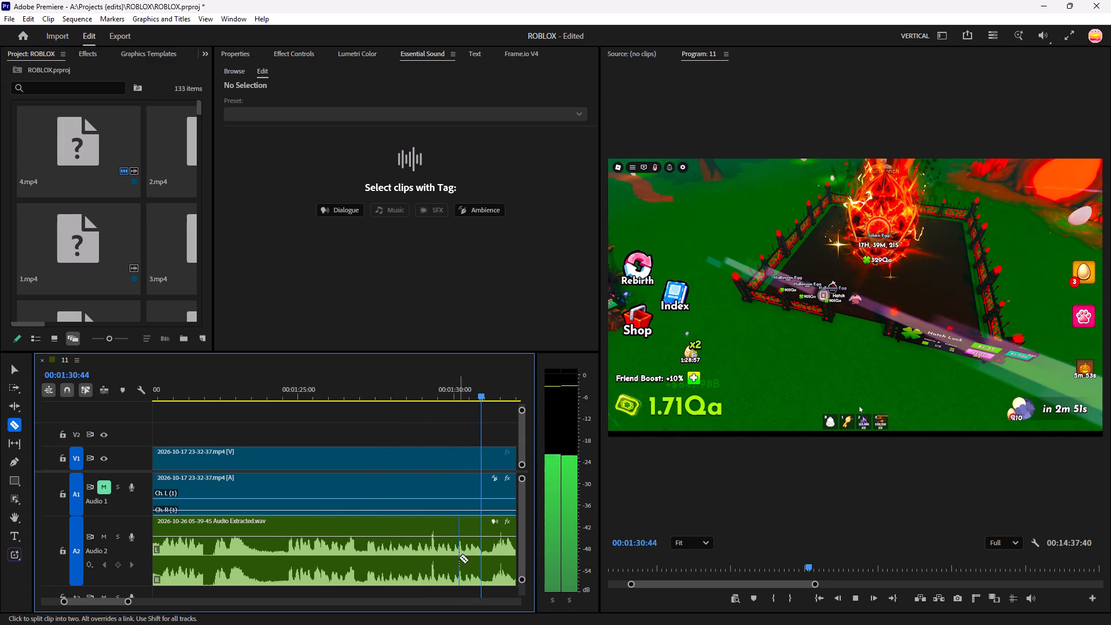
pyautogui.click(482, 564)
# Split the A2 audio at about 00:01:35:30, where speech resumes, and ripple delete the quiet piece starting at 00:01:30:44.
pyautogui.press('space')
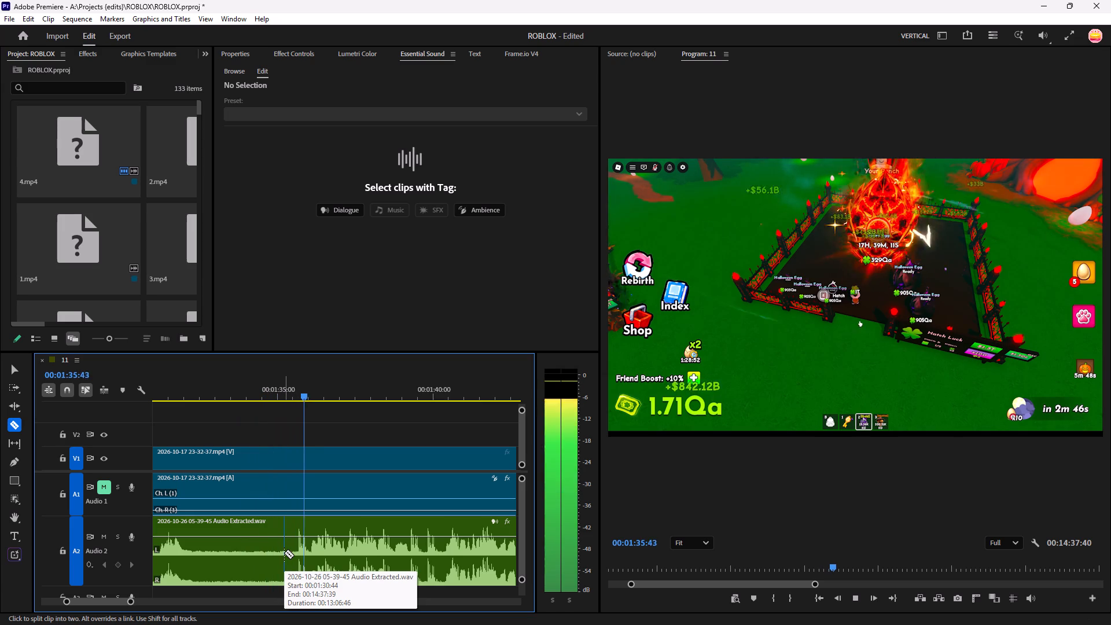
pyautogui.press('space')
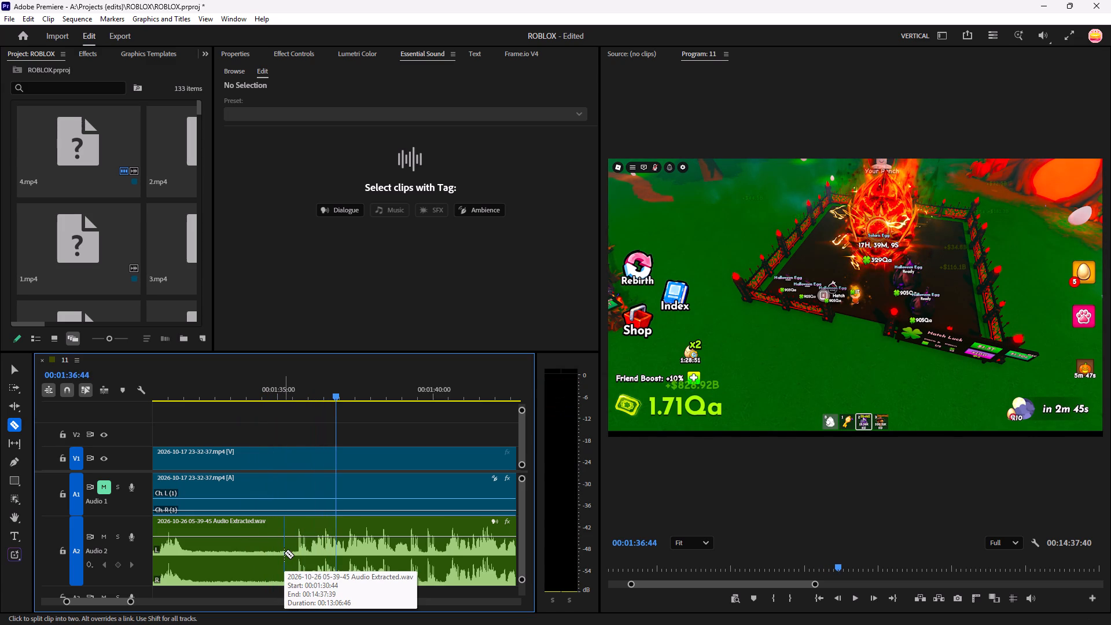
pyautogui.click(296, 557)
pyautogui.press('v')
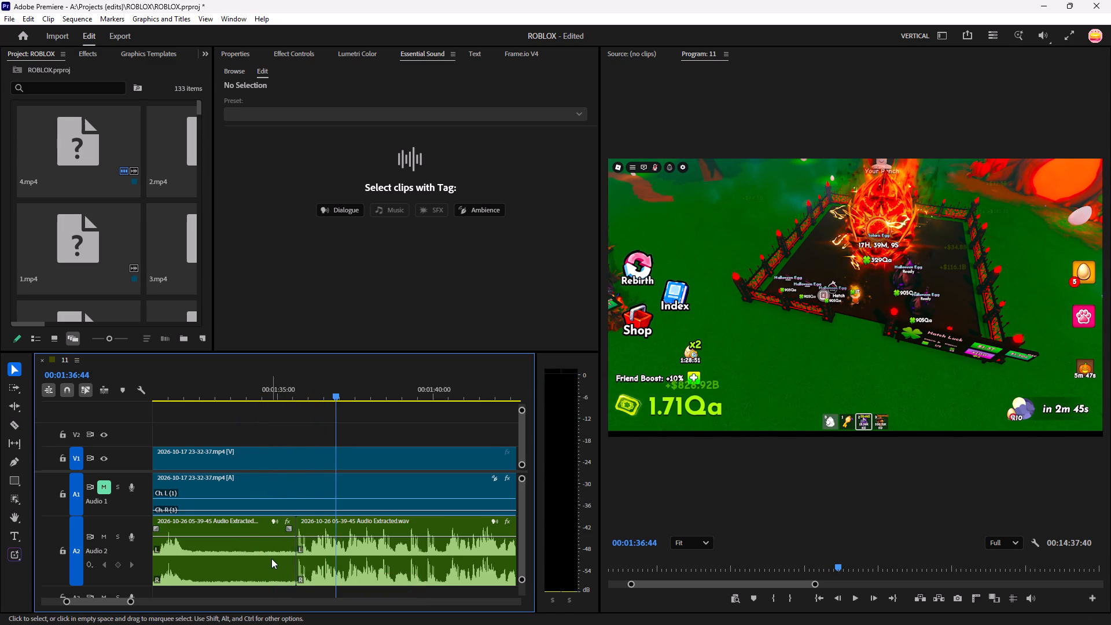
pyautogui.click(271, 558)
pyautogui.hotkey('alt', 'BackSpace')
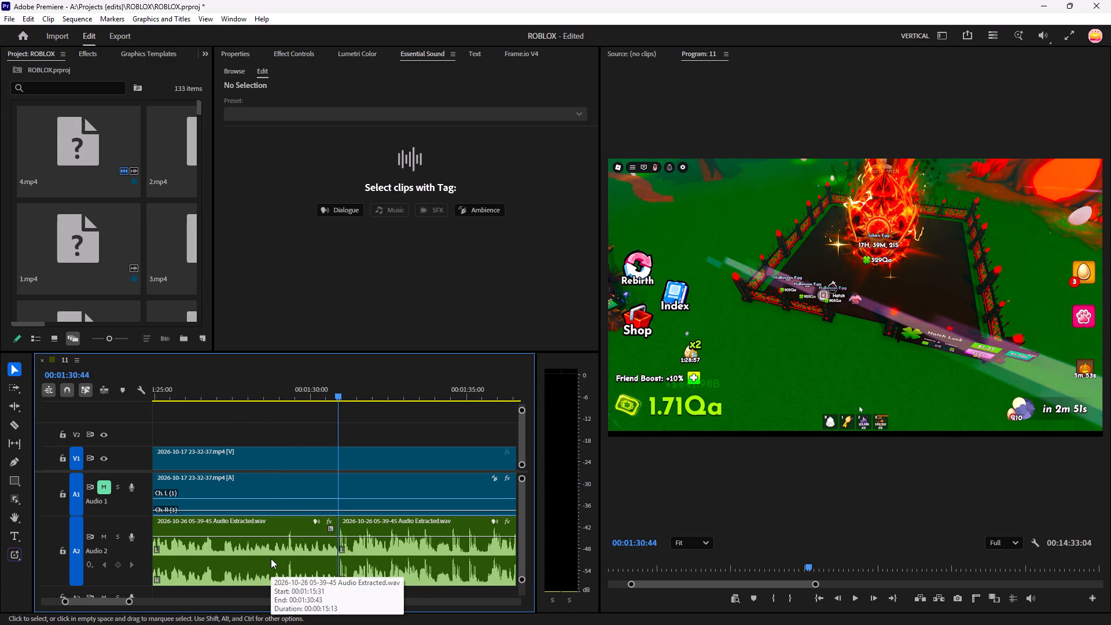
# Trim about two frames off the start of the A2 clip at 00:01:30:44 and slide it back against the preceding clip.
pyautogui.write('====')
pyautogui.click(391, 571)
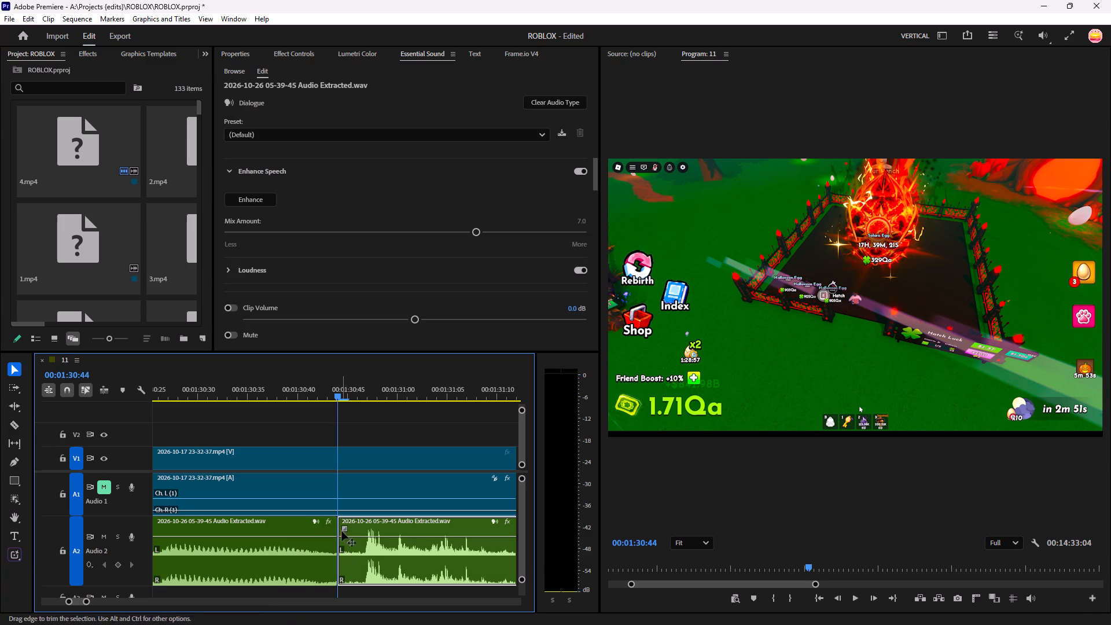
pyautogui.write('==')
pyautogui.moveTo(340, 528); pyautogui.dragTo(371, 535)
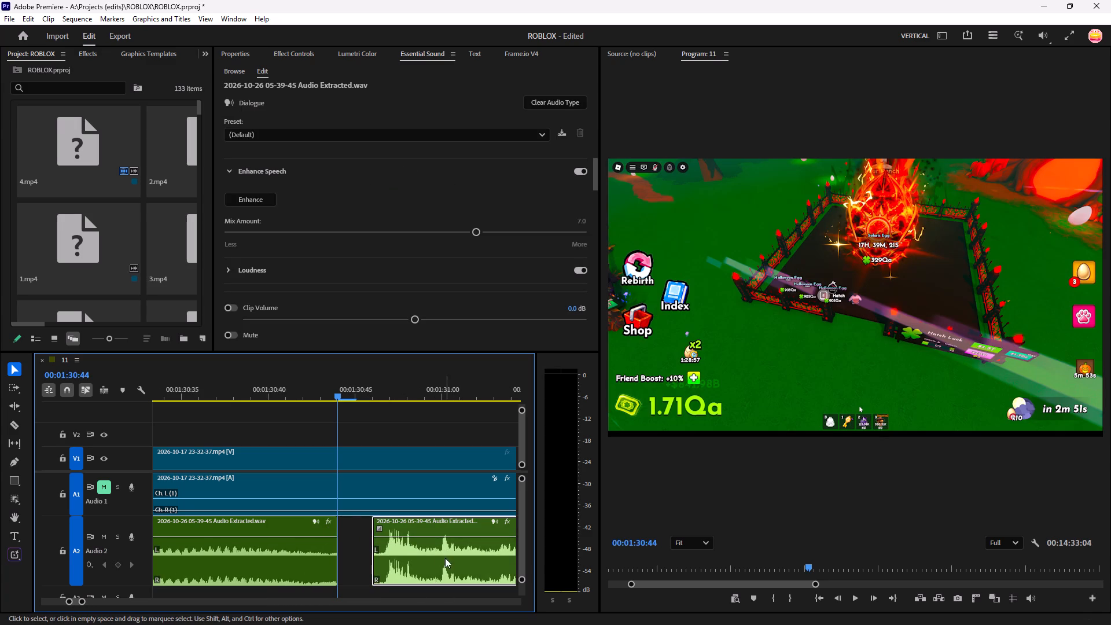
pyautogui.moveTo(443, 558); pyautogui.dragTo(397, 557)
pyautogui.press('-')
pyautogui.press('-')
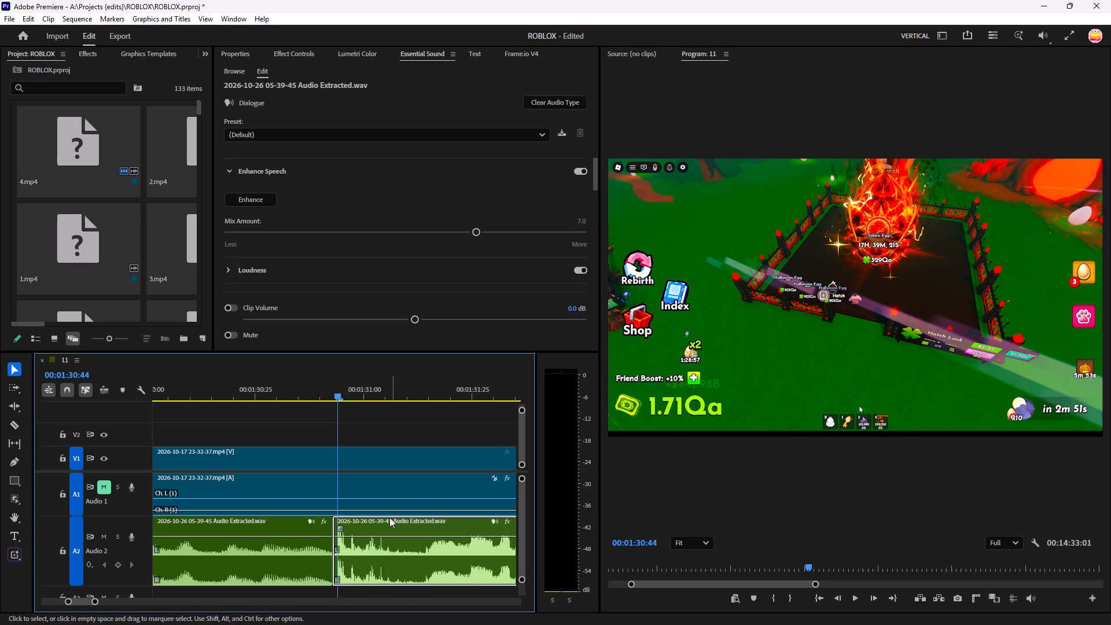
pyautogui.press('-')
pyautogui.press('-')
pyautogui.click(363, 435)
# Play back the A2 join near 00:01:30:44, replaying it from 00:01:30:09, to check how the voice-over flows.
pyautogui.moveTo(345, 390); pyautogui.dragTo(326, 410)
pyautogui.press('space')
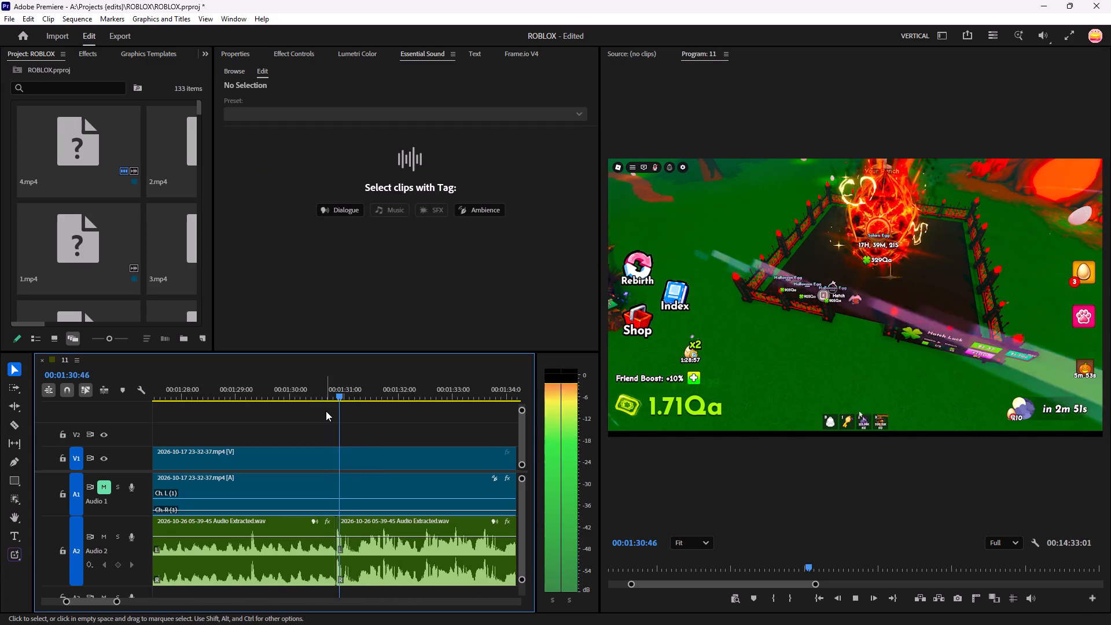
pyautogui.press('space')
pyautogui.moveTo(382, 385); pyautogui.dragTo(300, 454)
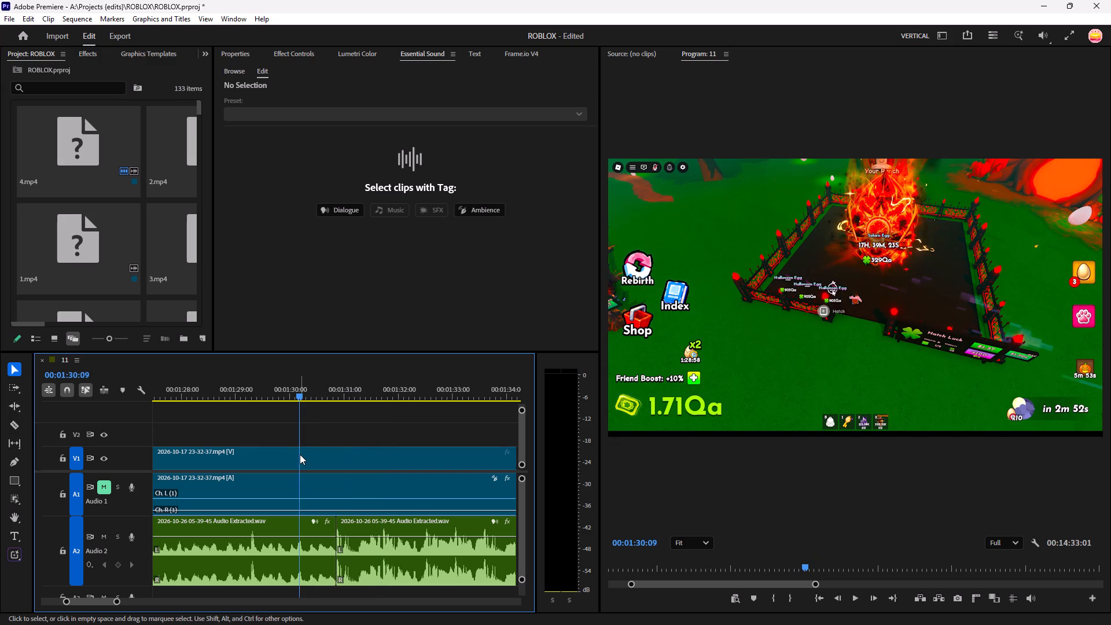
pyautogui.press('space')
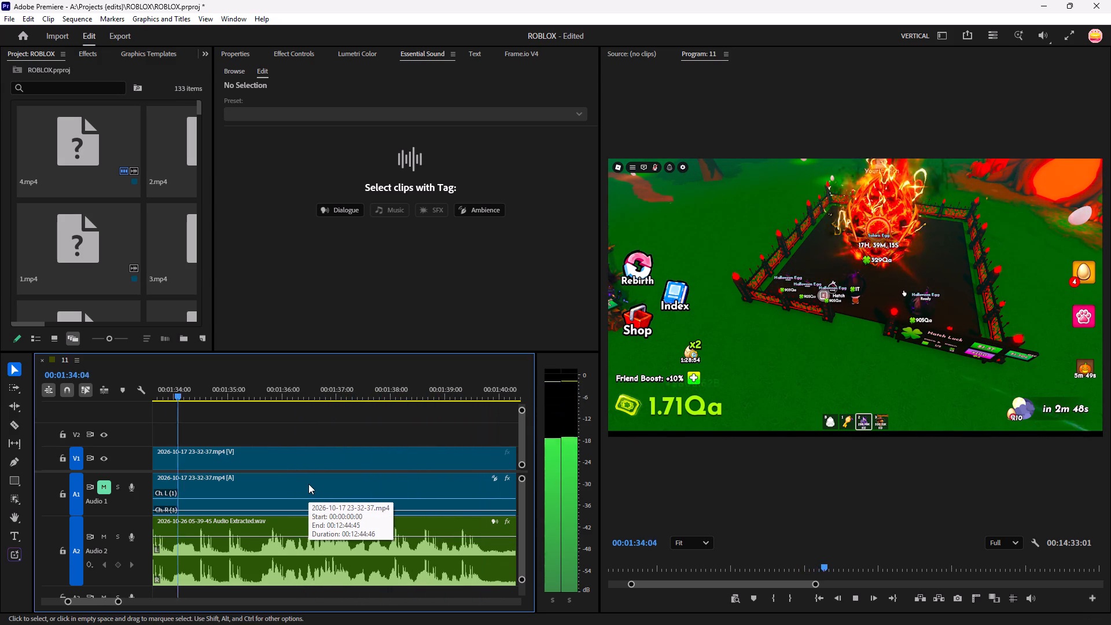
# Replay the A2 voice-over after the 00:01:30:44 join, up to about 00:01:41, to judge which takes to keep.
pyautogui.press('space')
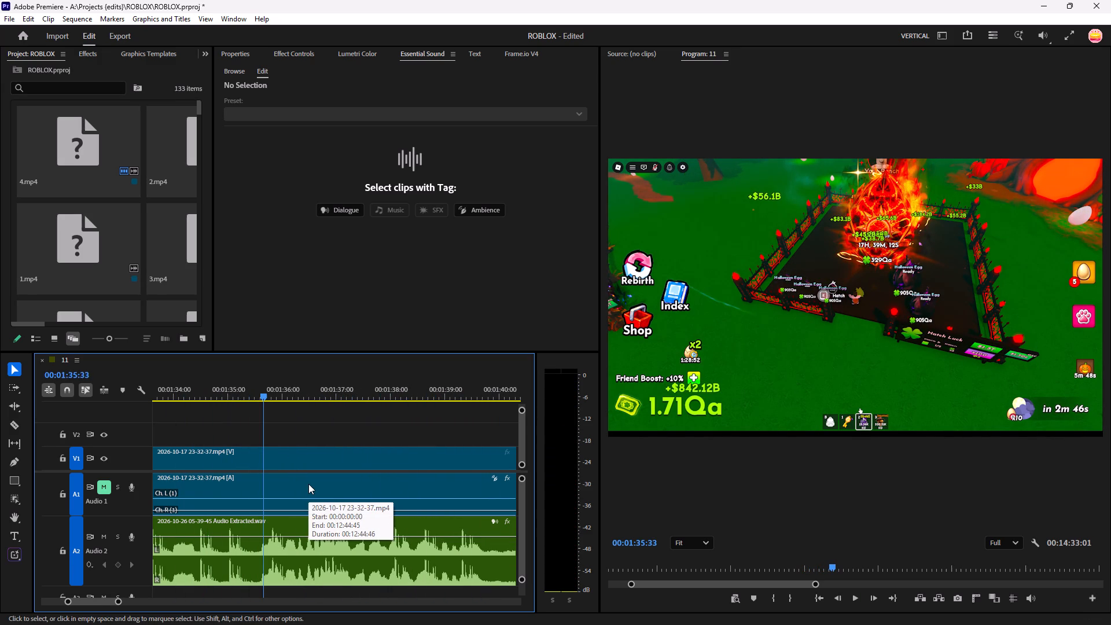
pyautogui.press('-')
pyautogui.moveTo(305, 391); pyautogui.dragTo(246, 431)
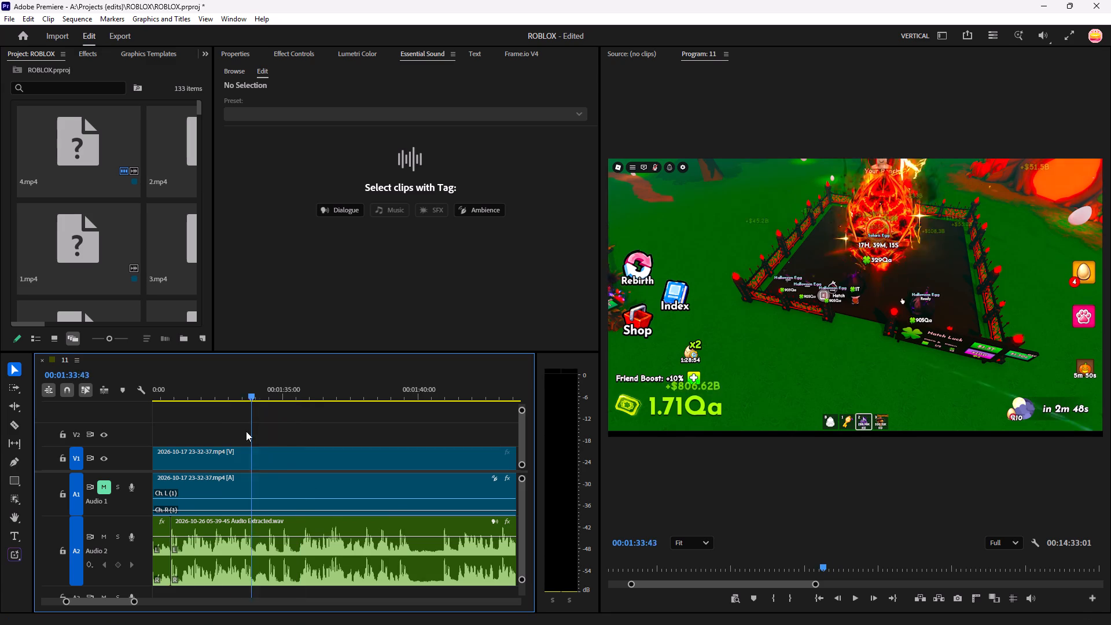
pyautogui.moveTo(246, 431); pyautogui.dragTo(233, 442)
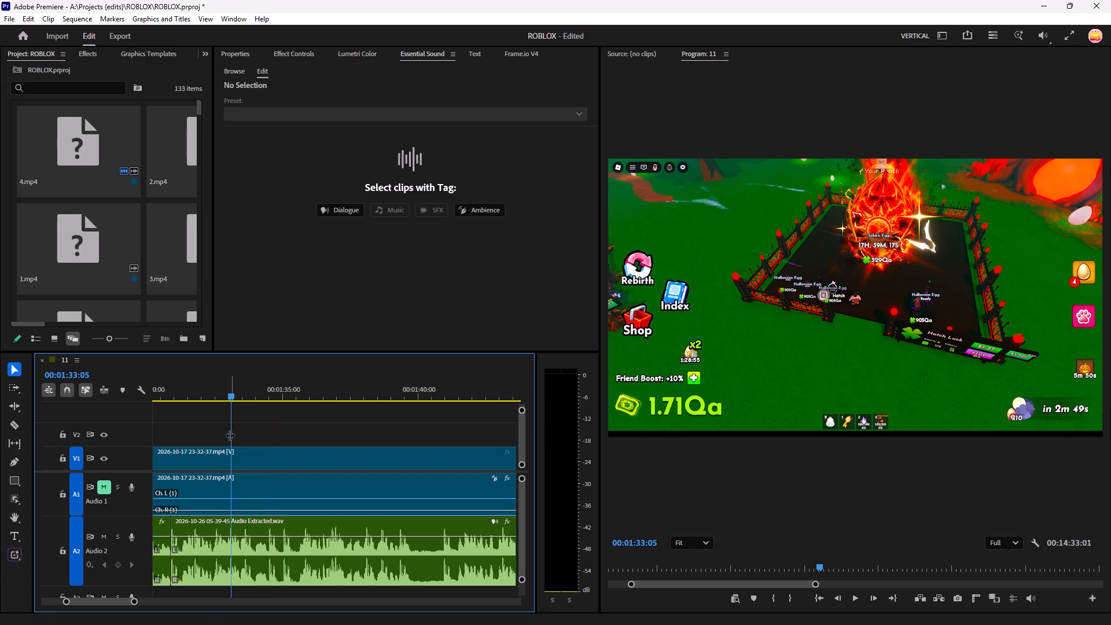
pyautogui.moveTo(229, 394); pyautogui.dragTo(175, 453)
pyautogui.press('space')
pyautogui.write('==')
pyautogui.press('=')
pyautogui.write('--')
pyautogui.moveTo(411, 400); pyautogui.dragTo(329, 456)
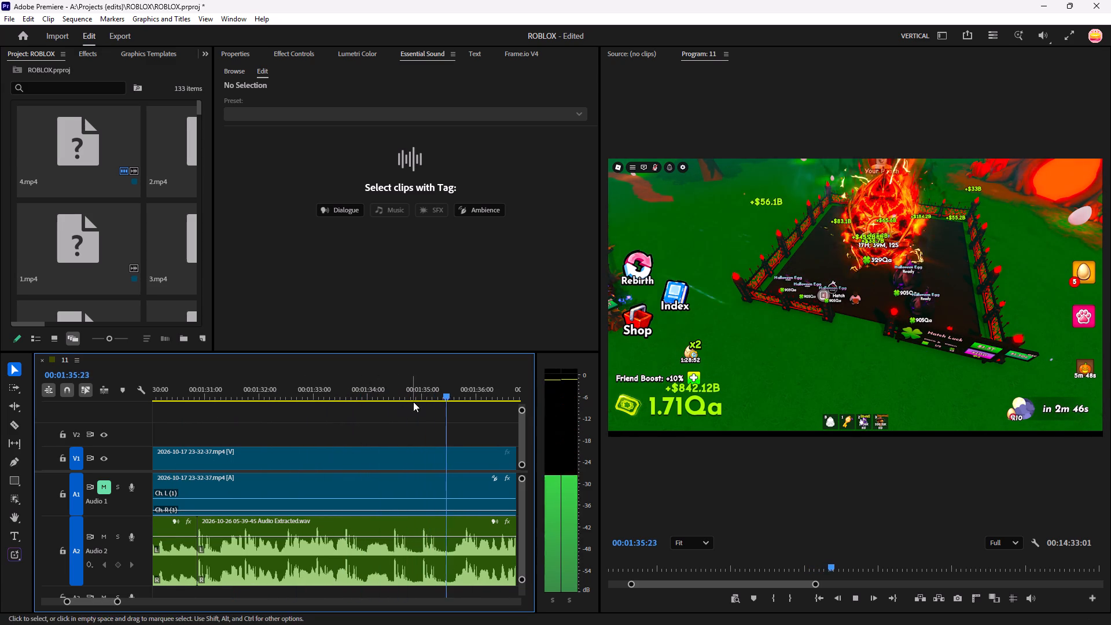
pyautogui.press('space')
pyautogui.moveTo(452, 392); pyautogui.dragTo(292, 487)
pyautogui.press('space')
pyautogui.press('c')
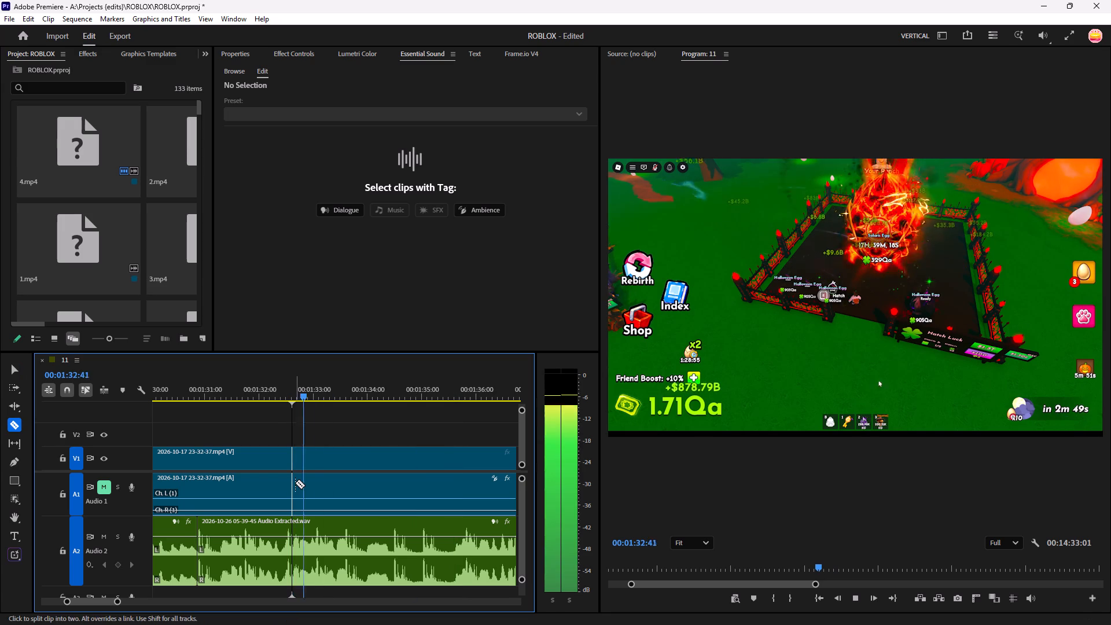
pyautogui.press('space')
pyautogui.press('space')
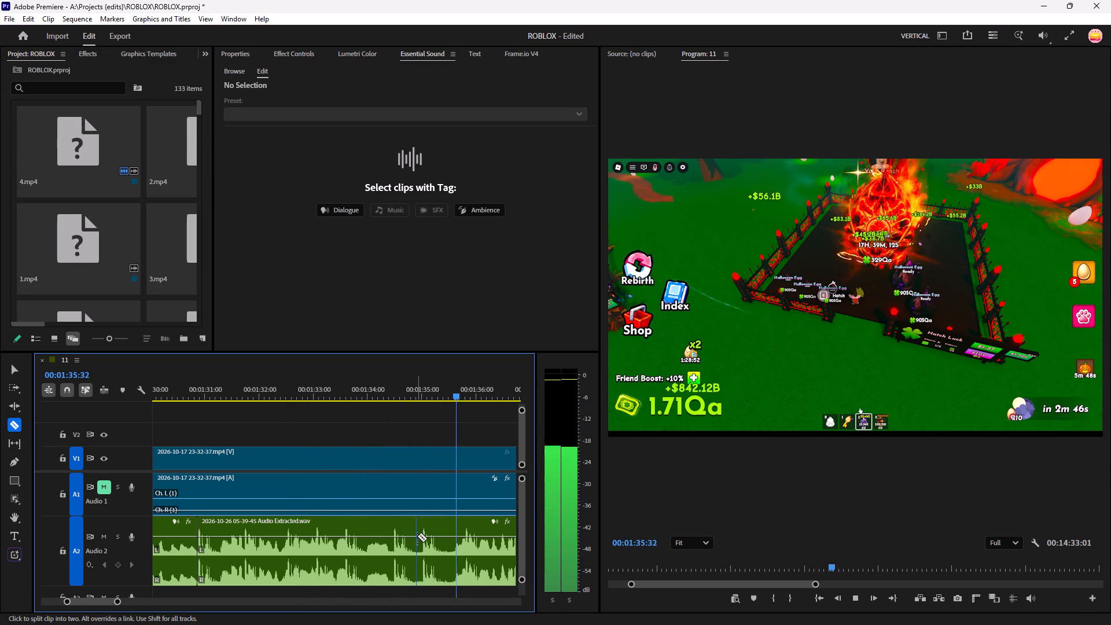
pyautogui.press('space')
pyautogui.press('space')
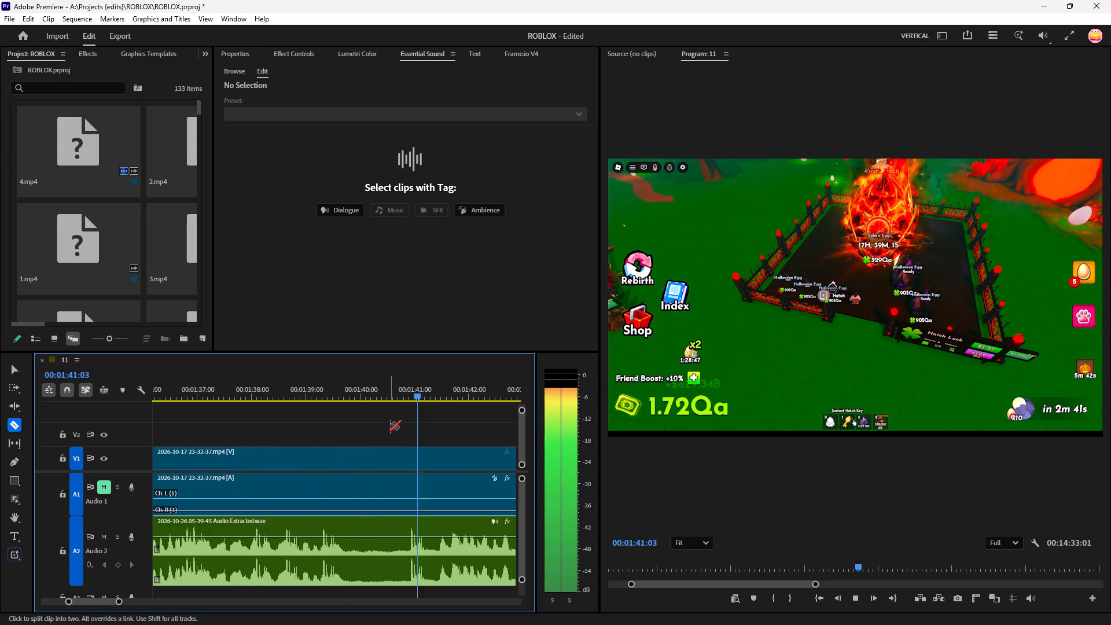
# Split the A2 audio at about 00:01:41:20 and ripple delete the take between 00:01:30:44 and that cut.
pyautogui.press('-')
pyautogui.press('space')
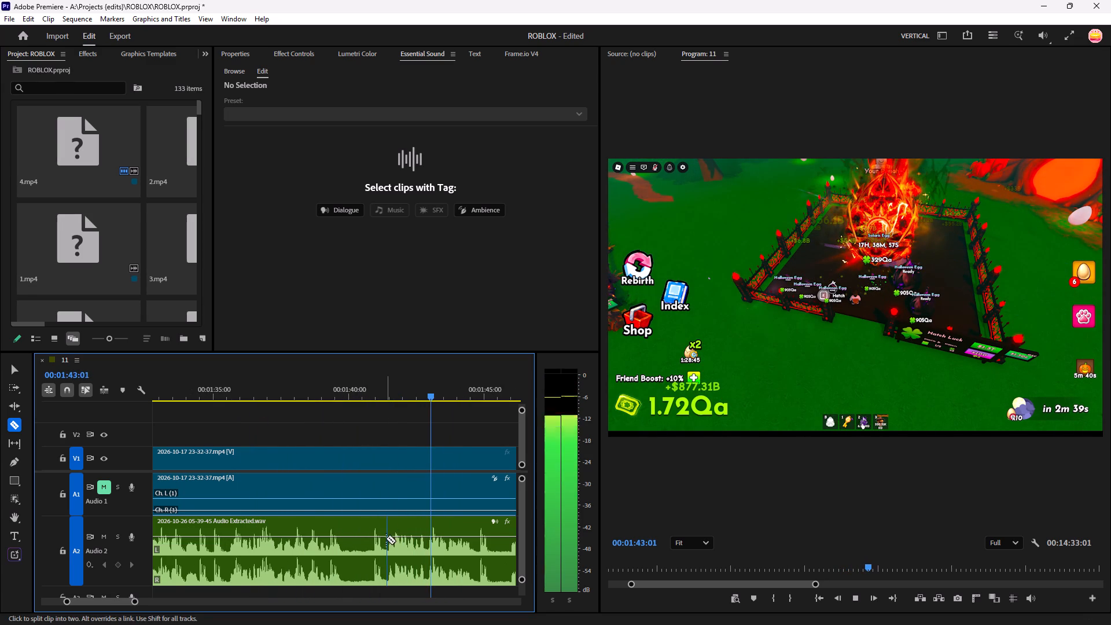
pyautogui.click(388, 562)
pyautogui.press('-')
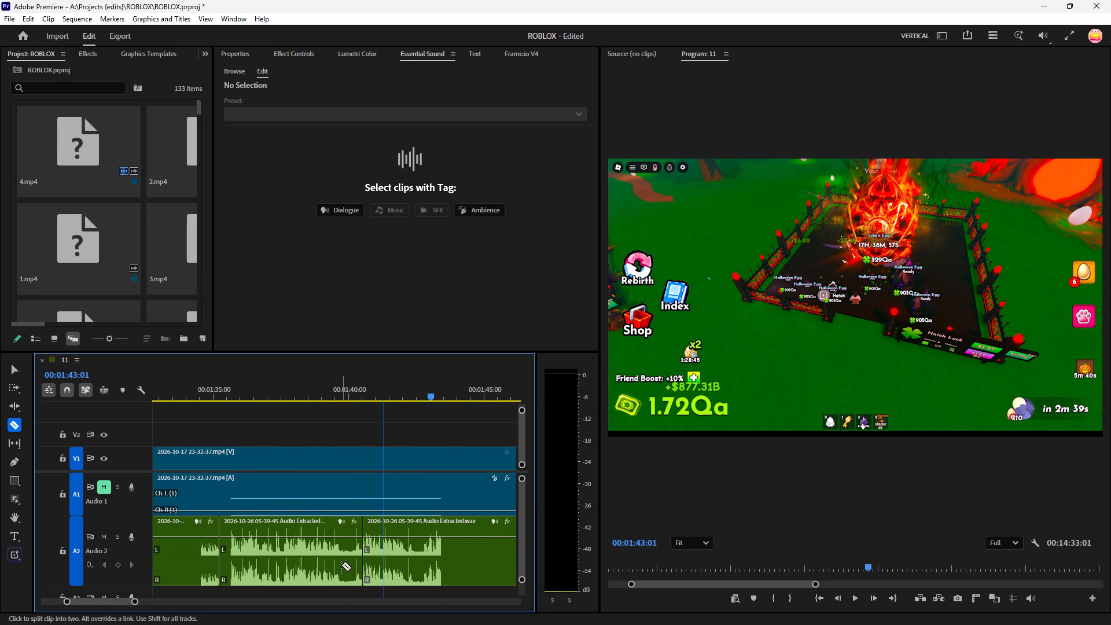
pyautogui.press('v')
pyautogui.moveTo(389, 388); pyautogui.dragTo(217, 528)
pyautogui.press('space')
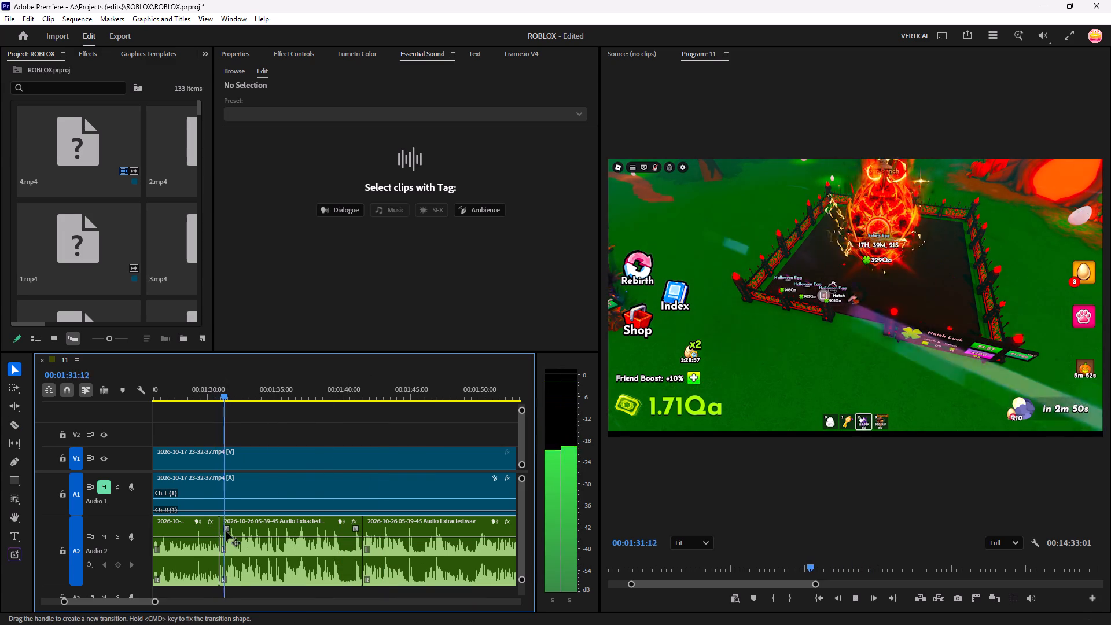
pyautogui.press('v')
pyautogui.click(295, 558)
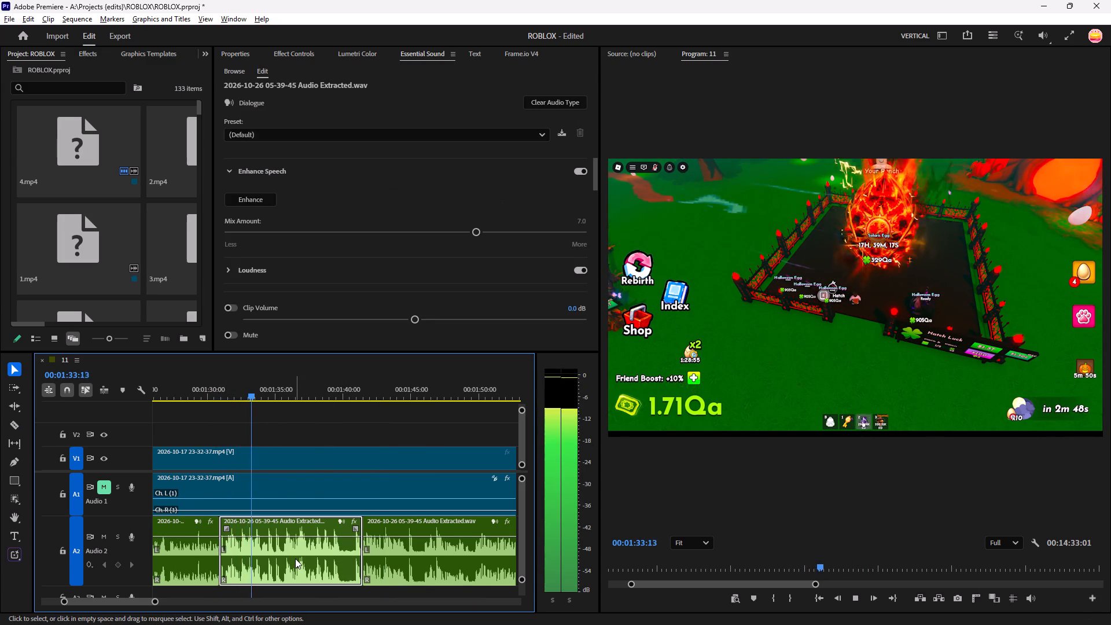
pyautogui.hotkey('alt', 'BackSpace')
# Return the playhead to 00:01:30:35, just before the new A2 join, and save the project.
pyautogui.moveTo(253, 394); pyautogui.dragTo(218, 433)
pyautogui.hotkey('ctrl', 's')
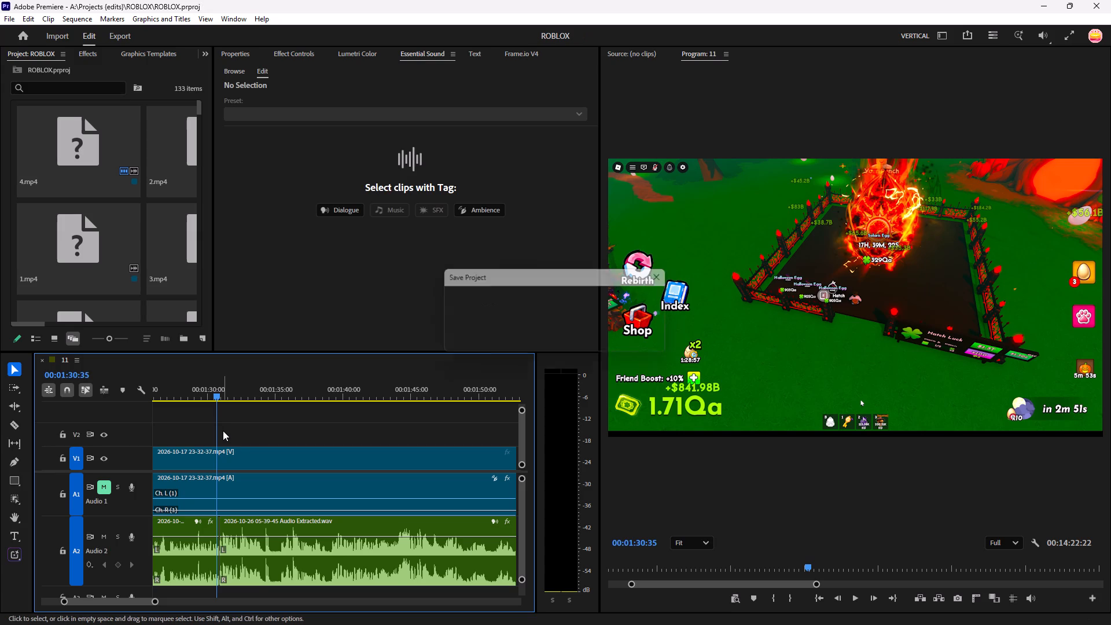
# Play the A2 voice-over across the new join and split it at 00:01:34:02, where the phrase ends.
pyautogui.write('------')
pyautogui.write('=======')
pyautogui.press('space')
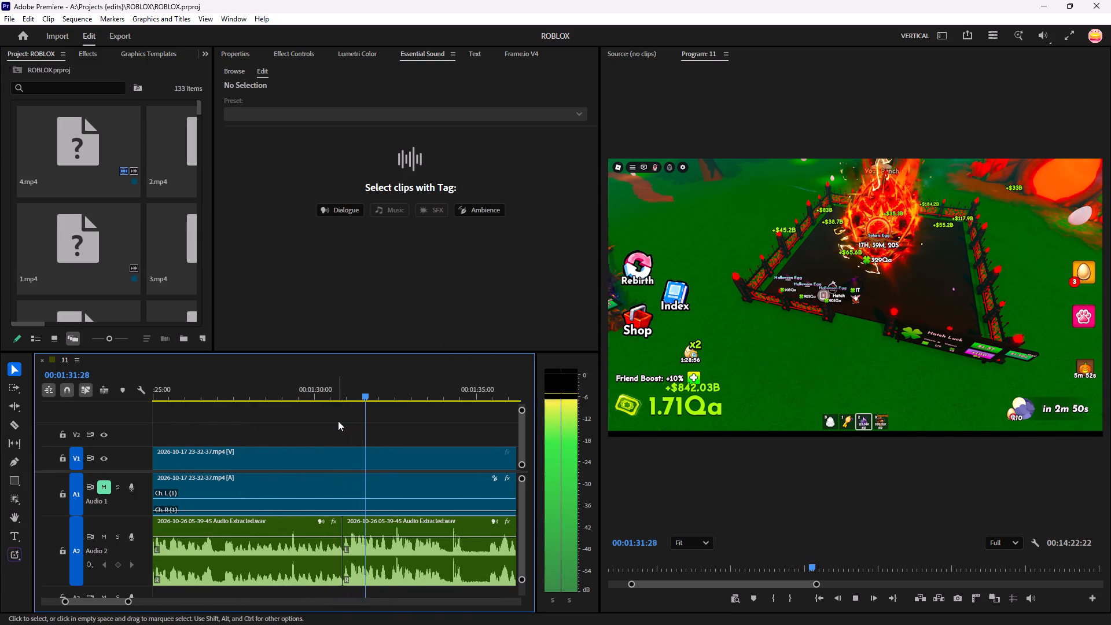
pyautogui.press('c')
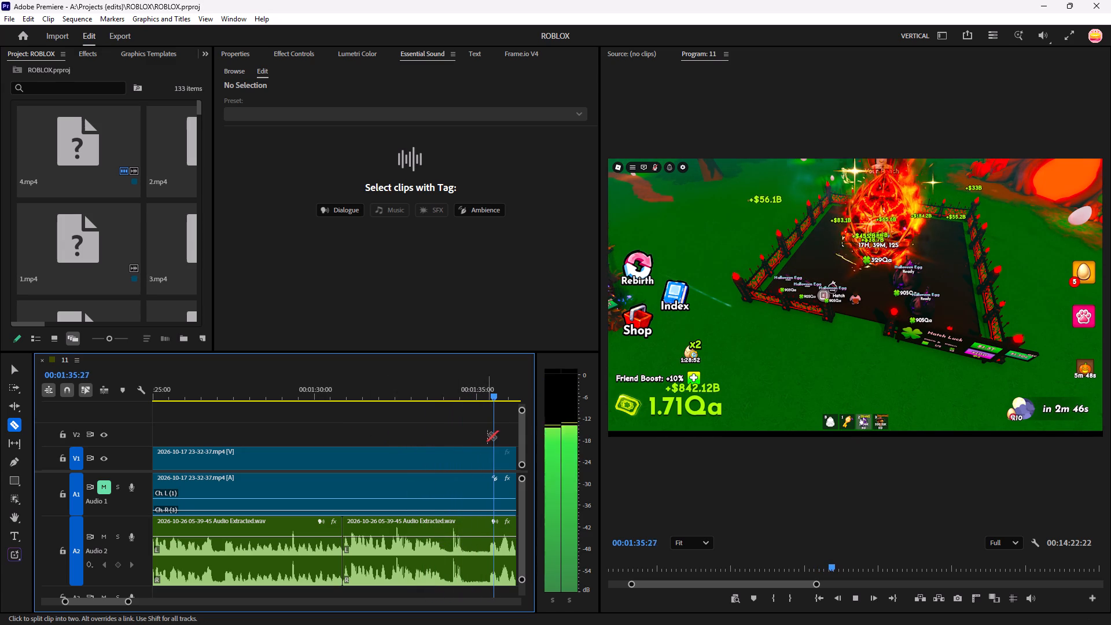
pyautogui.press('space')
pyautogui.moveTo(496, 394); pyautogui.dragTo(442, 442)
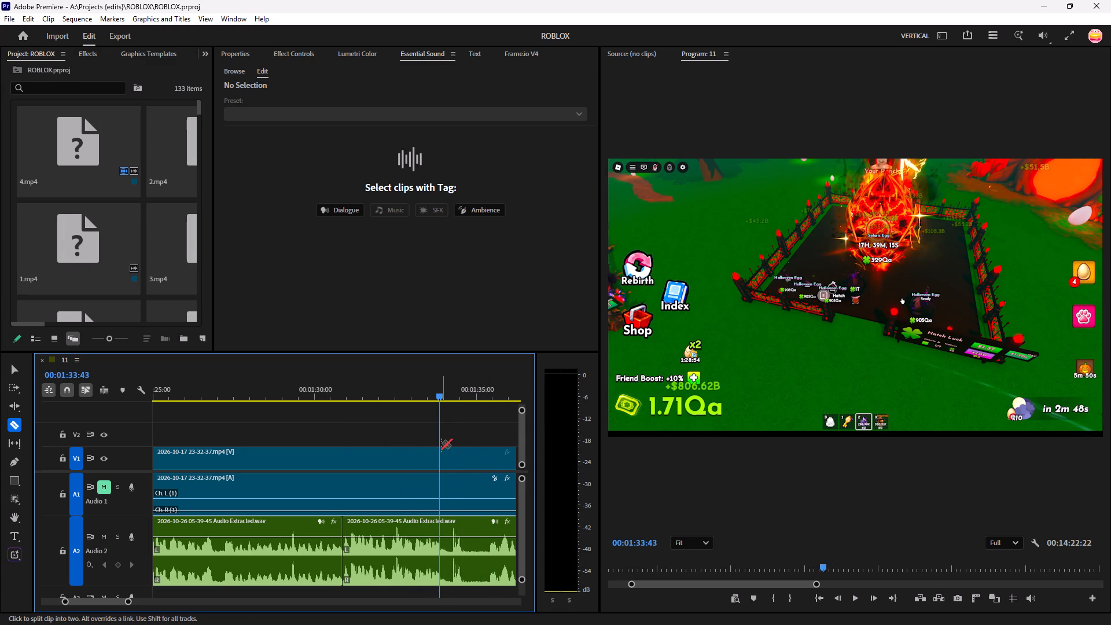
pyautogui.press('=')
pyautogui.press('space')
pyautogui.press('space')
pyautogui.click(349, 561)
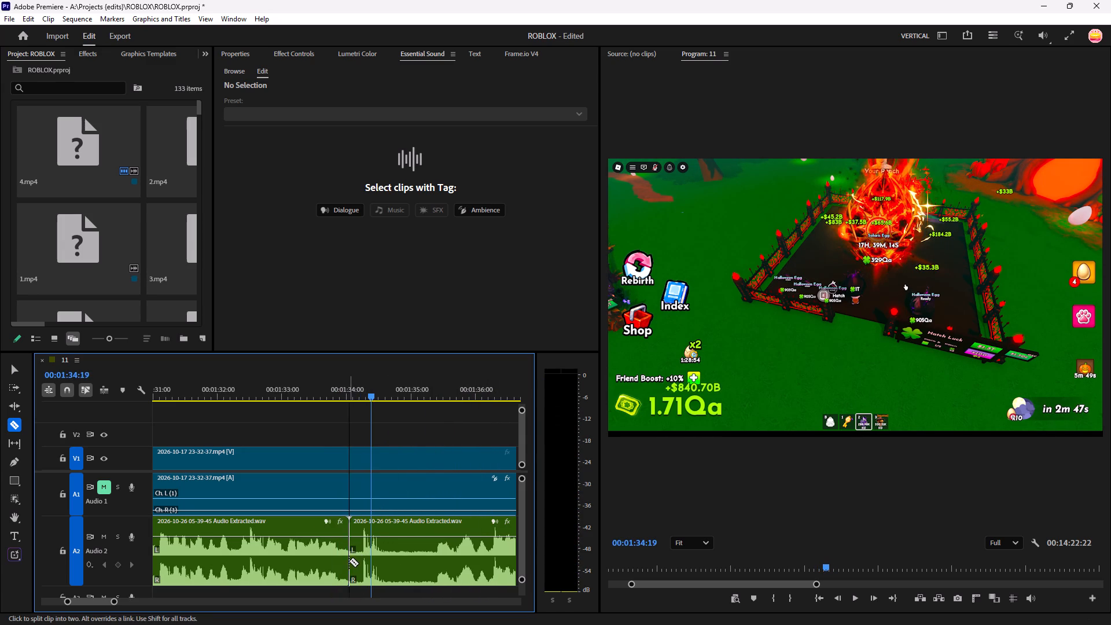
# Split the A2 audio at about 00:01:35:20, where speech resumes, and ripple delete the piece starting at 00:01:34:02.
pyautogui.press('space')
pyautogui.press('space')
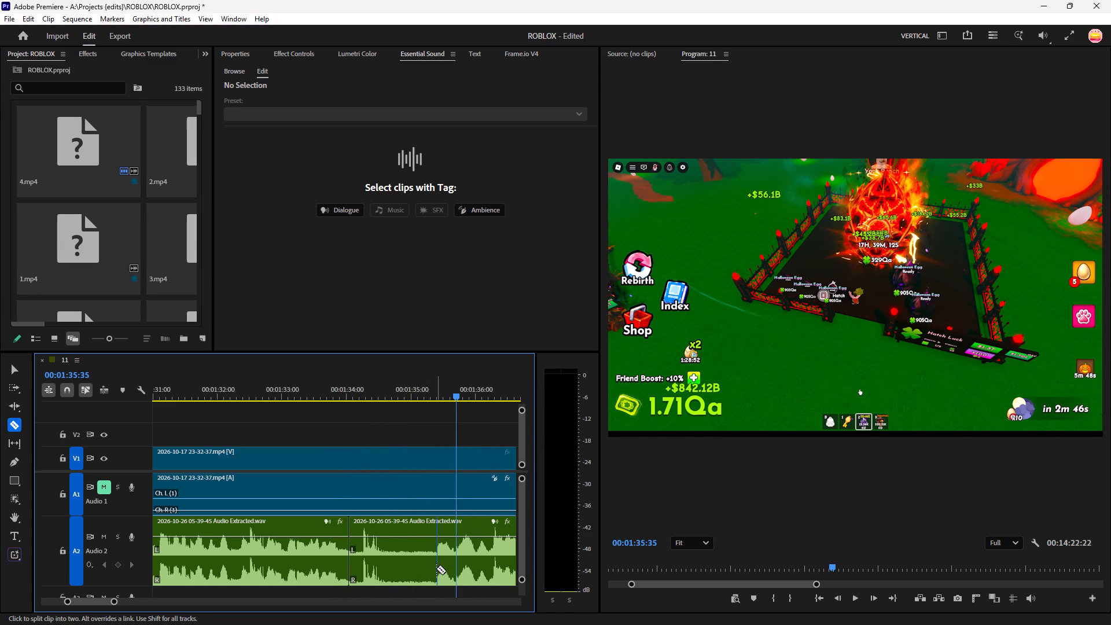
pyautogui.click(437, 568)
pyautogui.press('v')
pyautogui.click(384, 568)
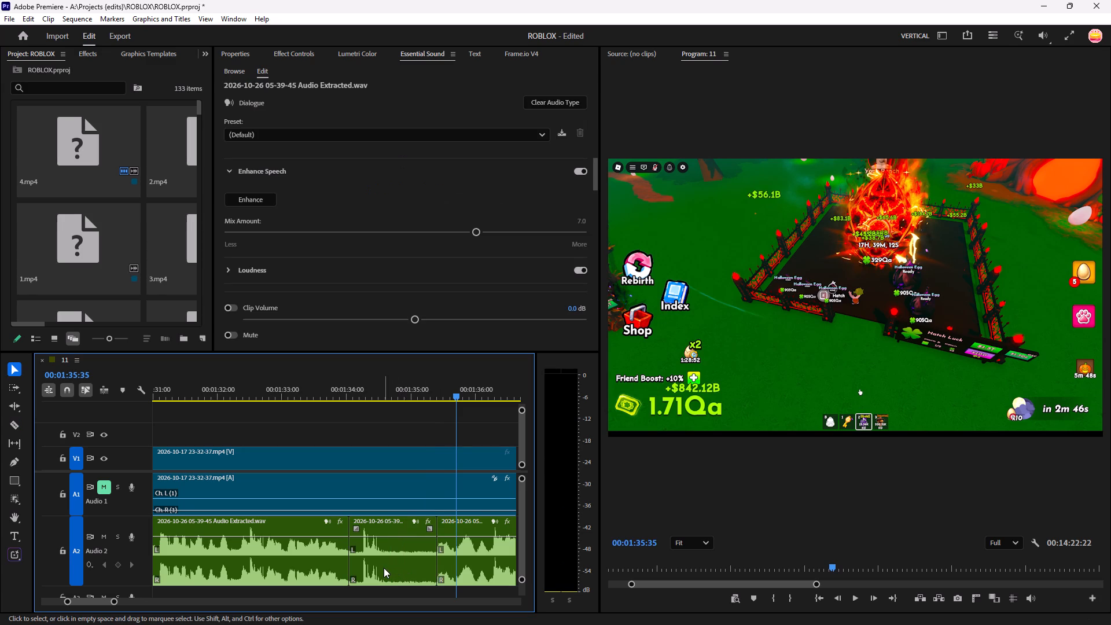
pyautogui.hotkey('alt', 'BackSpace')
# Play back the A2 voice-over from the 00:01:34:02 join to about 00:01:42, replaying it to check the flow.
pyautogui.press('space')
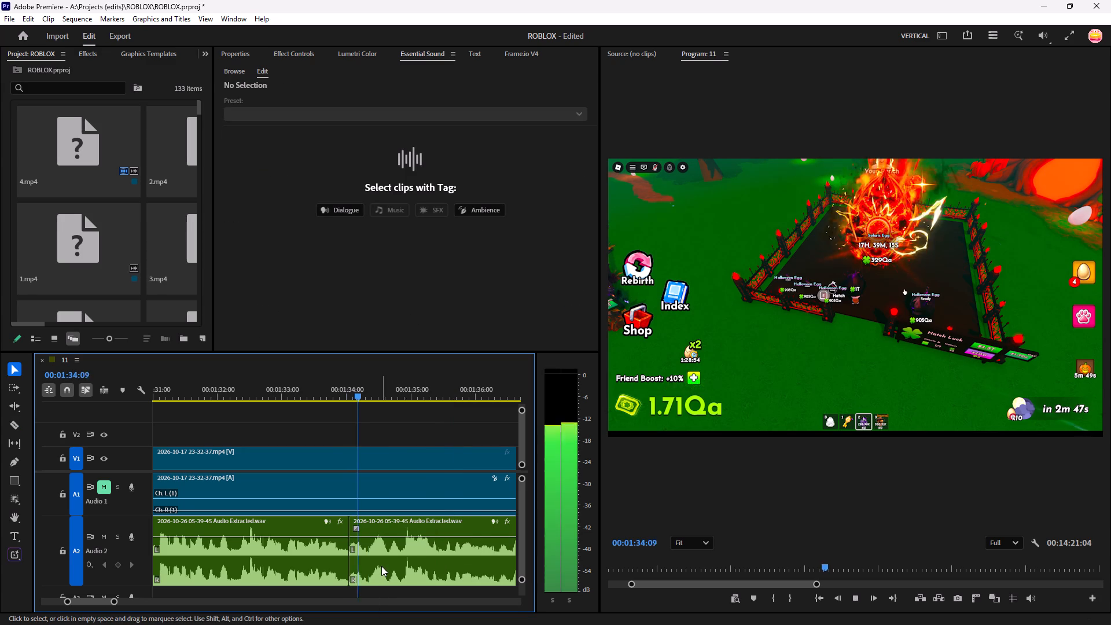
pyautogui.write('--')
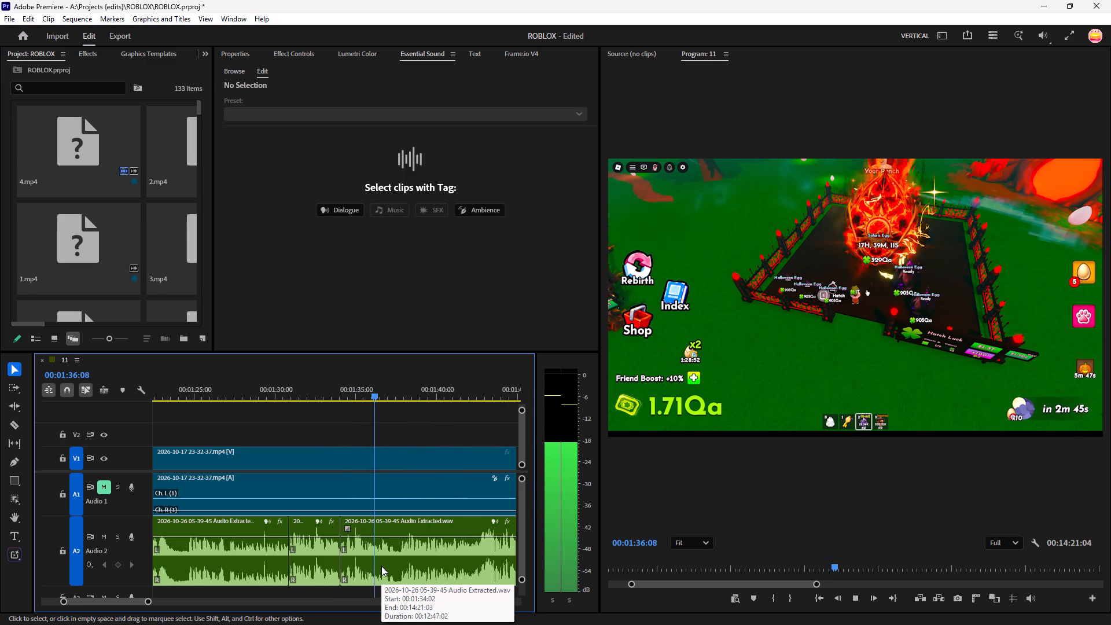
pyautogui.press('space')
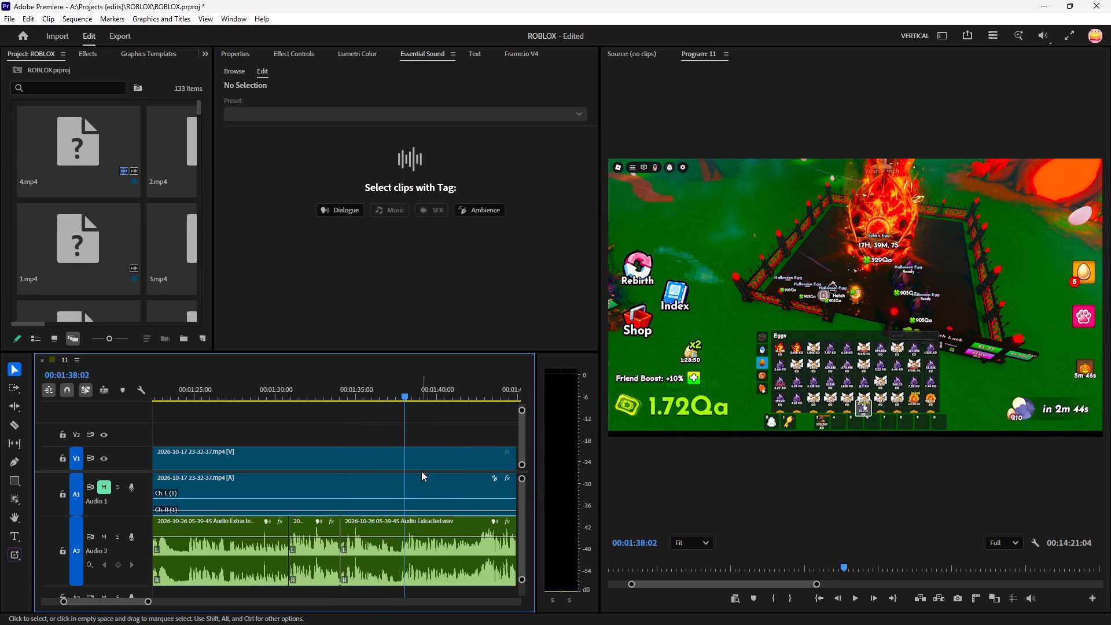
pyautogui.press('space')
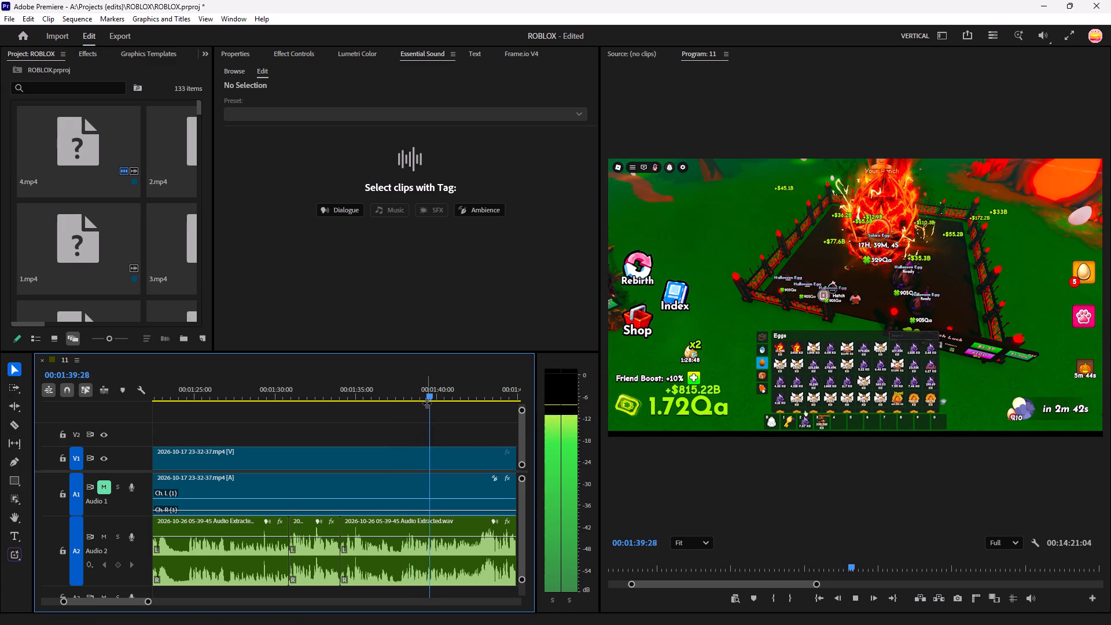
pyautogui.press('c')
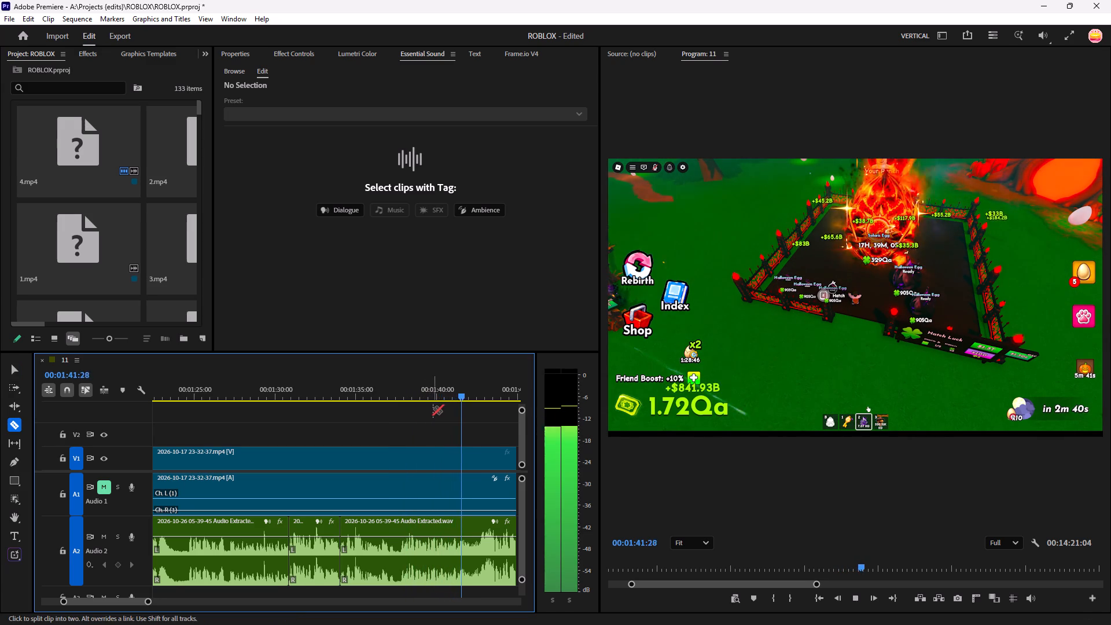
pyautogui.press('space')
pyautogui.moveTo(479, 391); pyautogui.dragTo(360, 485)
pyautogui.press('=')
pyautogui.press('=')
pyautogui.press('space')
pyautogui.press('-')
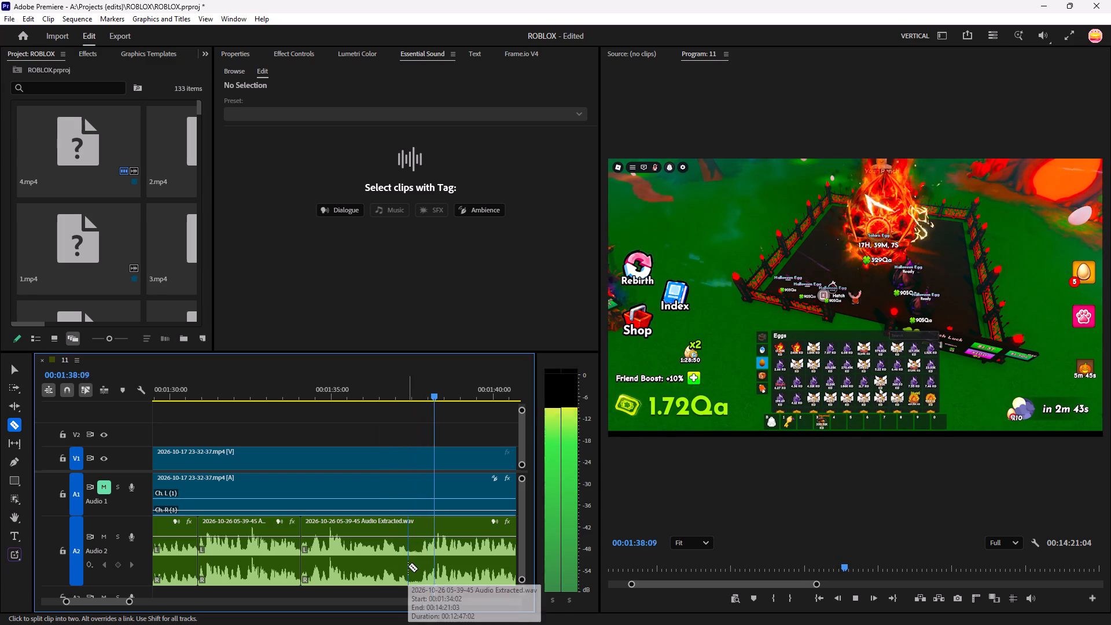
pyautogui.press('-')
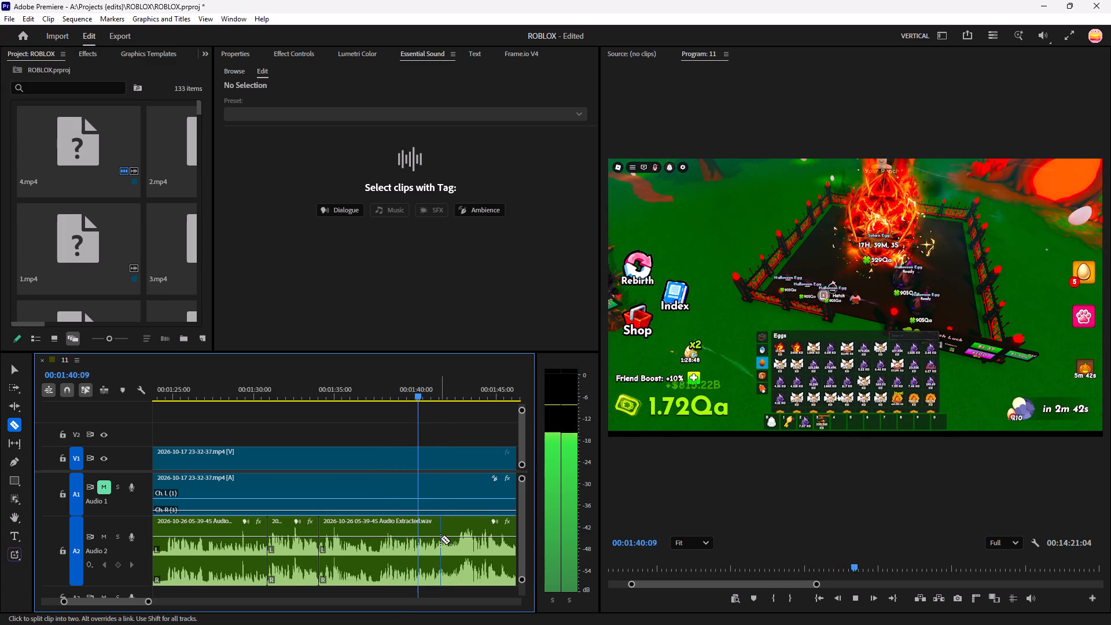
# Unmute the gameplay audio track A1.
pyautogui.click(106, 488)
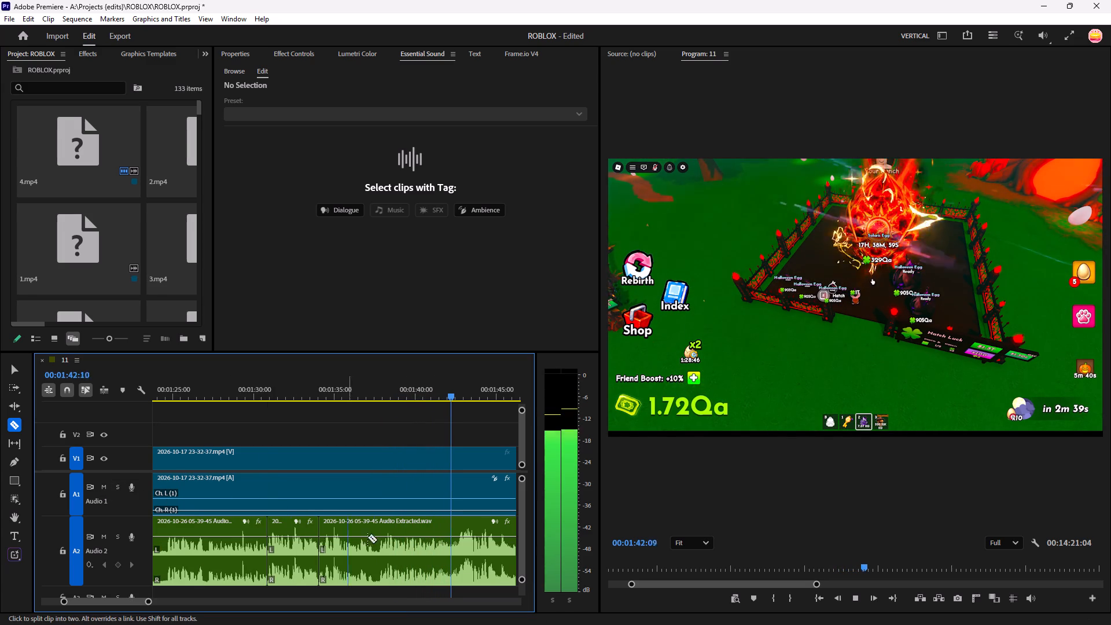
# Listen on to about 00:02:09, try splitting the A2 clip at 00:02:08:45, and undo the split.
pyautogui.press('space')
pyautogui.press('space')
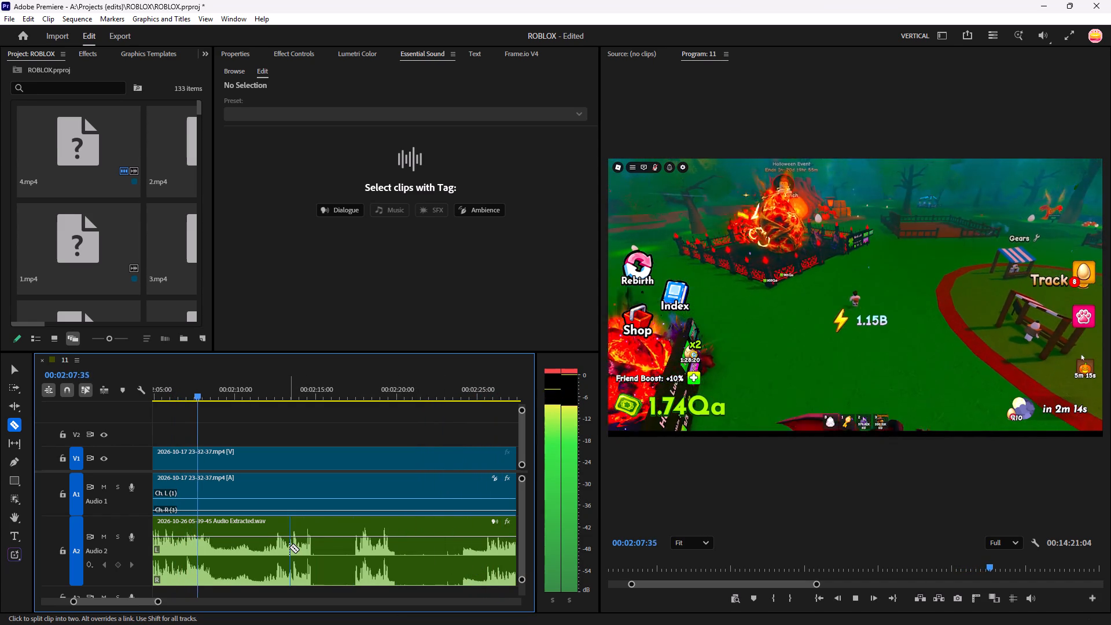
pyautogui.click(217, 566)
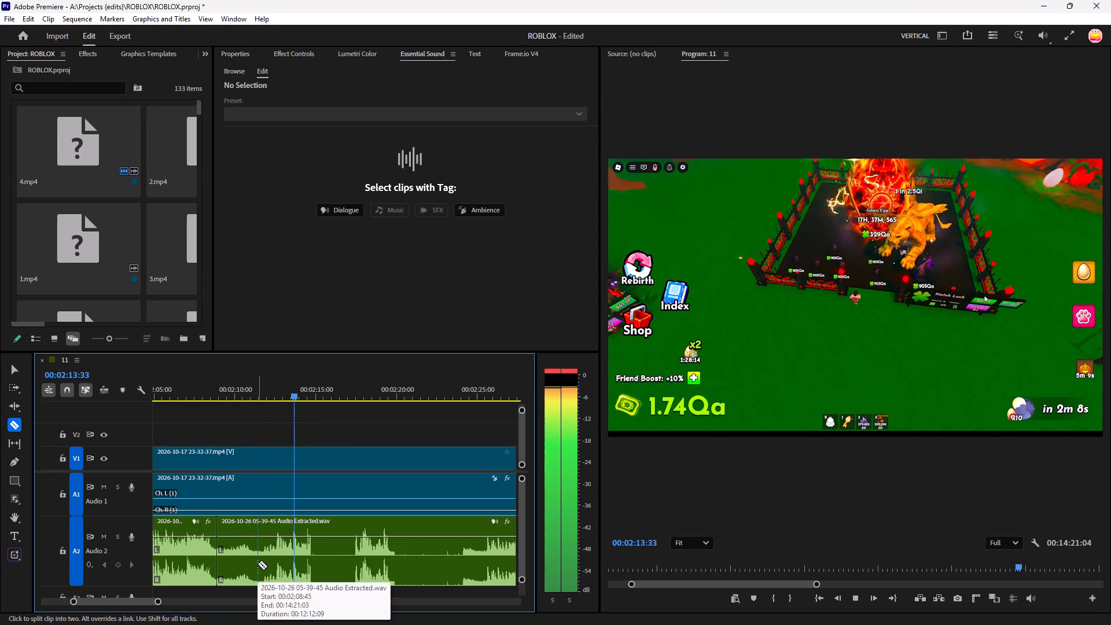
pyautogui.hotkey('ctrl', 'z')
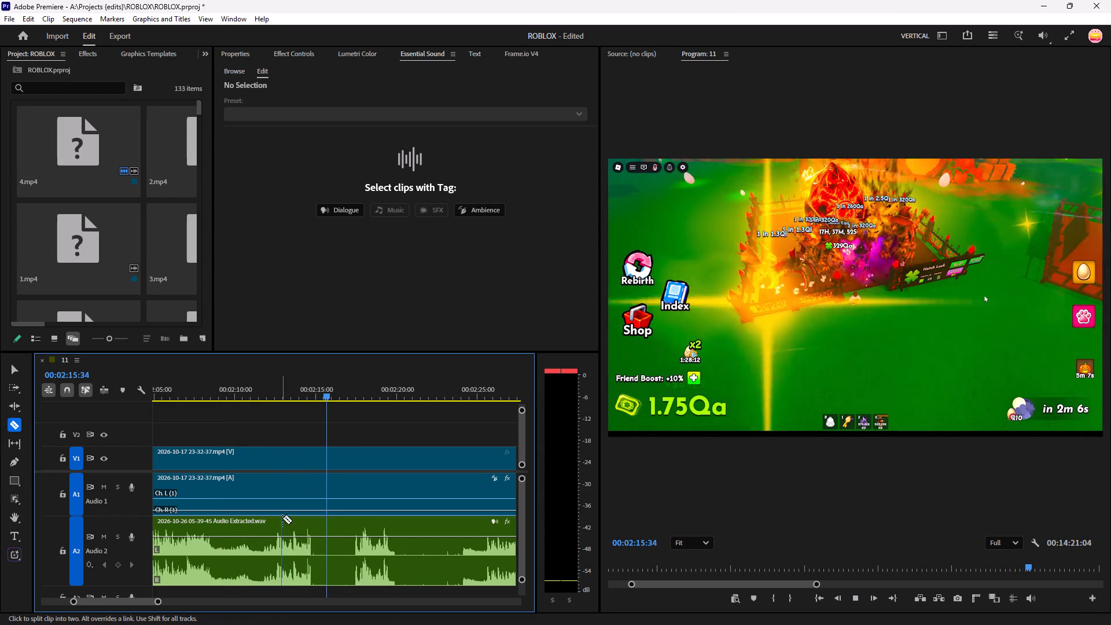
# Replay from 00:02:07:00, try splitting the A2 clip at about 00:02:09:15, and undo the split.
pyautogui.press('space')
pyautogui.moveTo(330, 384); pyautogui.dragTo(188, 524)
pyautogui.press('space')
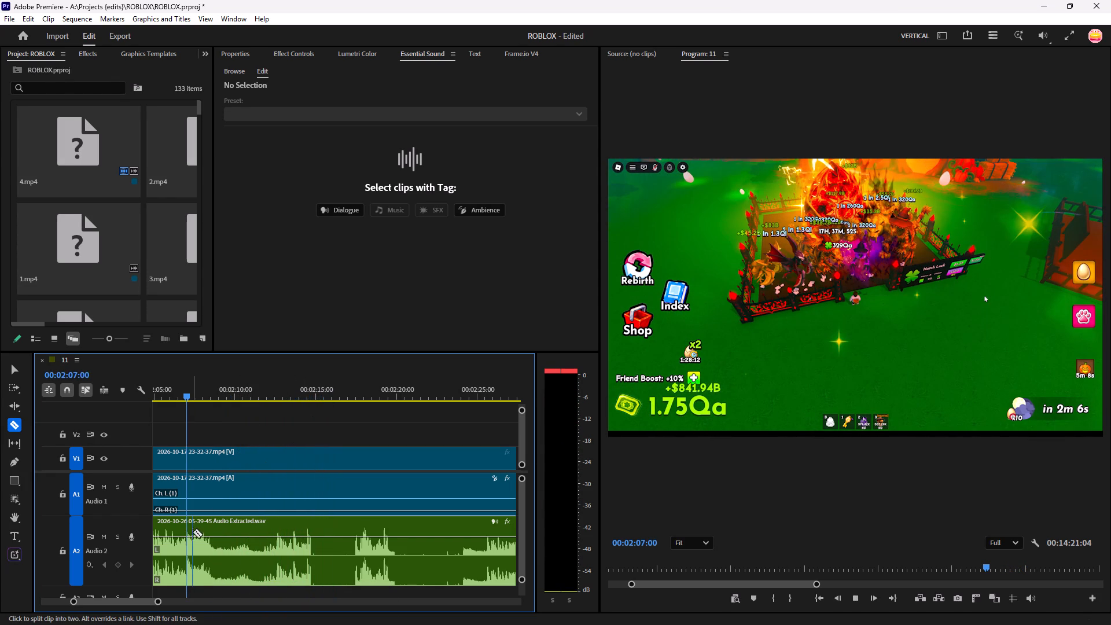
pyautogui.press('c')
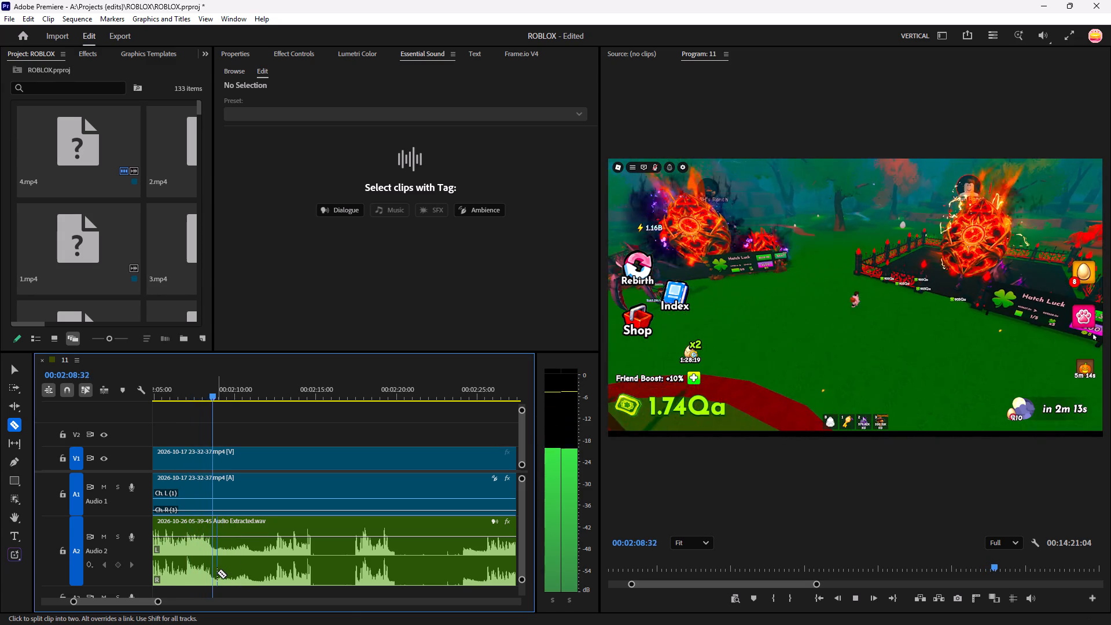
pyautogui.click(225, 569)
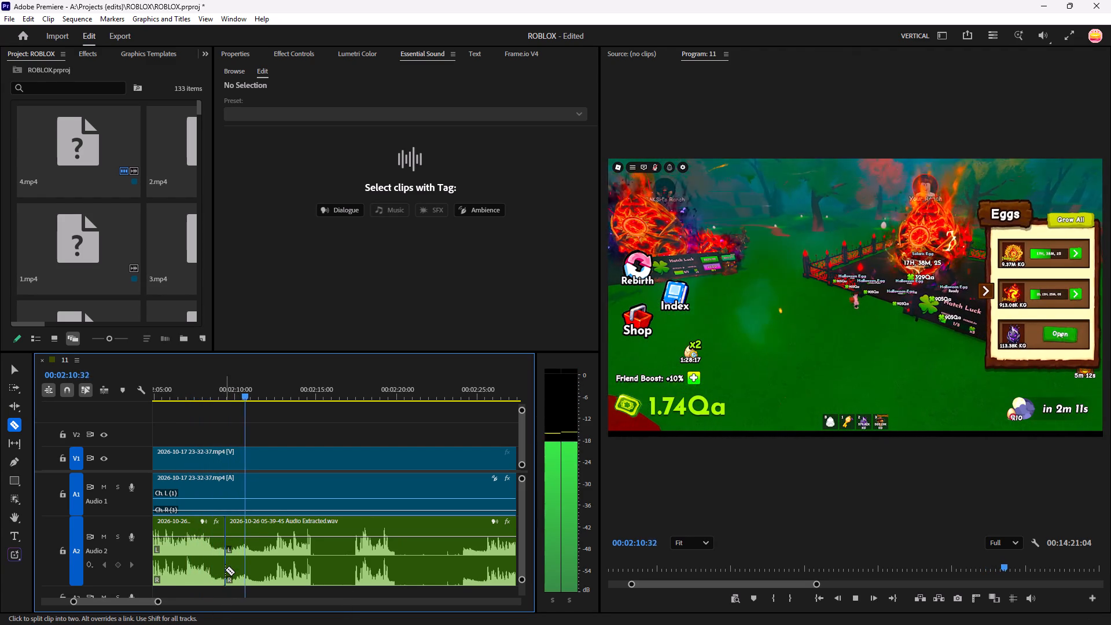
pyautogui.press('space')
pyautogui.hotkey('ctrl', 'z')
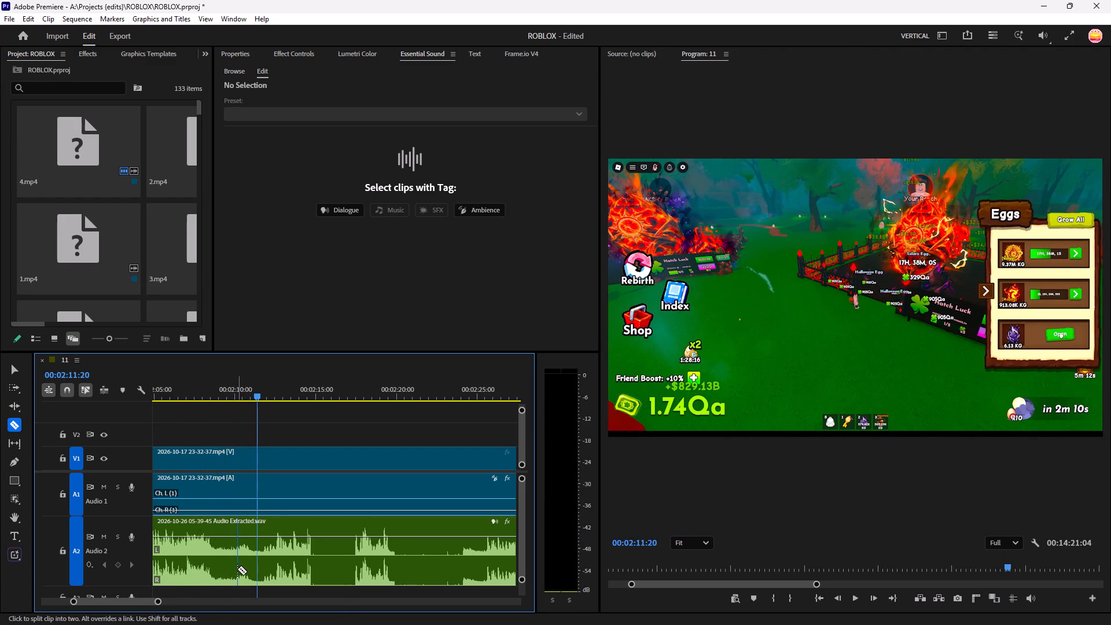
# Continue playback and split the A2 voice-over at about 00:02:11:30, in the quiet stretch before speech resumes.
pyautogui.press('space')
pyautogui.click(261, 565)
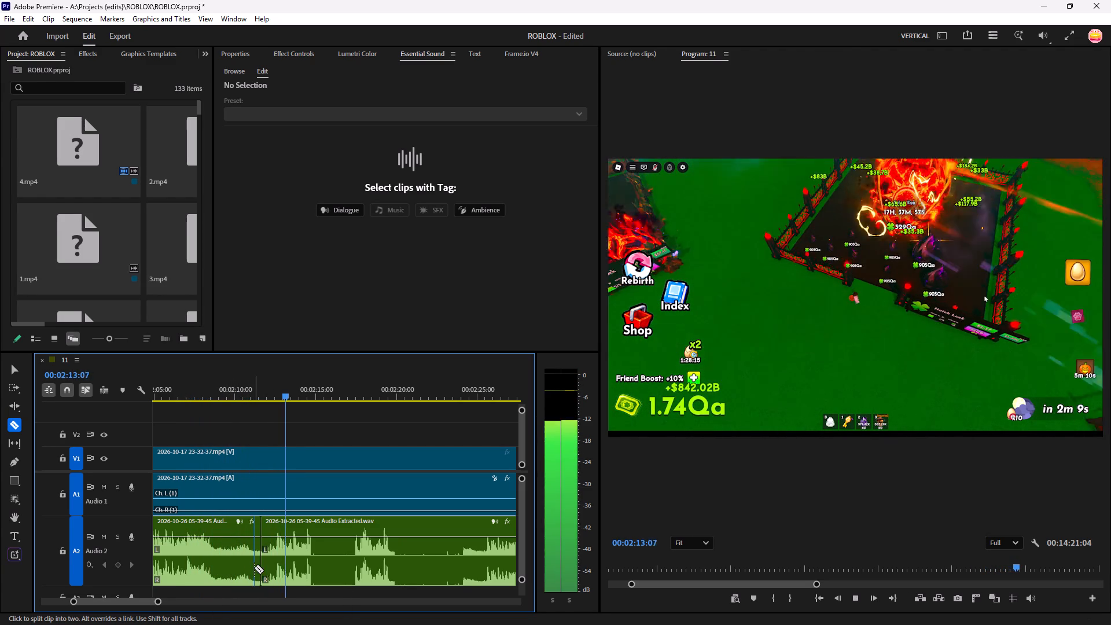
# Skip the silence, listen to where speech resumes, and split the A2 voice-over at about 00:02:17:30, after the first short burst.
pyautogui.moveTo(302, 386); pyautogui.dragTo(353, 441)
pyautogui.press('space')
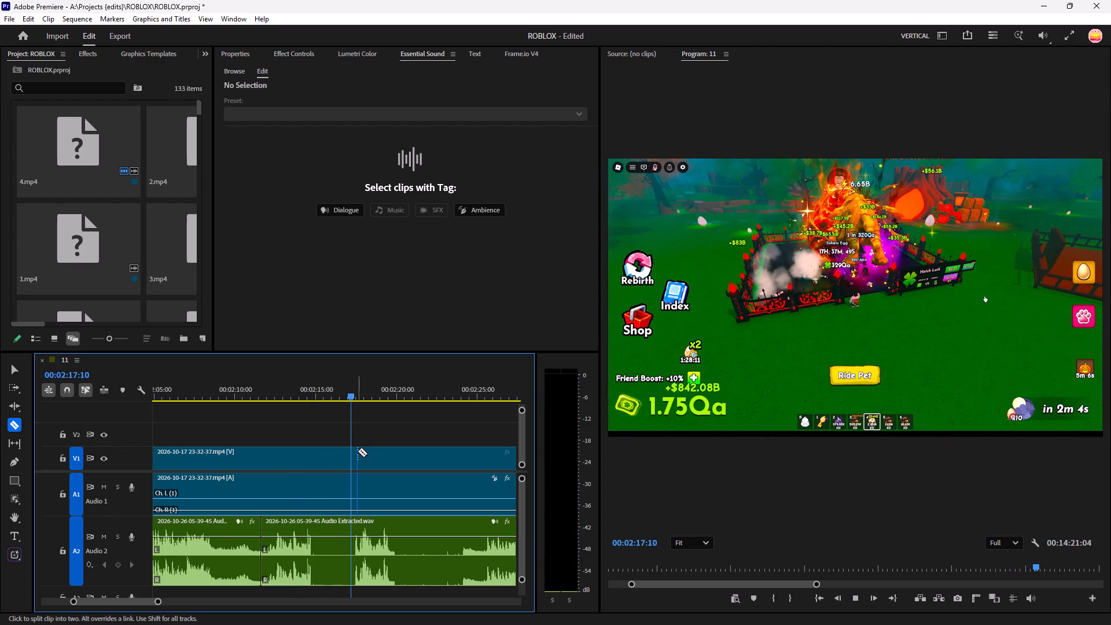
pyautogui.press('=')
pyautogui.press('=')
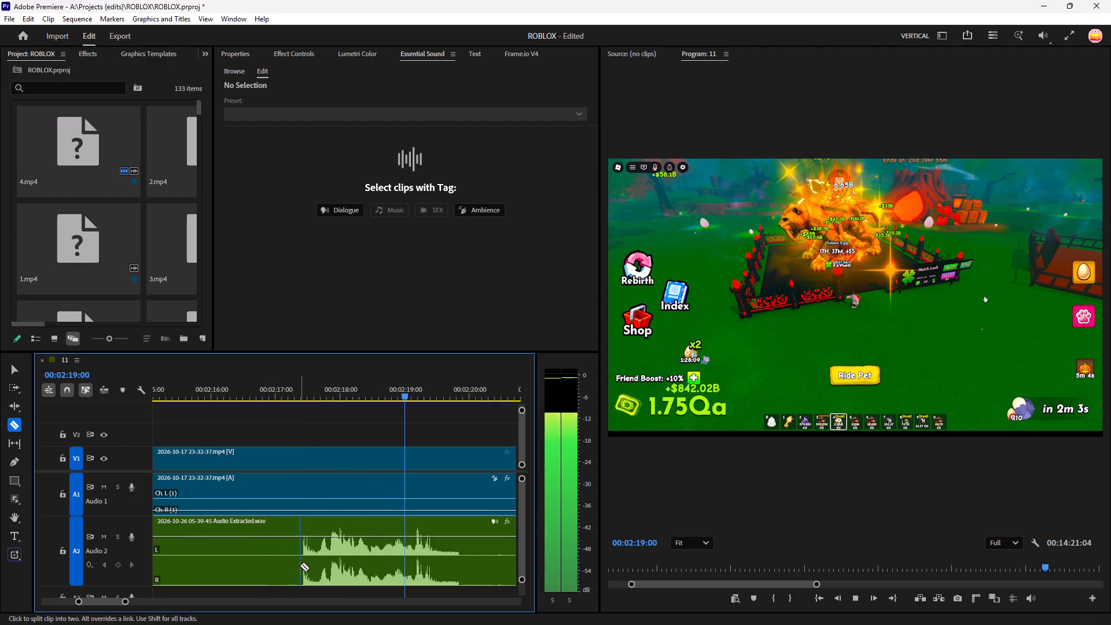
pyautogui.press('space')
pyautogui.moveTo(398, 389); pyautogui.dragTo(299, 497)
pyautogui.press('space')
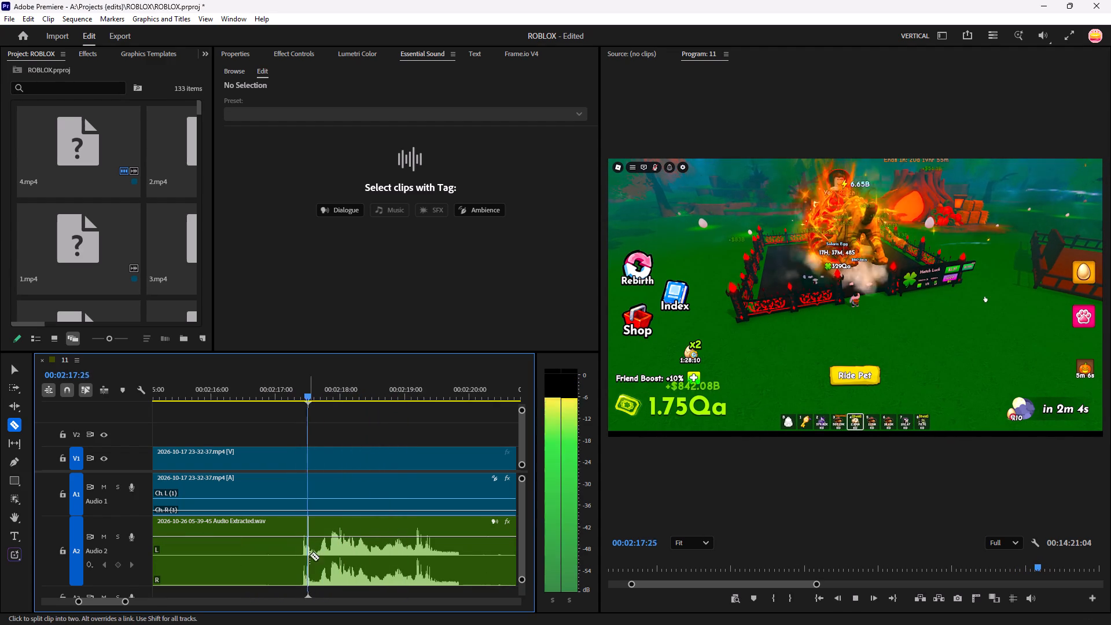
pyautogui.press('space')
pyautogui.click(318, 565)
# Listen to the phrase that follows and split the A2 voice-over at about 00:02:19:20, near the phrase's end.
pyautogui.press('space')
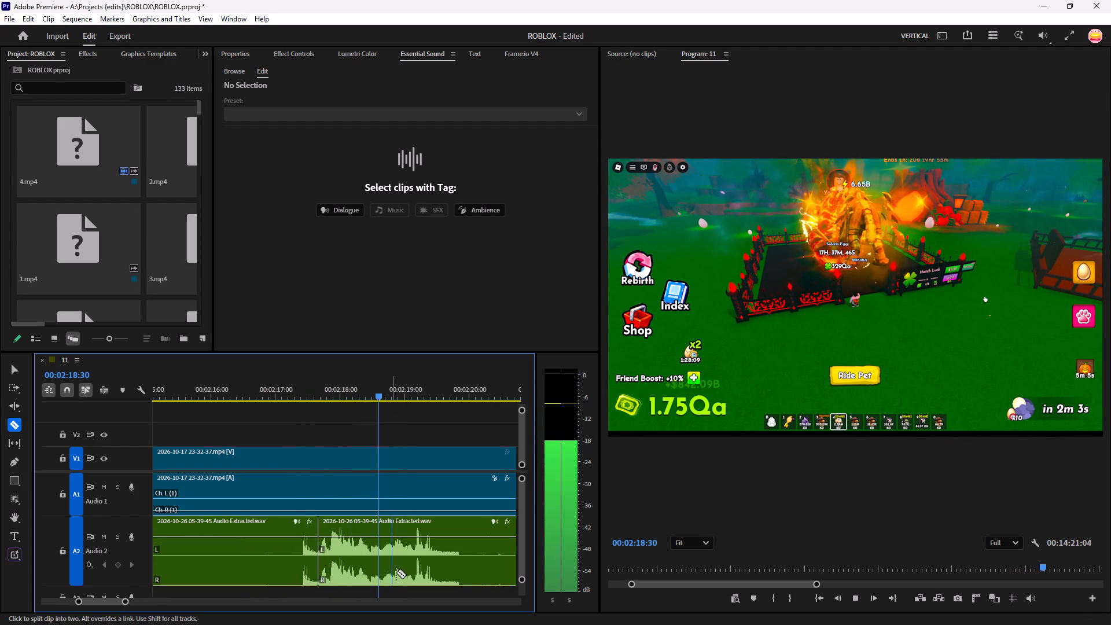
pyautogui.press('space')
pyautogui.press('space')
pyautogui.press('space')
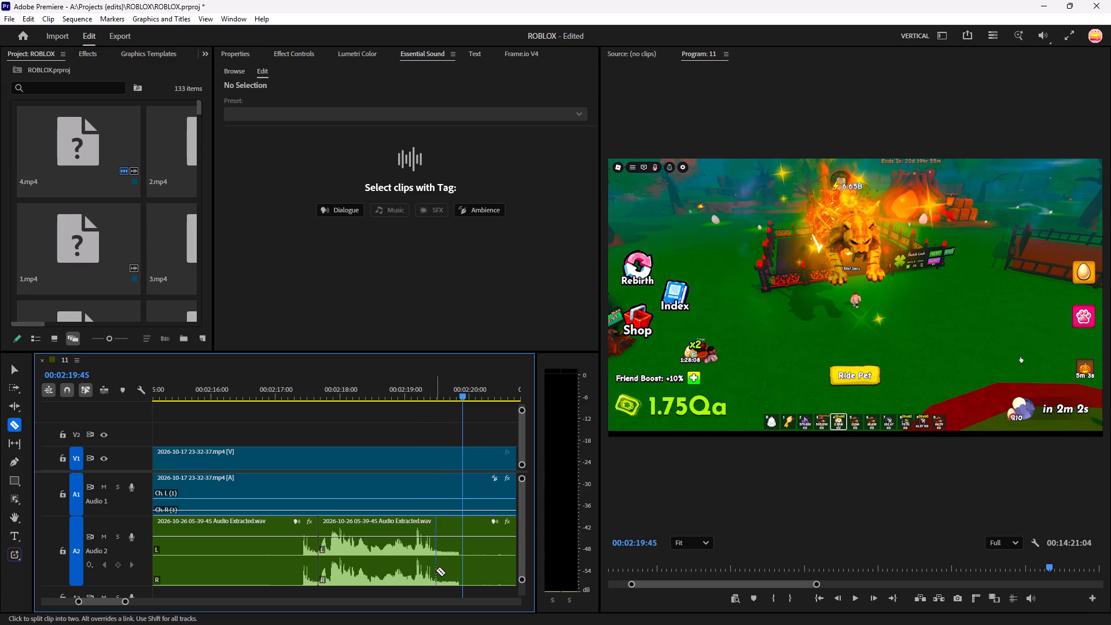
pyautogui.click(436, 570)
# Ripple delete the A2 segment between the cuts at about 00:02:11:30 and 00:02:17:30.
pyautogui.press('v')
pyautogui.click(236, 552)
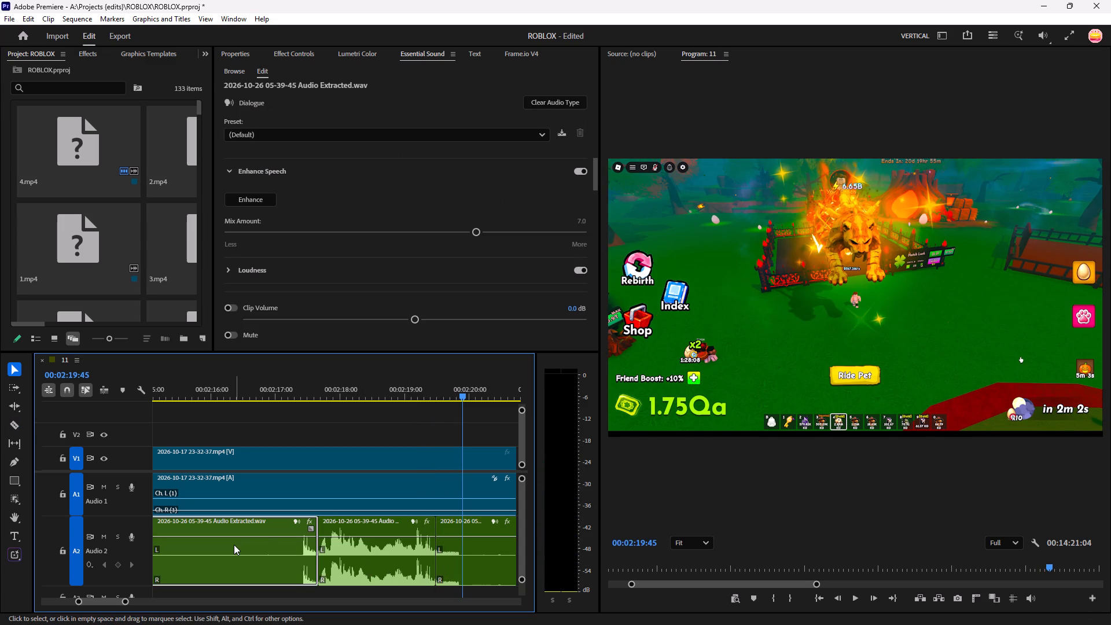
pyautogui.hotkey('alt', 'BackSpace')
# Split the A2 voice-over at about 00:02:17:55, where sound resumes, and ripple delete the mostly silent segment before that cut.
pyautogui.press('space')
pyautogui.write('---')
pyautogui.write('==')
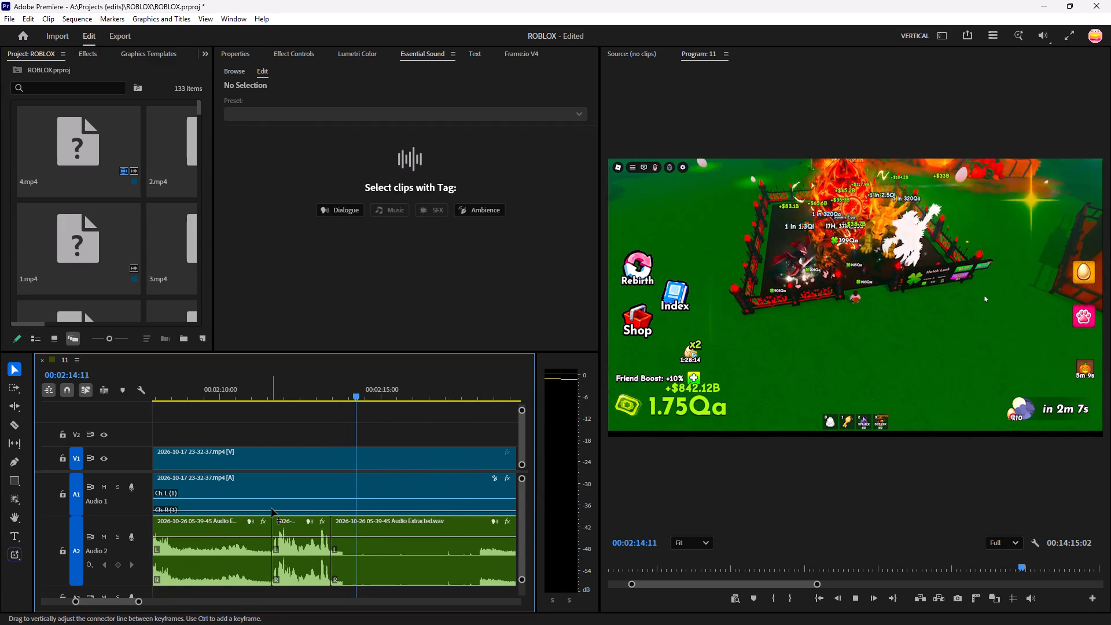
pyautogui.press('-')
pyautogui.moveTo(369, 383); pyautogui.dragTo(406, 400)
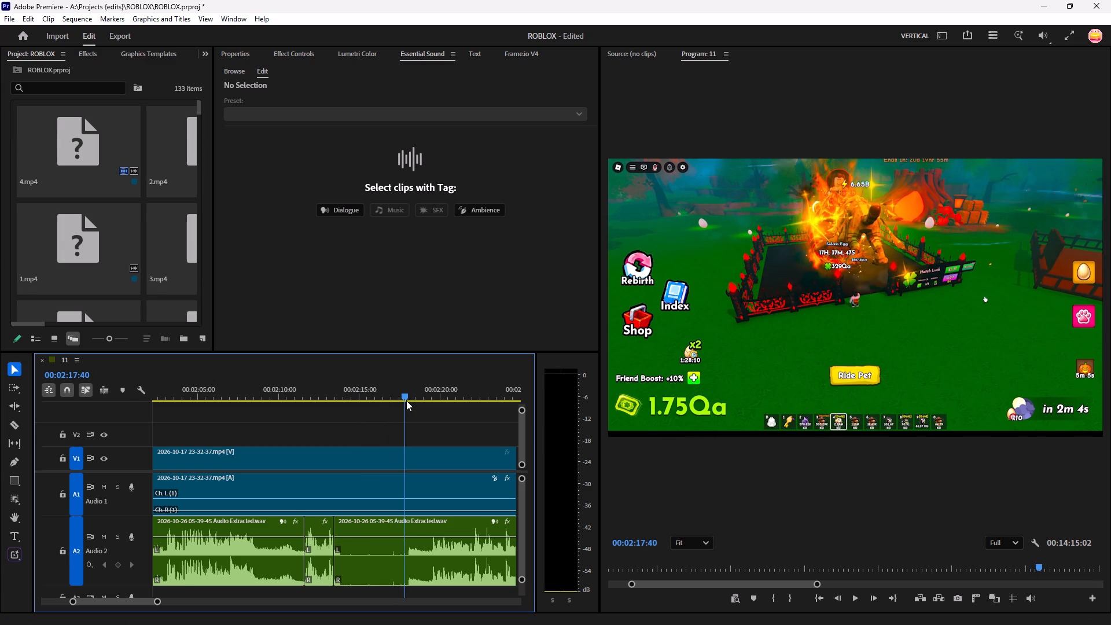
pyautogui.press('space')
pyautogui.write('==')
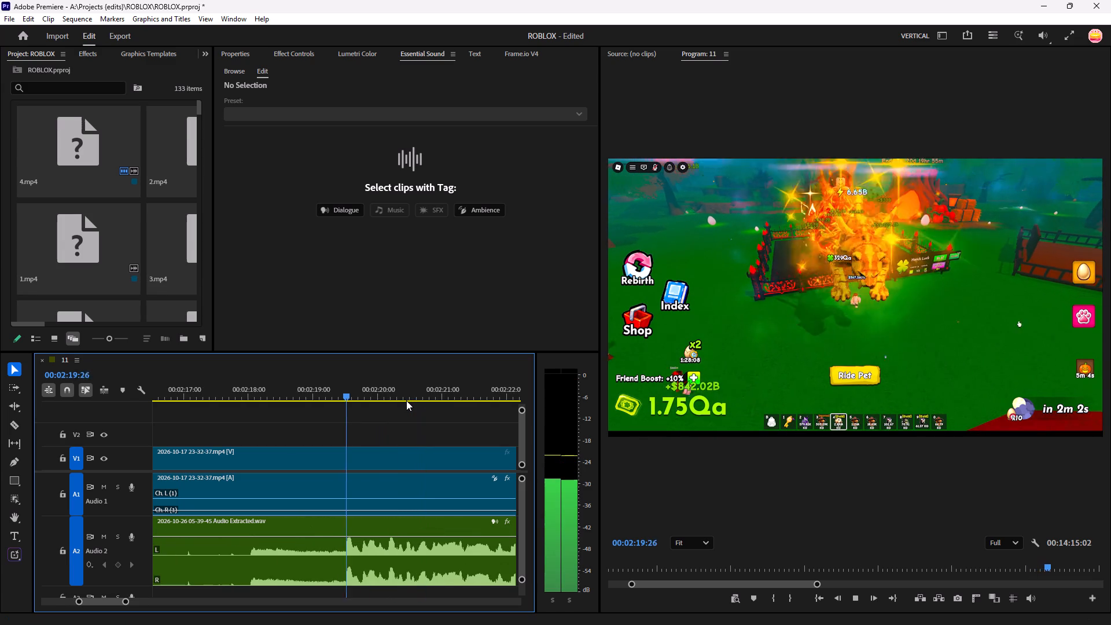
pyautogui.press('space')
pyautogui.press('c')
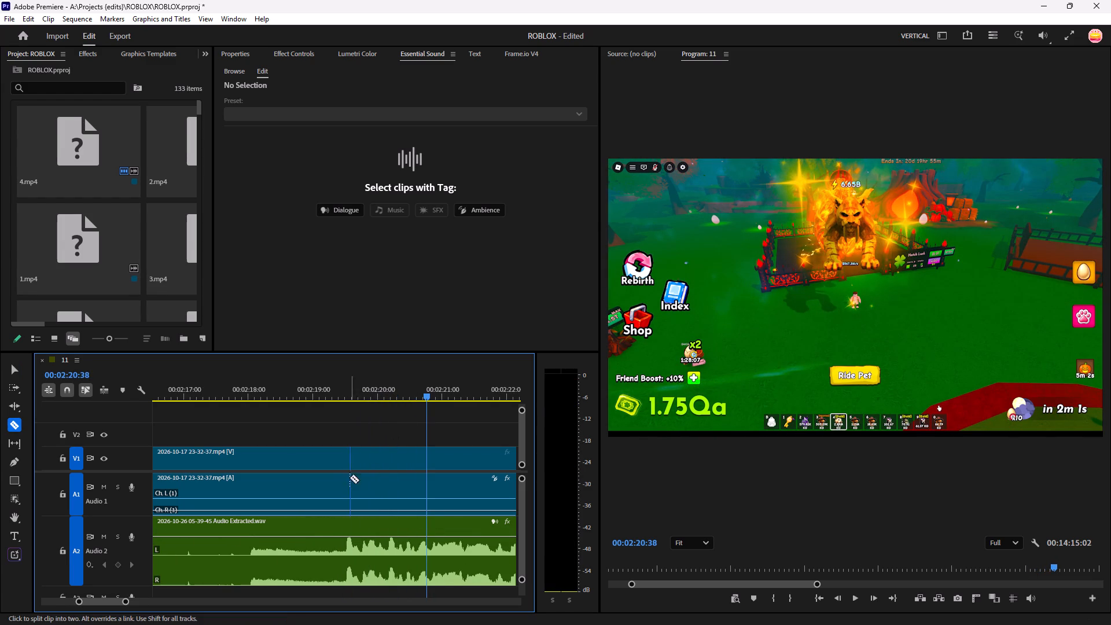
pyautogui.click(248, 572)
pyautogui.press('v')
pyautogui.click(222, 566)
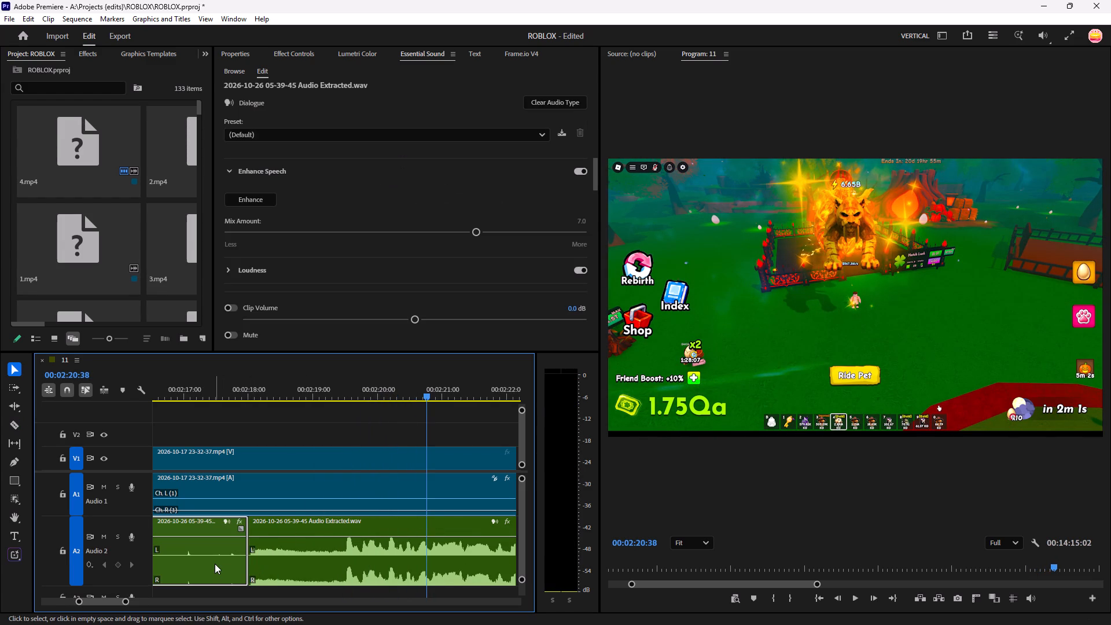
pyautogui.hotkey('alt', 'BackSpace')
# Listen on through the A2 voice-over to 00:02:21:44.
pyautogui.press('space')
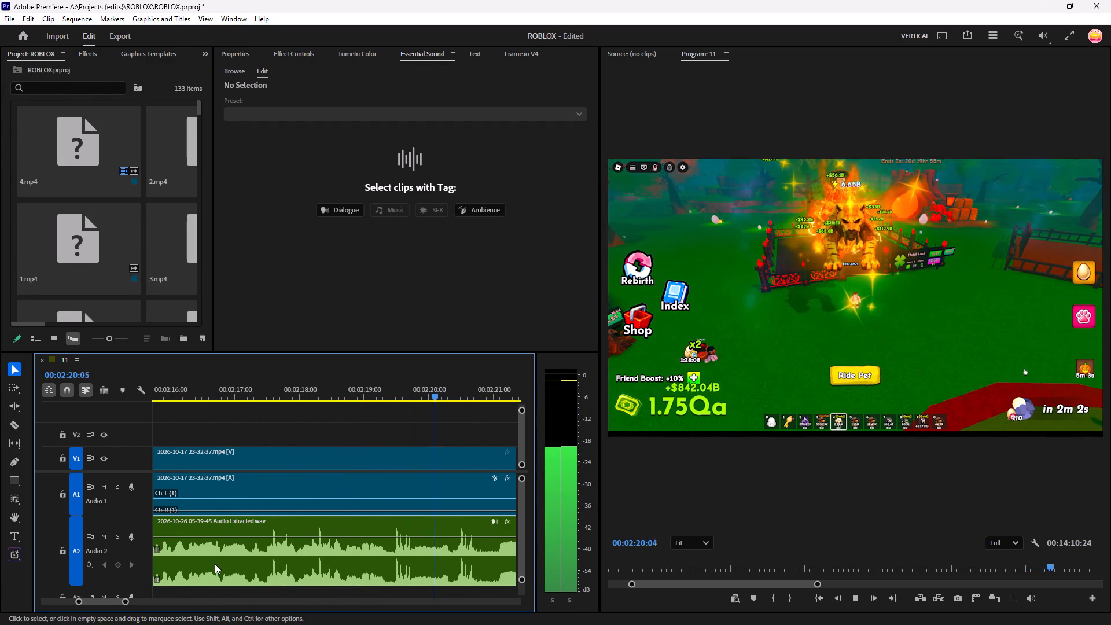
pyautogui.press('space')
pyautogui.press('space')
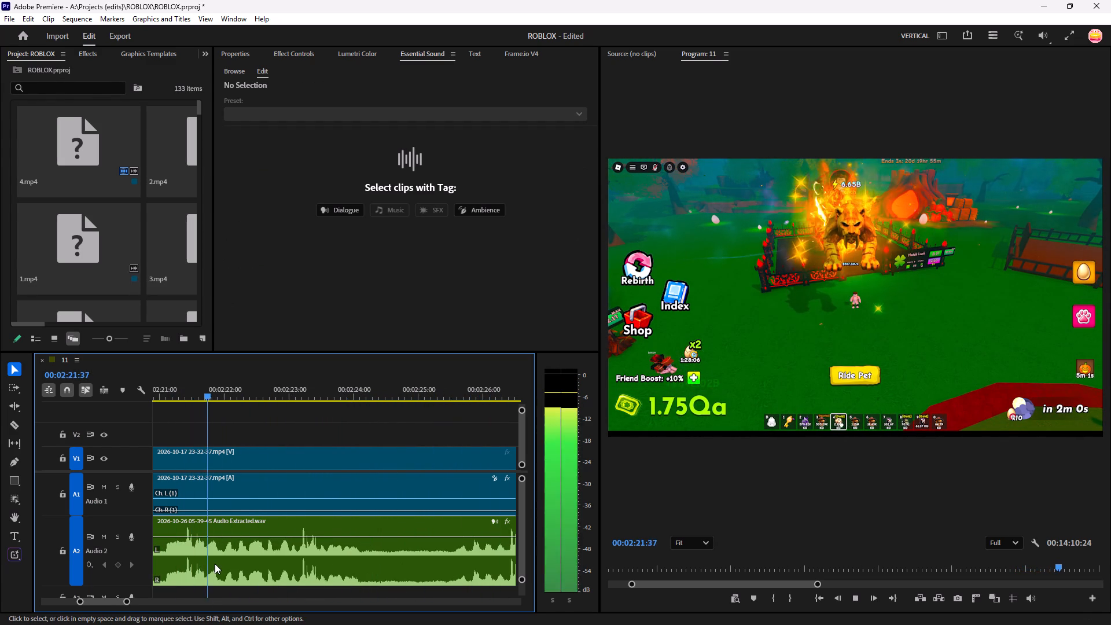
pyautogui.press('space')
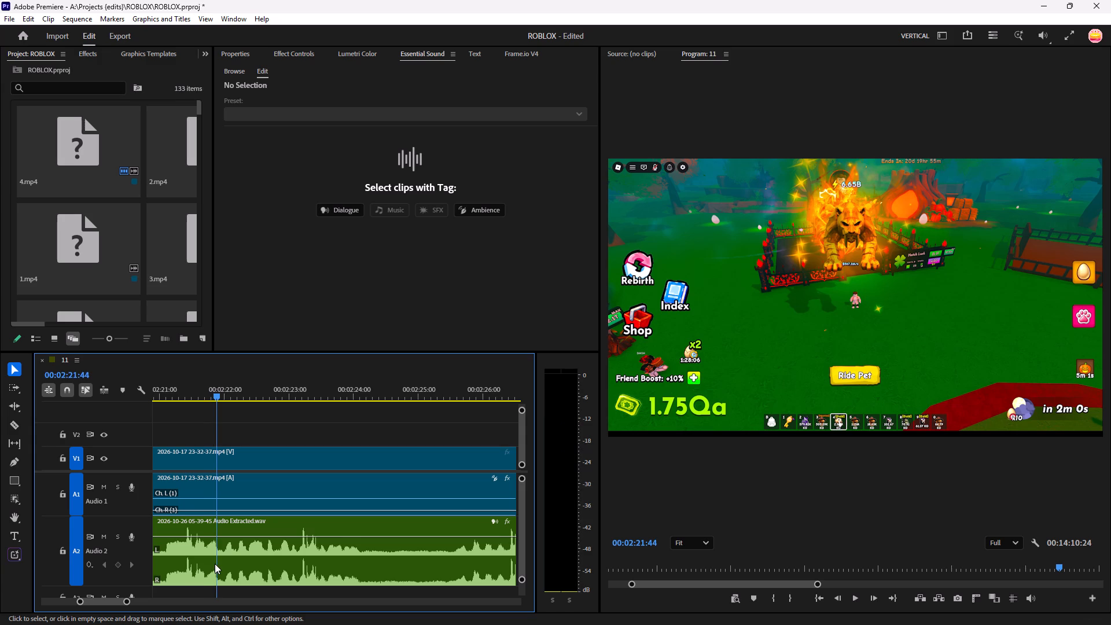
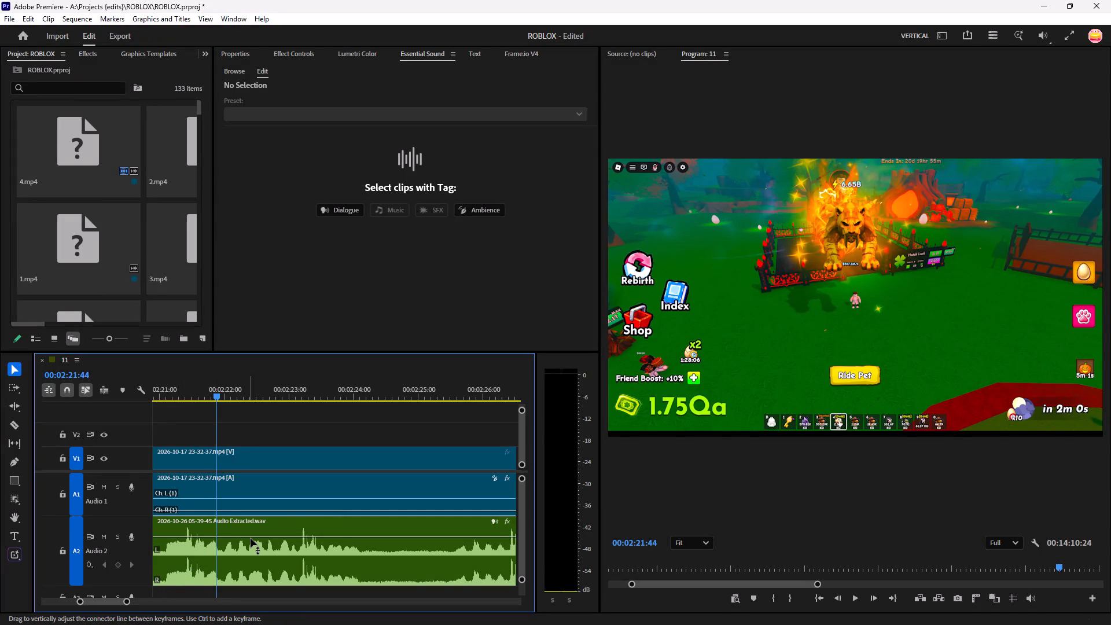
# Listen to the A2 voice-over phrase and split it at about 00:02:23:46, just before the quiet stretch.
pyautogui.press('space')
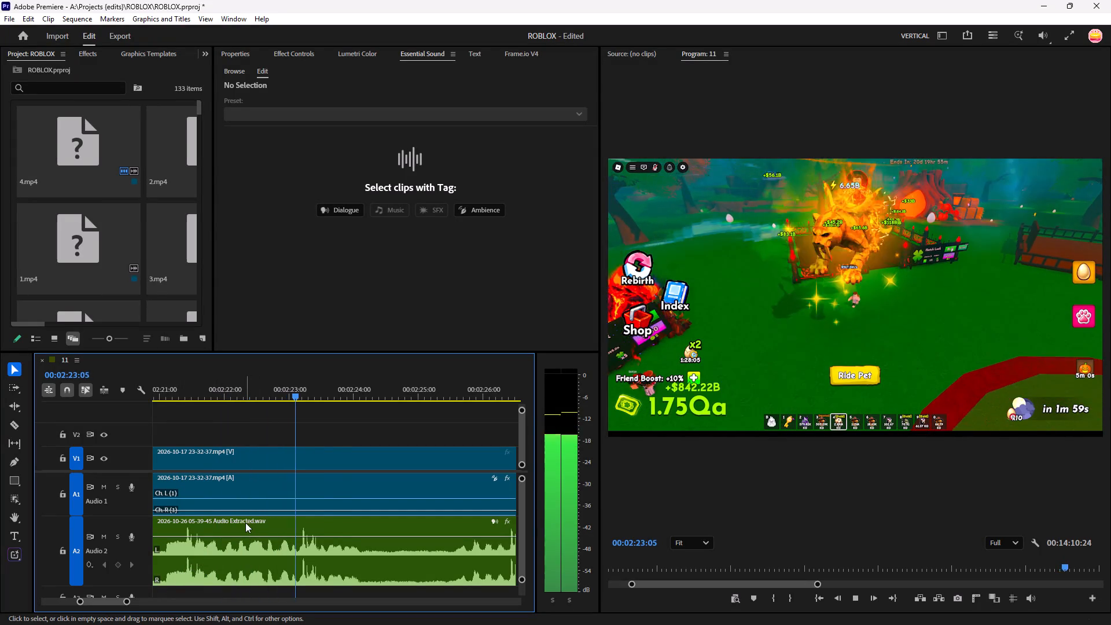
pyautogui.press('c')
pyautogui.press('space')
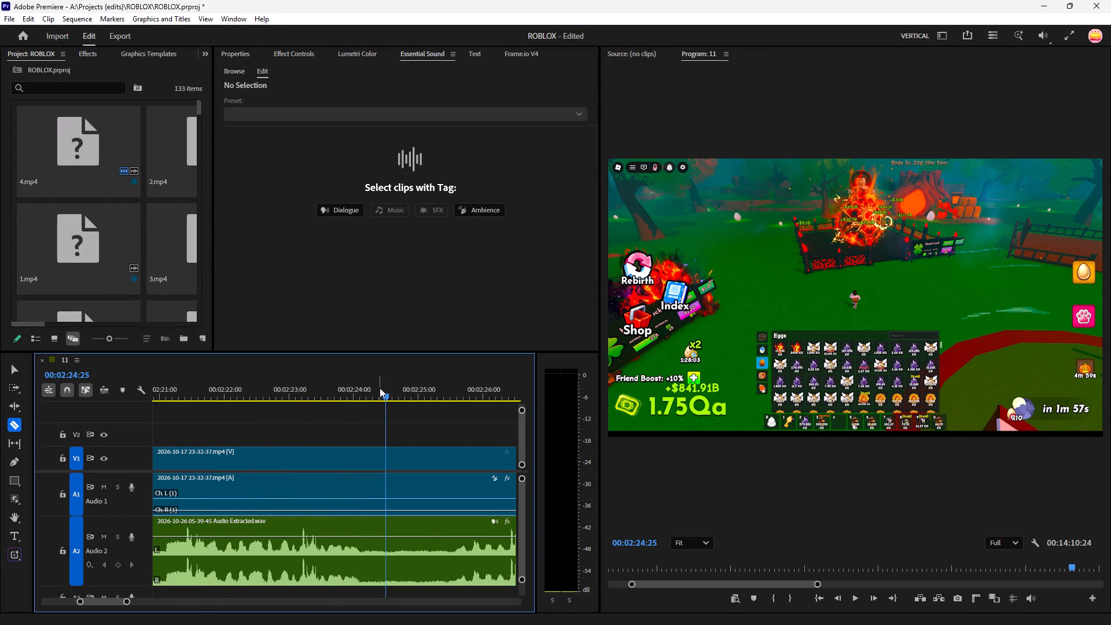
pyautogui.write('--')
pyautogui.moveTo(377, 388); pyautogui.dragTo(194, 481)
pyautogui.press('space')
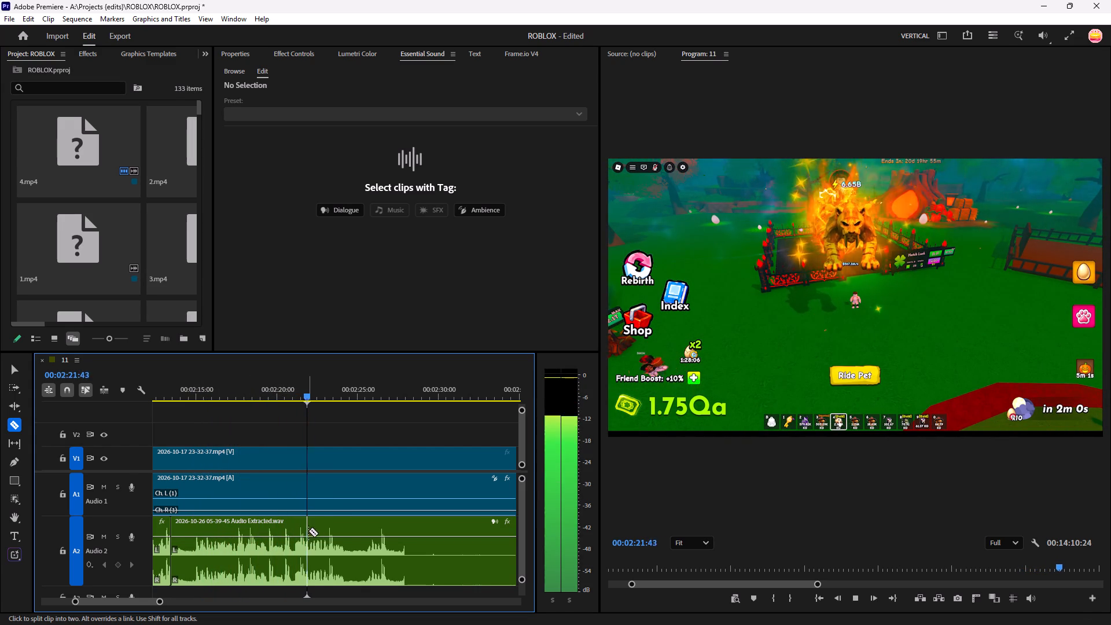
pyautogui.click(340, 558)
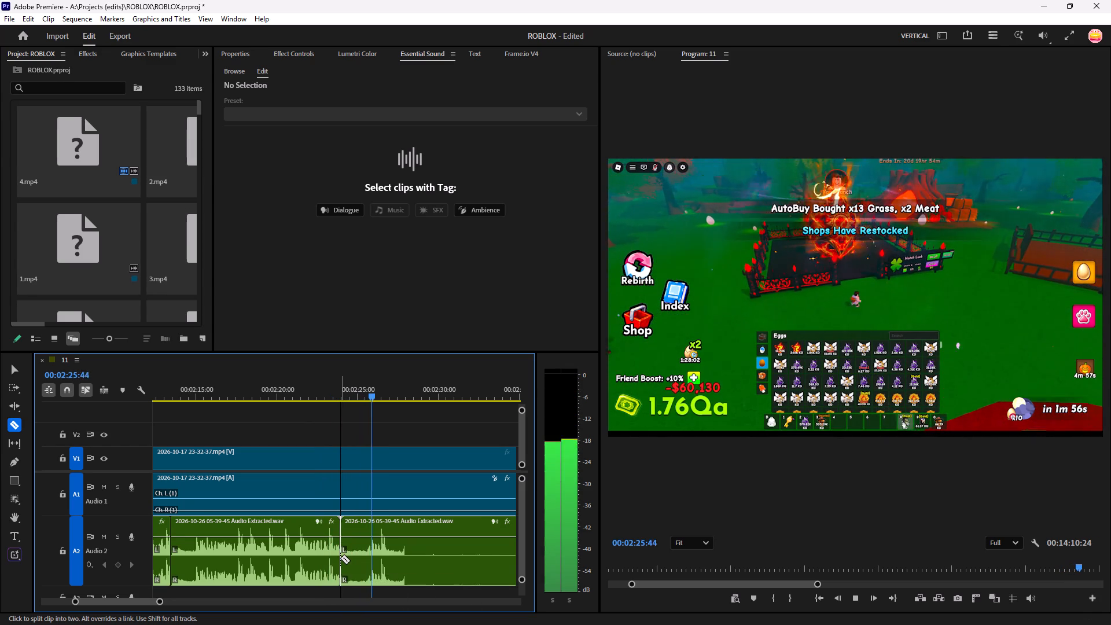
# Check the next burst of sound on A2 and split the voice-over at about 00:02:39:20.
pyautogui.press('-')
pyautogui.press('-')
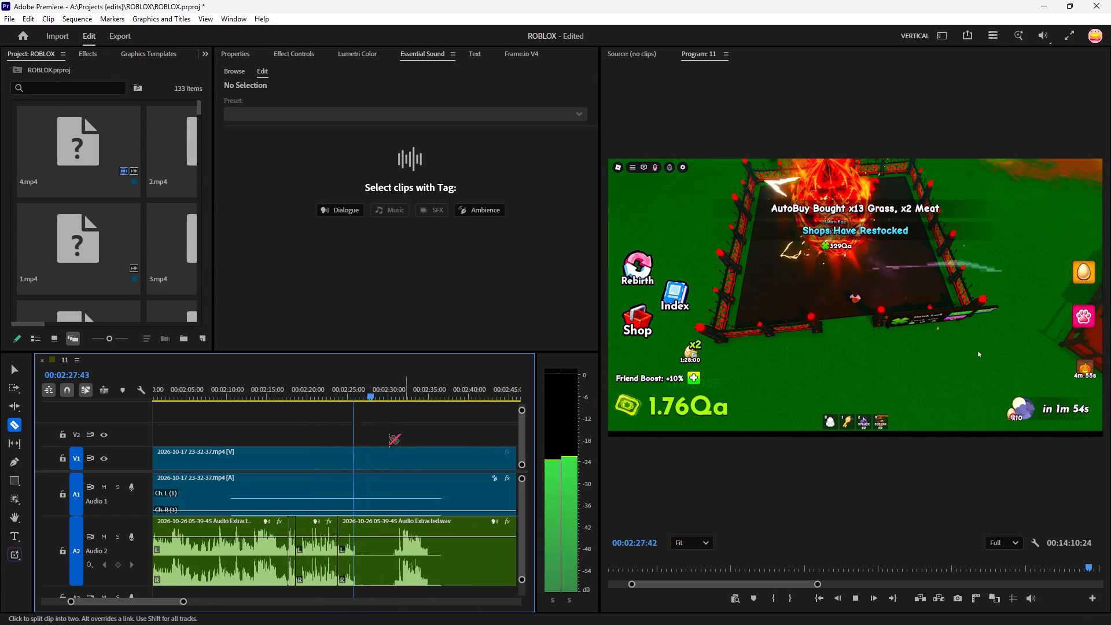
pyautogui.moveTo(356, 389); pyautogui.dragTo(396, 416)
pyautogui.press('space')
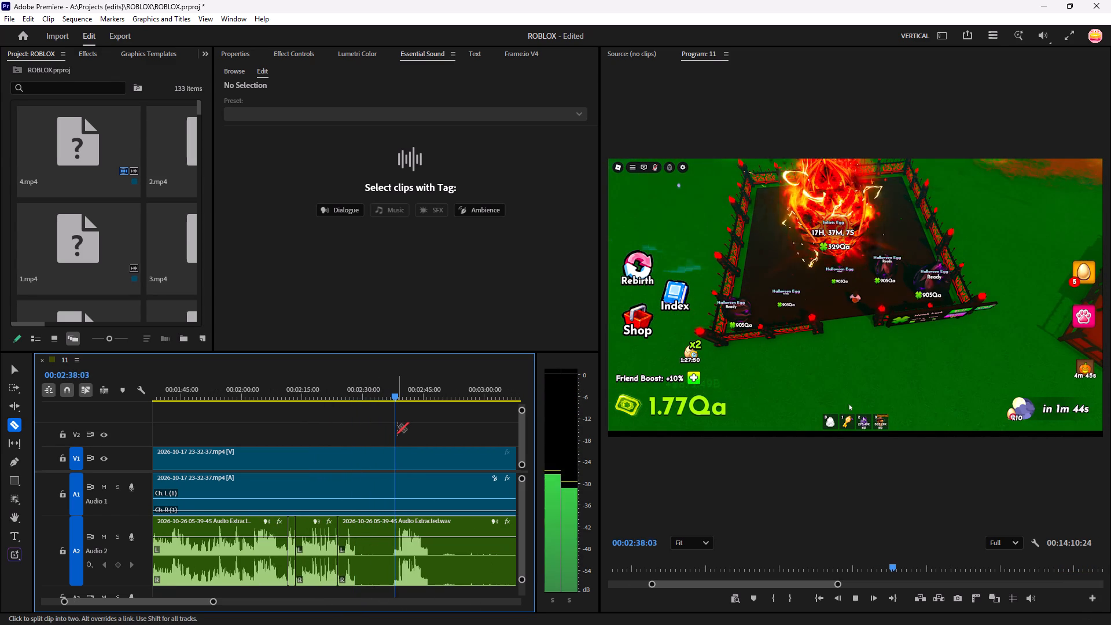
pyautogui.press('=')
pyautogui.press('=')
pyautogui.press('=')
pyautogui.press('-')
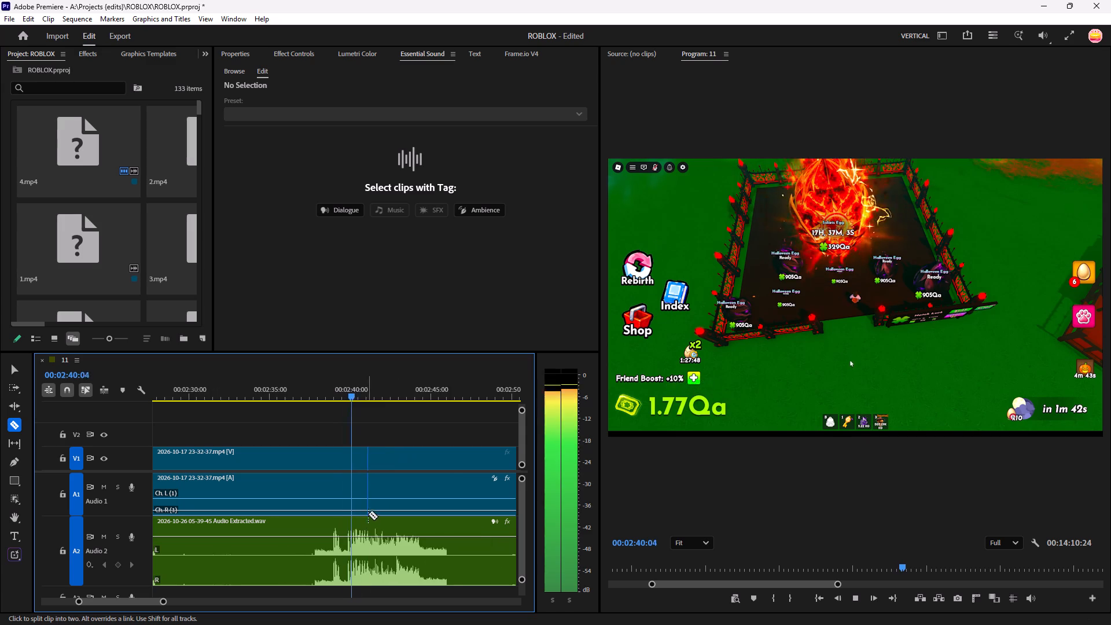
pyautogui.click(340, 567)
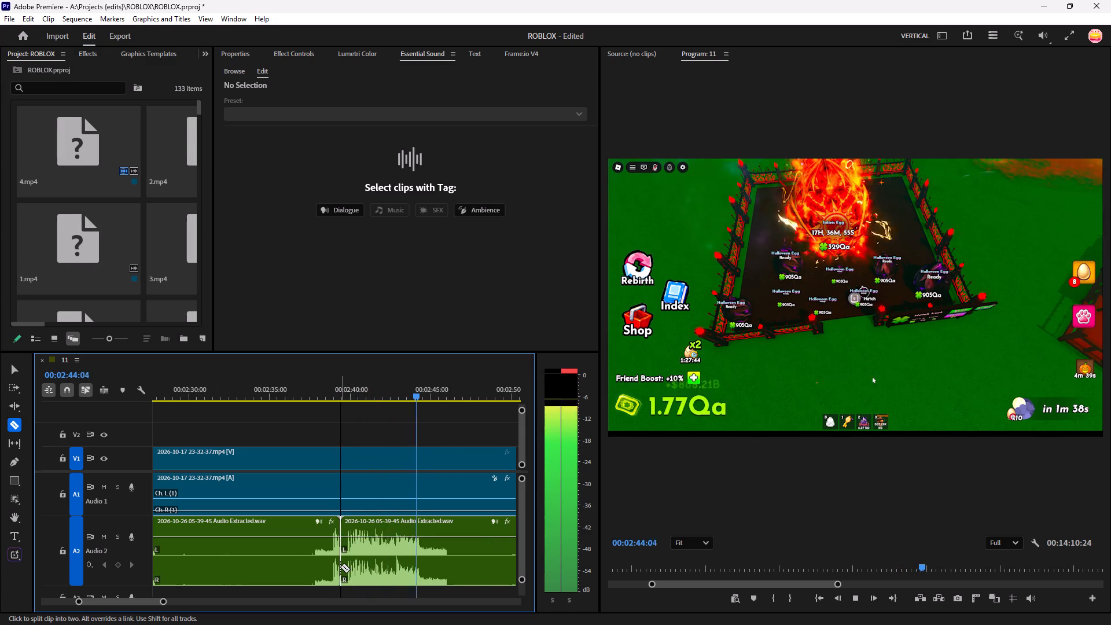
# Split the A2 voice-over at about 00:03:23:25, just before speech resumes after the long silence.
pyautogui.press('-')
pyautogui.press('-')
pyautogui.press('-')
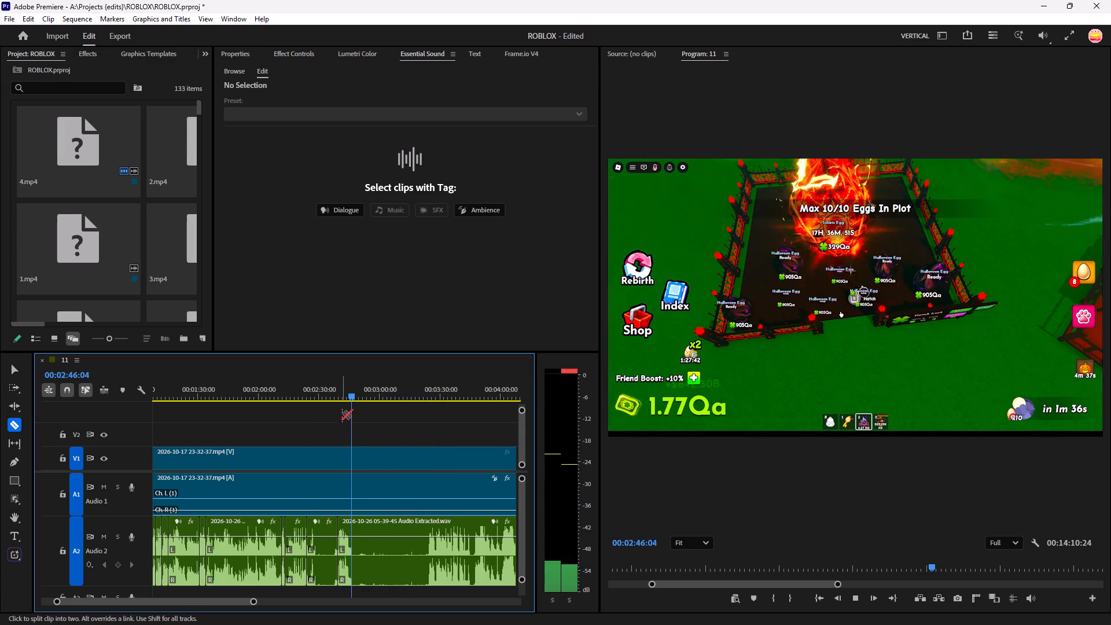
pyautogui.moveTo(350, 394); pyautogui.dragTo(428, 408)
pyautogui.press('=')
pyautogui.press('=')
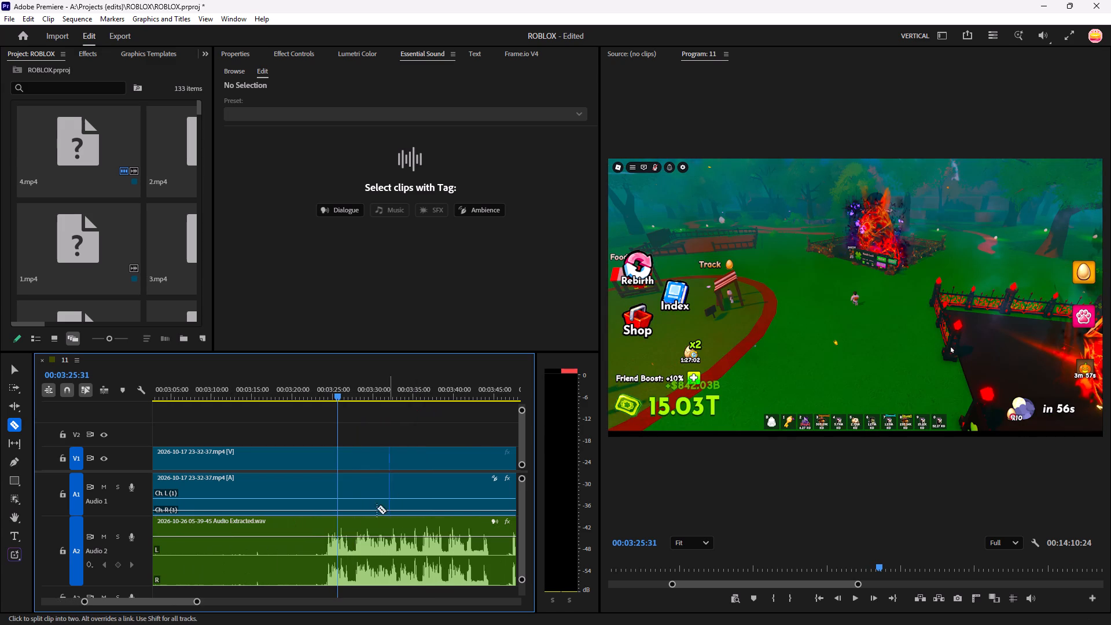
pyautogui.click(321, 568)
# Delete the two A2 segments between the cuts at about 00:02:23:46 and 00:03:23:25, and close the resulting gap.
pyautogui.press('-')
pyautogui.press('-')
pyautogui.press('-')
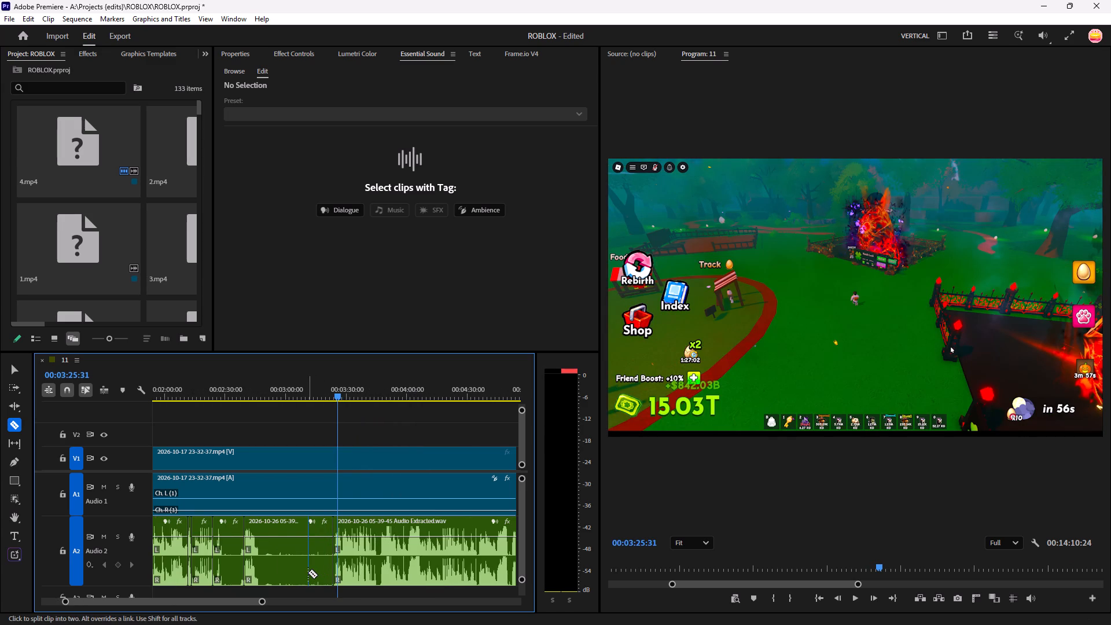
pyautogui.press('v')
pyautogui.click(315, 561)
pyautogui.press('BackSpace')
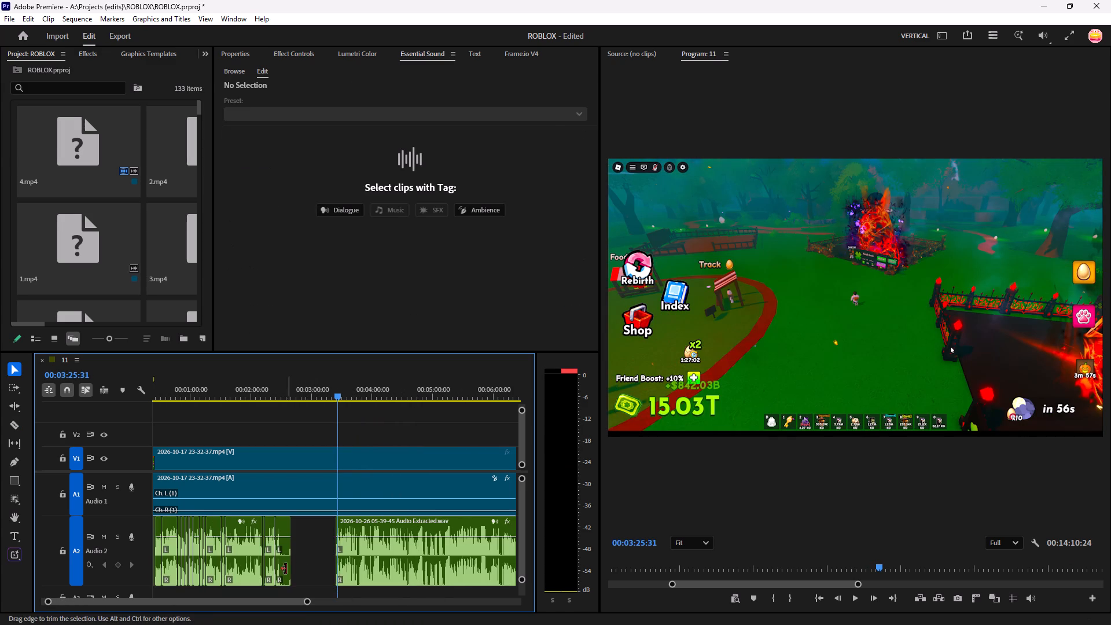
pyautogui.click(283, 569)
pyautogui.press('BackSpace')
pyautogui.click(307, 559)
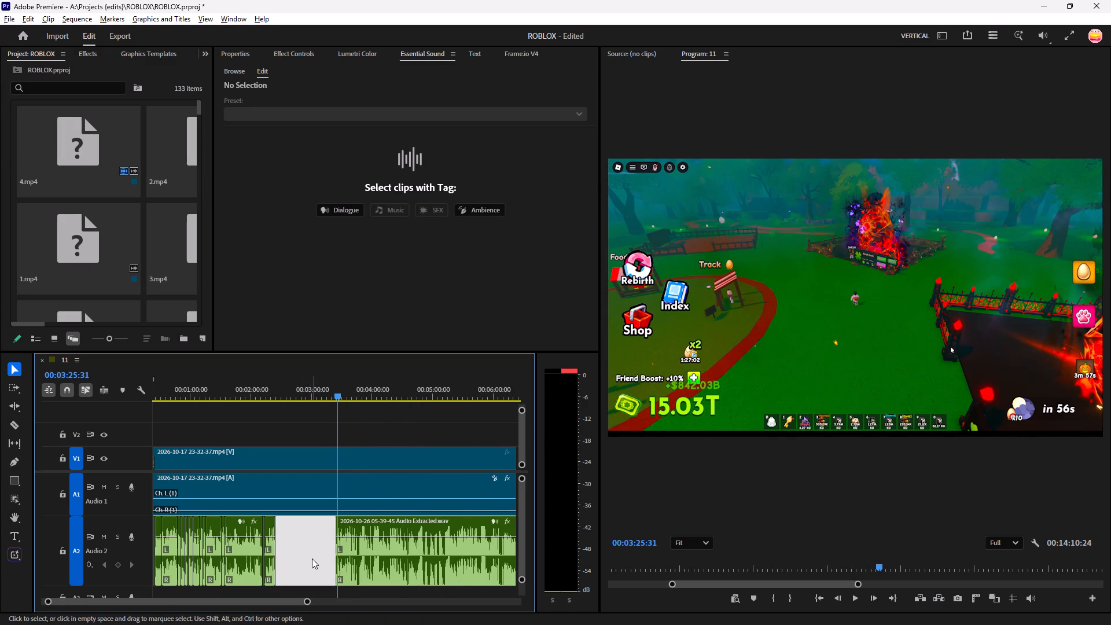
pyautogui.hotkey('alt', 'BackSpace')
# Split the A2 voice-over at about 00:02:24:36, where sound starts, and ripple delete the quiet segment before that cut.
pyautogui.press('space')
pyautogui.write('==')
pyautogui.press('=')
pyautogui.press('=')
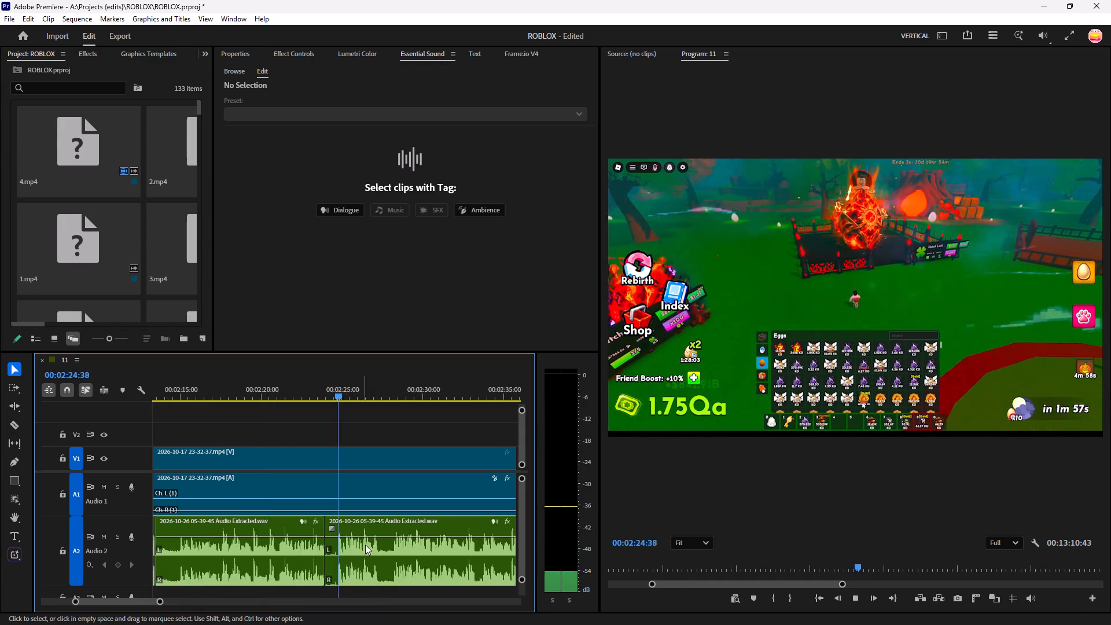
pyautogui.press('=')
pyautogui.press('=')
pyautogui.press('space')
pyautogui.press('c')
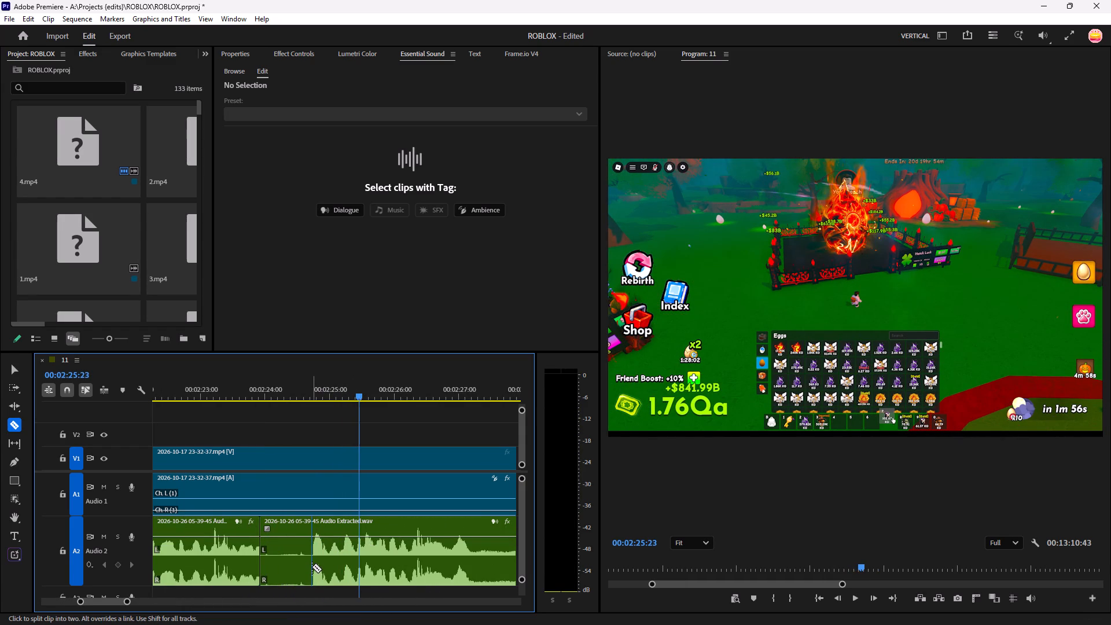
pyautogui.click(312, 567)
pyautogui.press('v')
pyautogui.click(300, 558)
pyautogui.hotkey('alt', 'BackSpace')
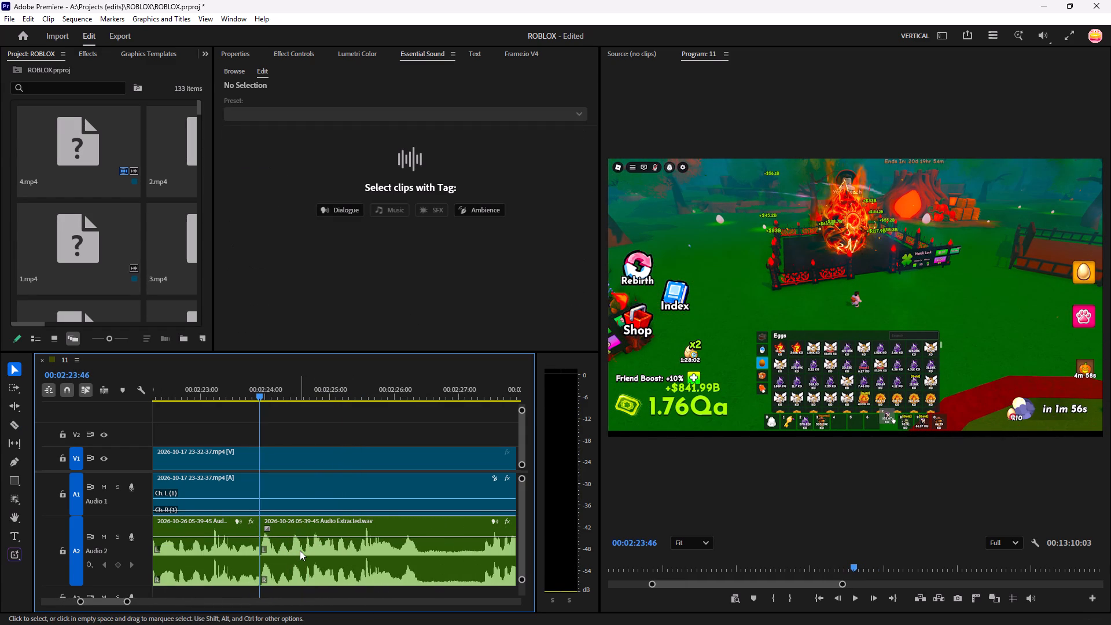
# Listen to the following phrase, split A2 at about 00:02:27:19, and ripple delete the segment from 00:02:23:46 to that cut.
pyautogui.press('space')
pyautogui.press('c')
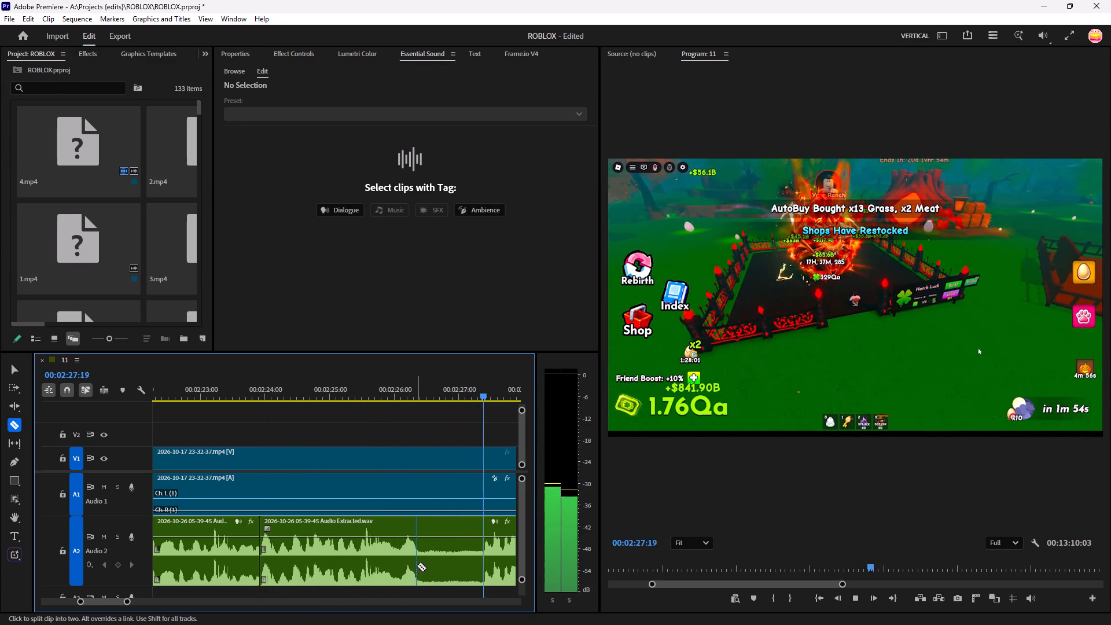
pyautogui.press('space')
pyautogui.click(484, 564)
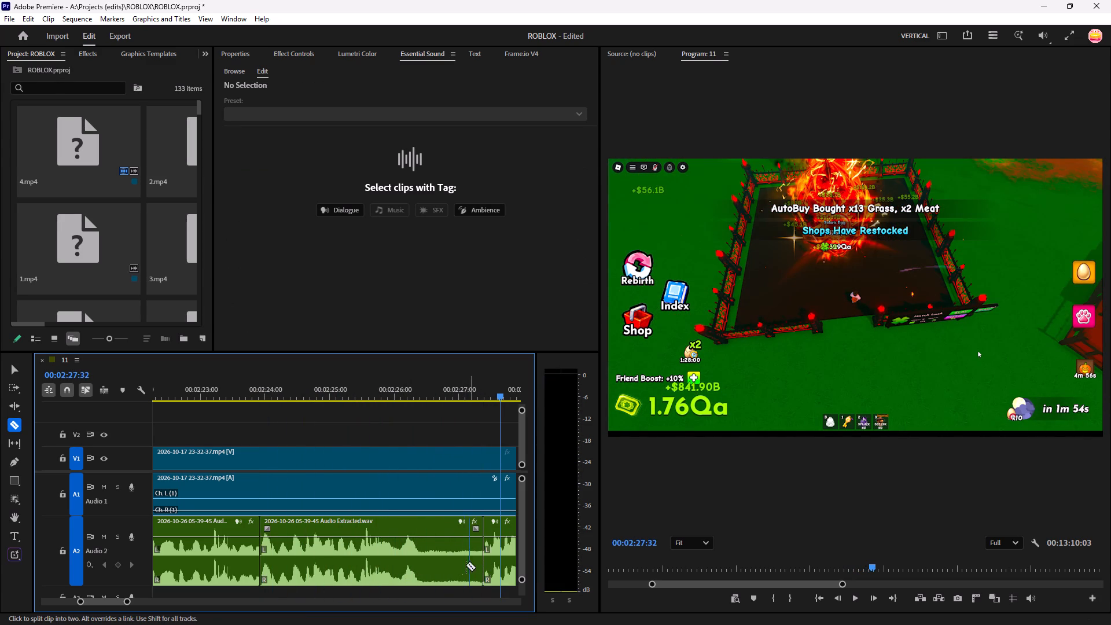
pyautogui.press('v')
pyautogui.click(417, 561)
pyautogui.hotkey('alt', 'BackSpace')
# Listen on through the A2 voice-over and split it at about 00:02:35:20, where speech resumes after a pause.
pyautogui.press('space')
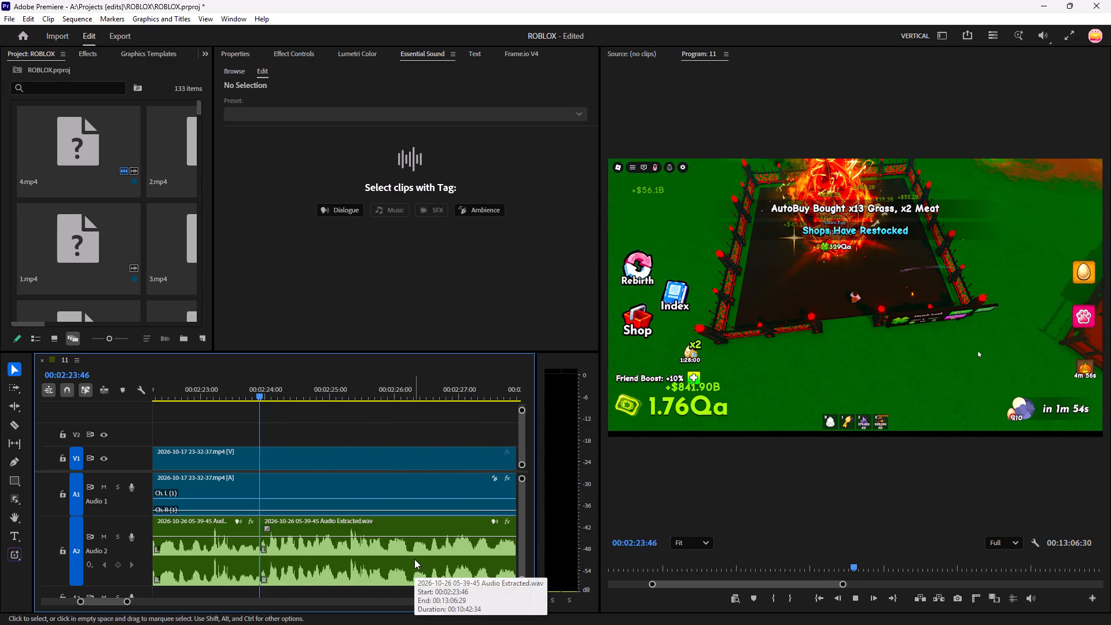
pyautogui.press('c')
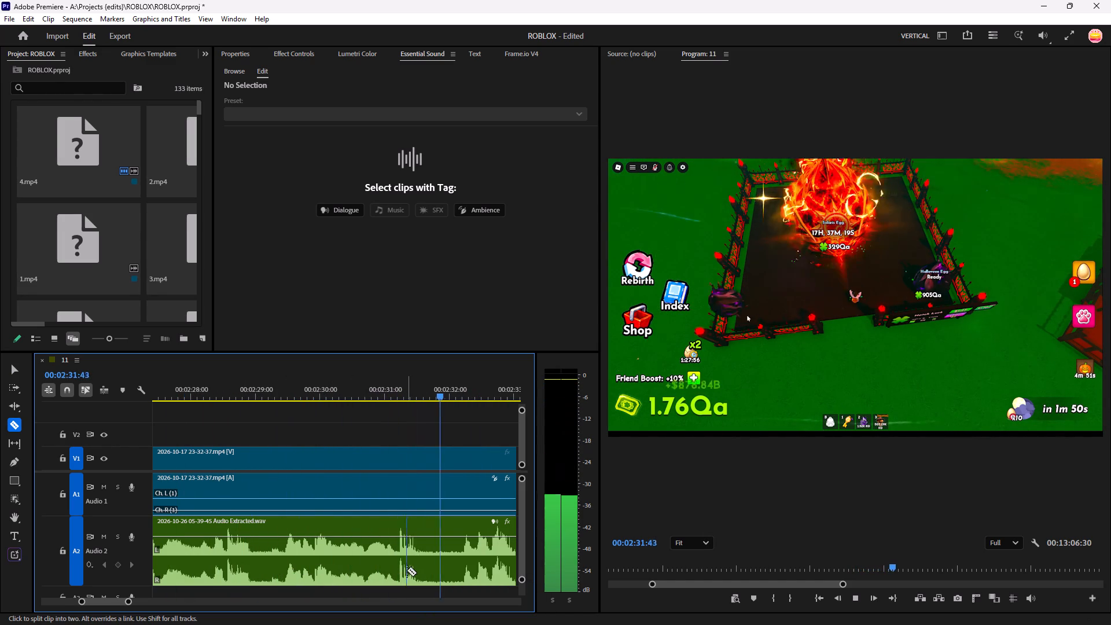
pyautogui.press('space')
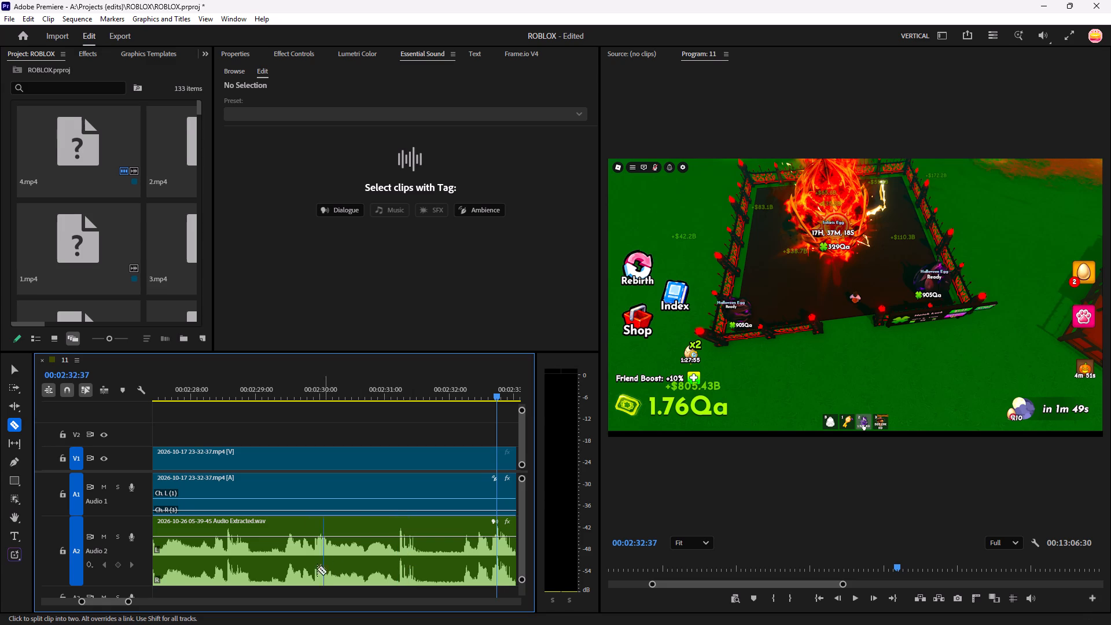
pyautogui.press('space')
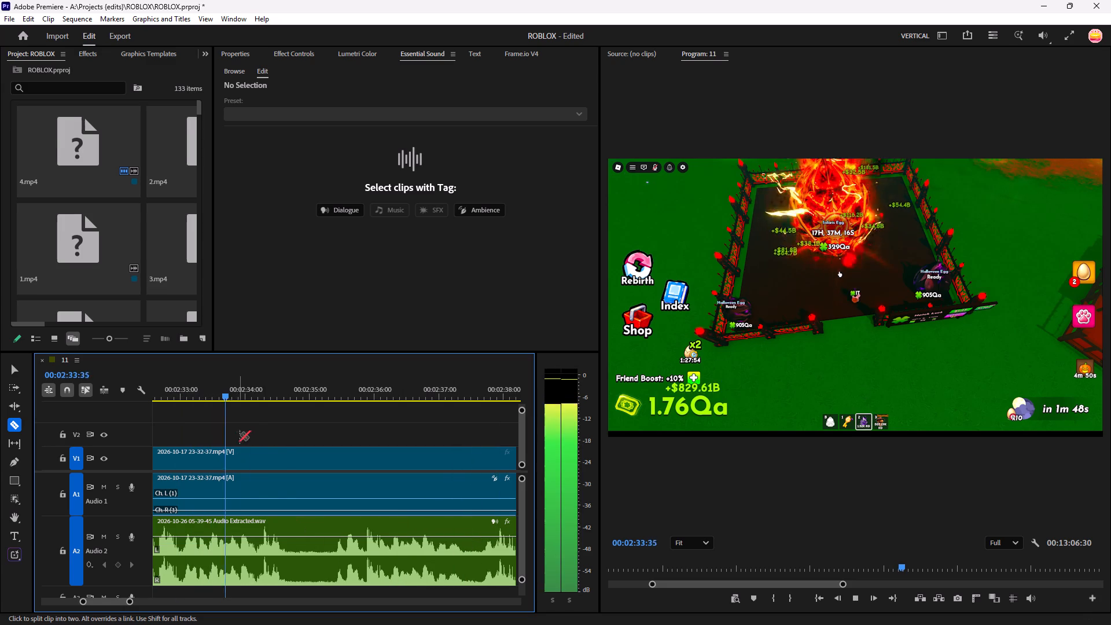
pyautogui.press('space')
pyautogui.moveTo(314, 400); pyautogui.dragTo(308, 404)
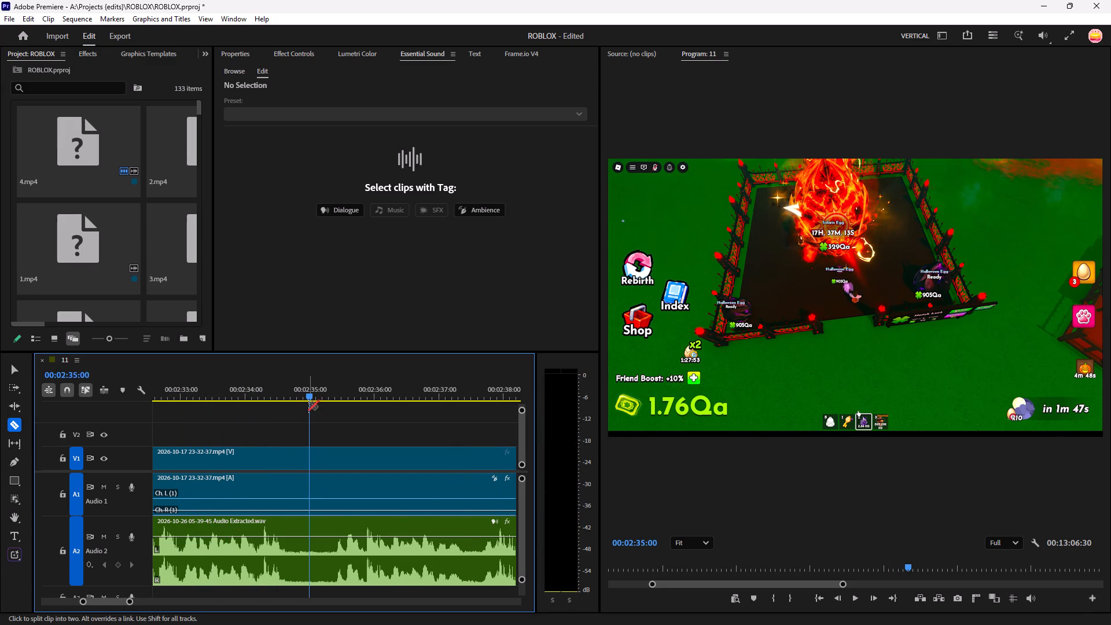
pyautogui.press('space')
pyautogui.press('space')
pyautogui.press('space')
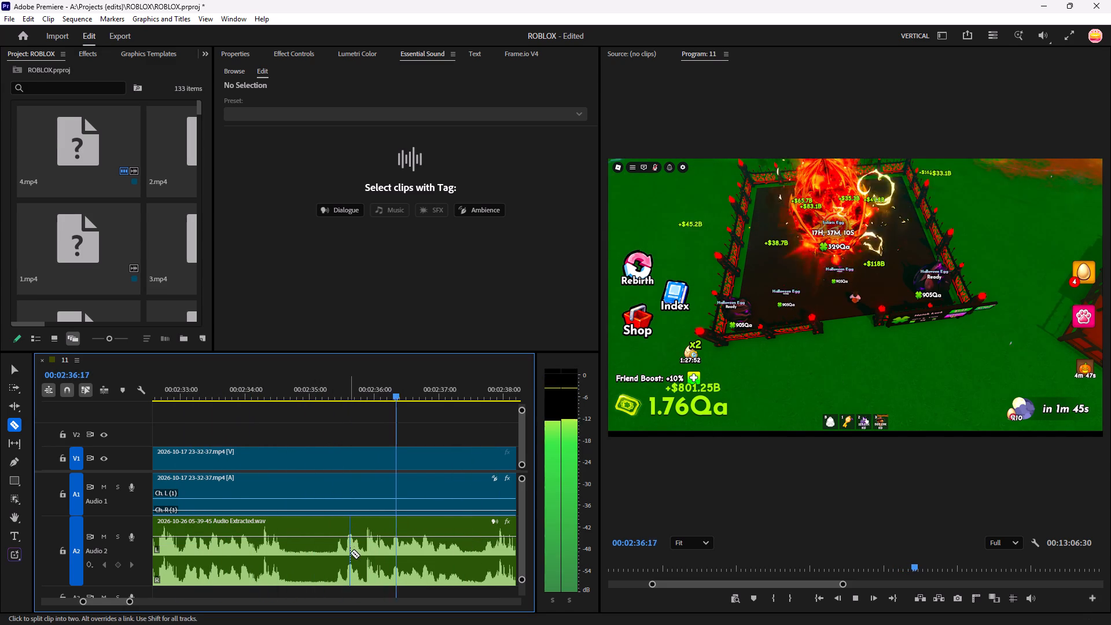
pyautogui.press('space')
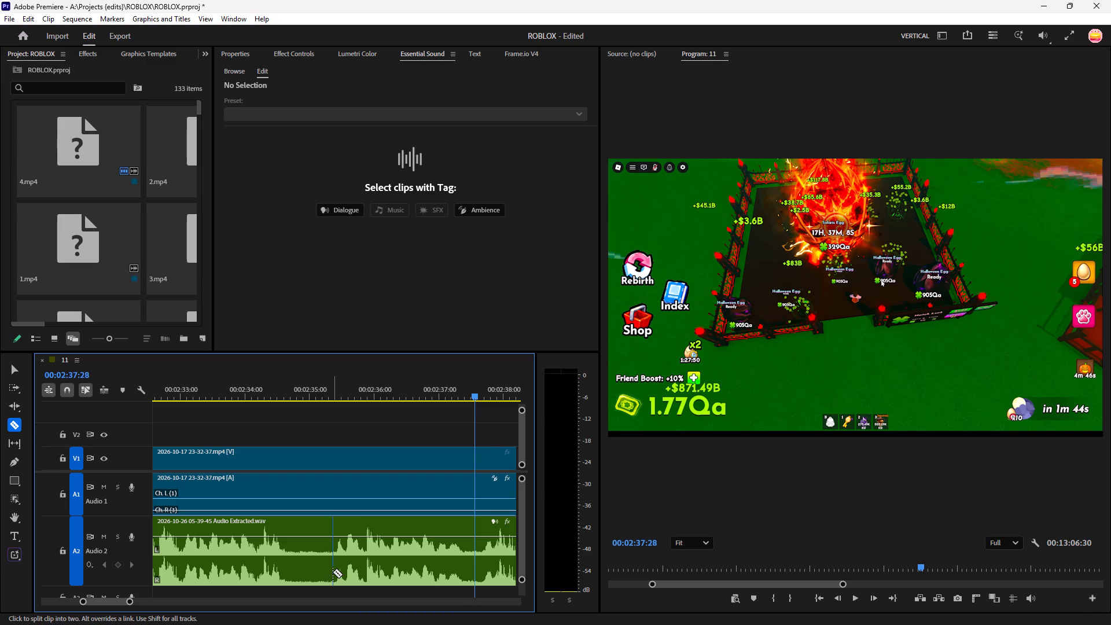
pyautogui.click(335, 563)
# Replay the A2 segment from about 00:02:24:31 and split it at about 00:02:30:40, in the dip between phrases.
pyautogui.press('-')
pyautogui.press('-')
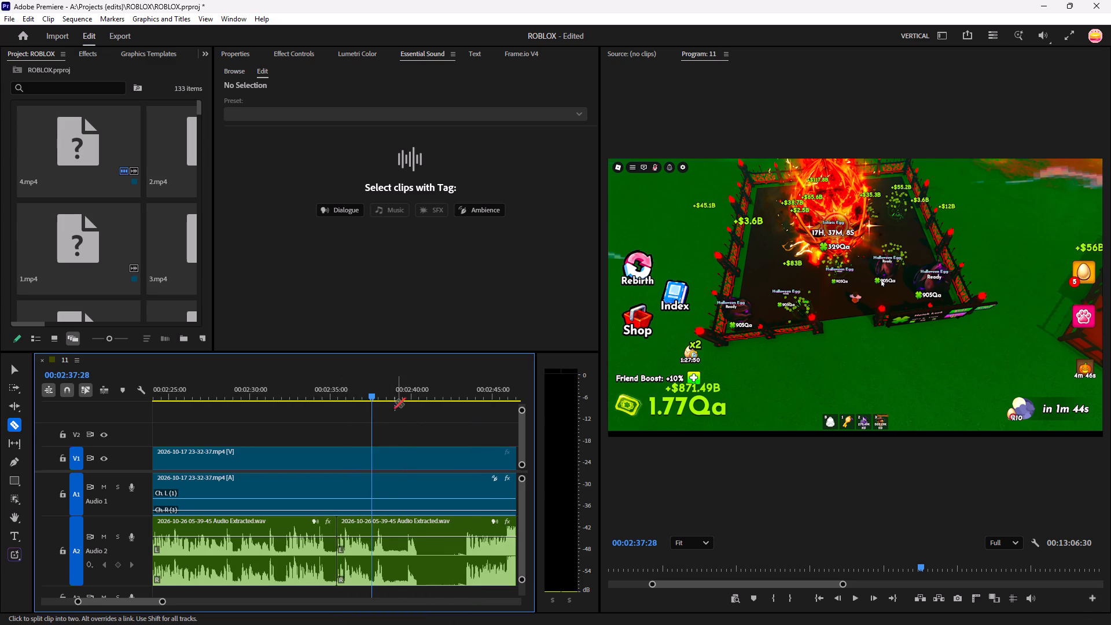
pyautogui.press('-')
pyautogui.moveTo(351, 390); pyautogui.dragTo(251, 477)
pyautogui.press('space')
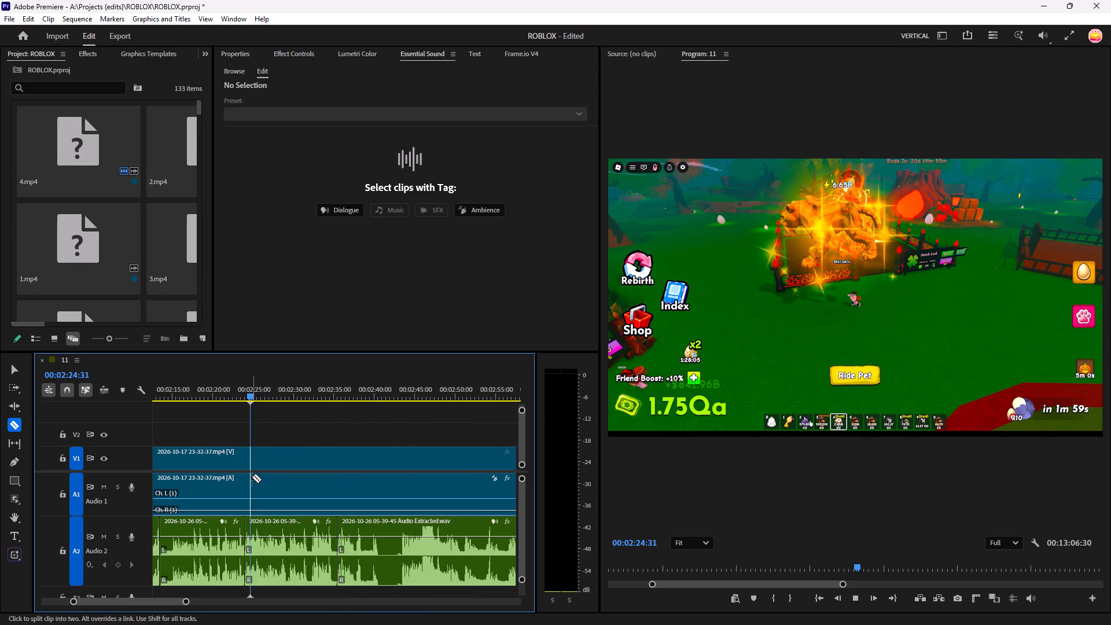
pyautogui.press('v')
pyautogui.click(317, 561)
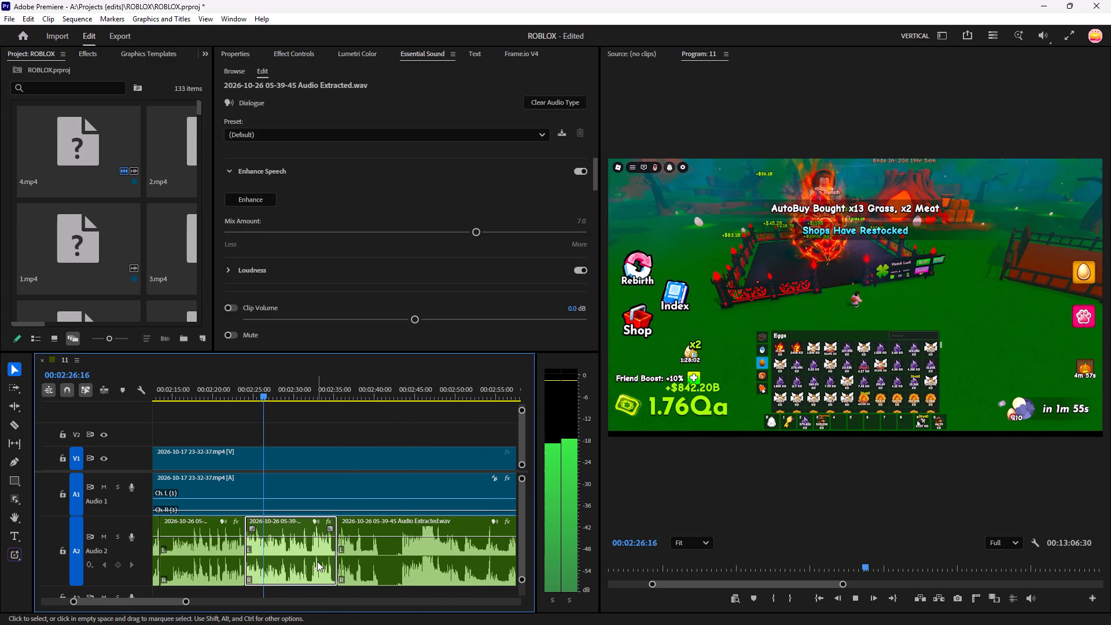
pyautogui.press('space')
pyautogui.write('====')
pyautogui.press('space')
pyautogui.press('space')
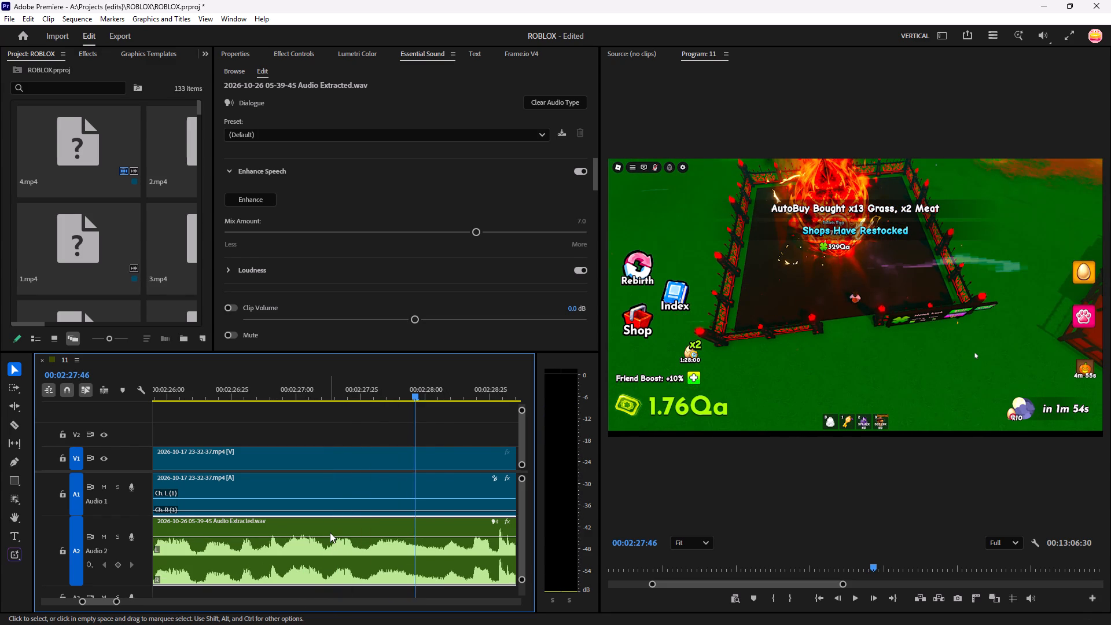
pyautogui.press('space')
pyautogui.press('c')
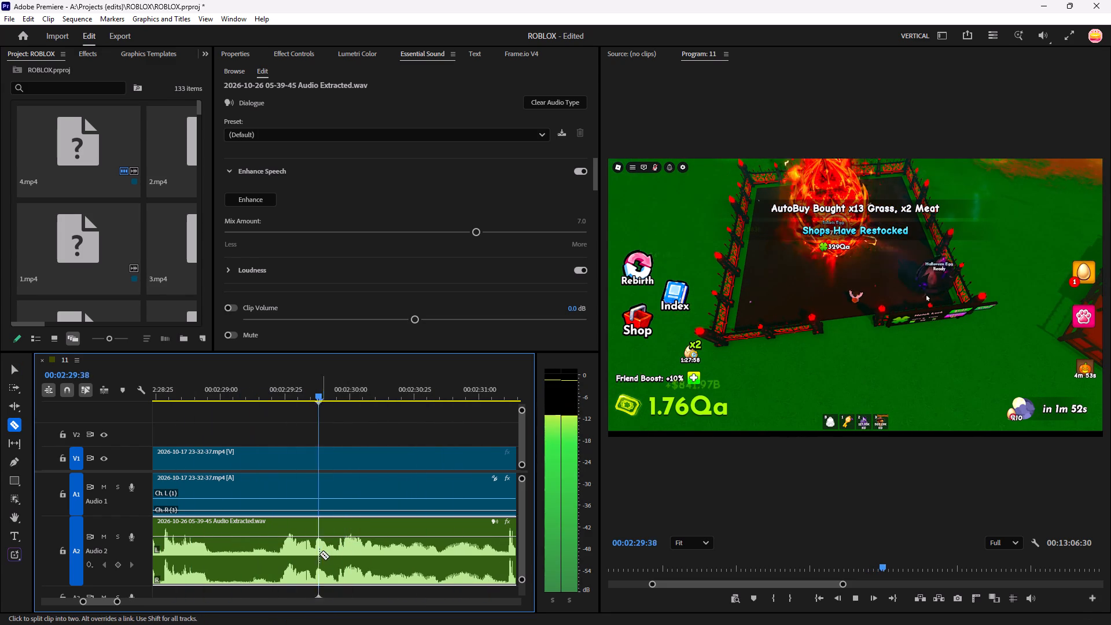
pyautogui.press('space')
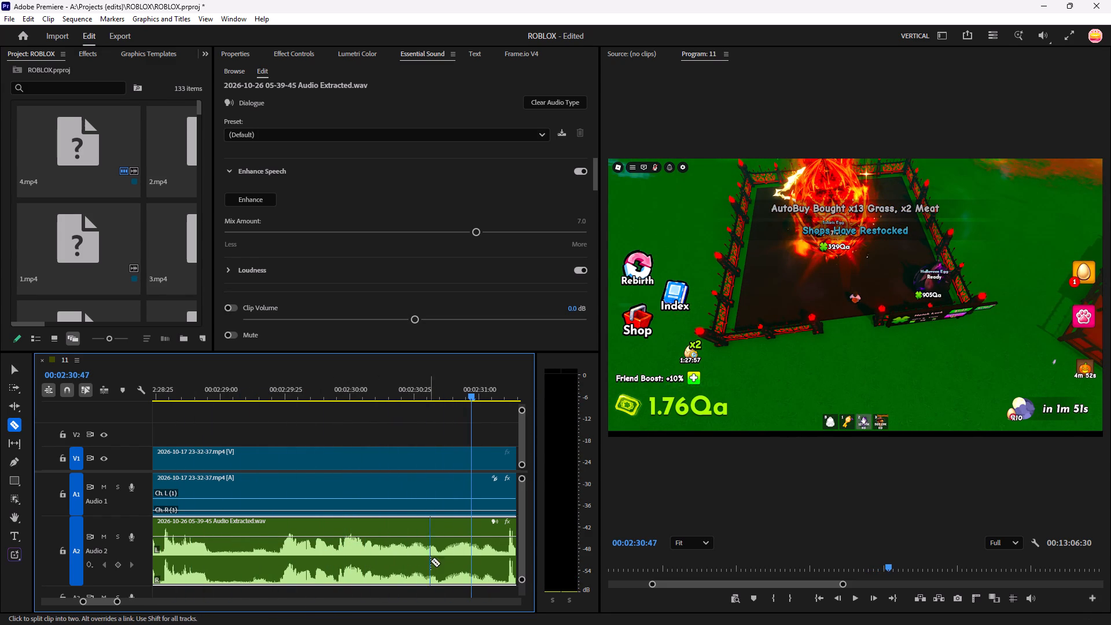
pyautogui.click(454, 569)
# Replay the A2 voice-over around the cut at about 00:02:30:40 to check how the phrases meet there.
pyautogui.press('-')
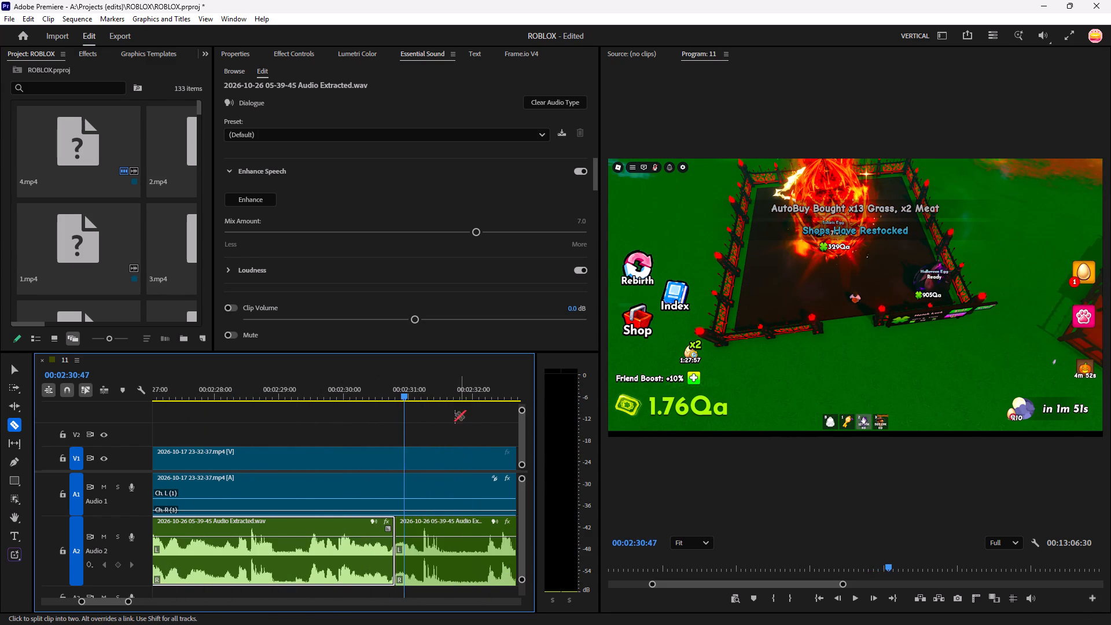
pyautogui.press('-')
pyautogui.moveTo(369, 390); pyautogui.dragTo(249, 475)
pyautogui.press('space')
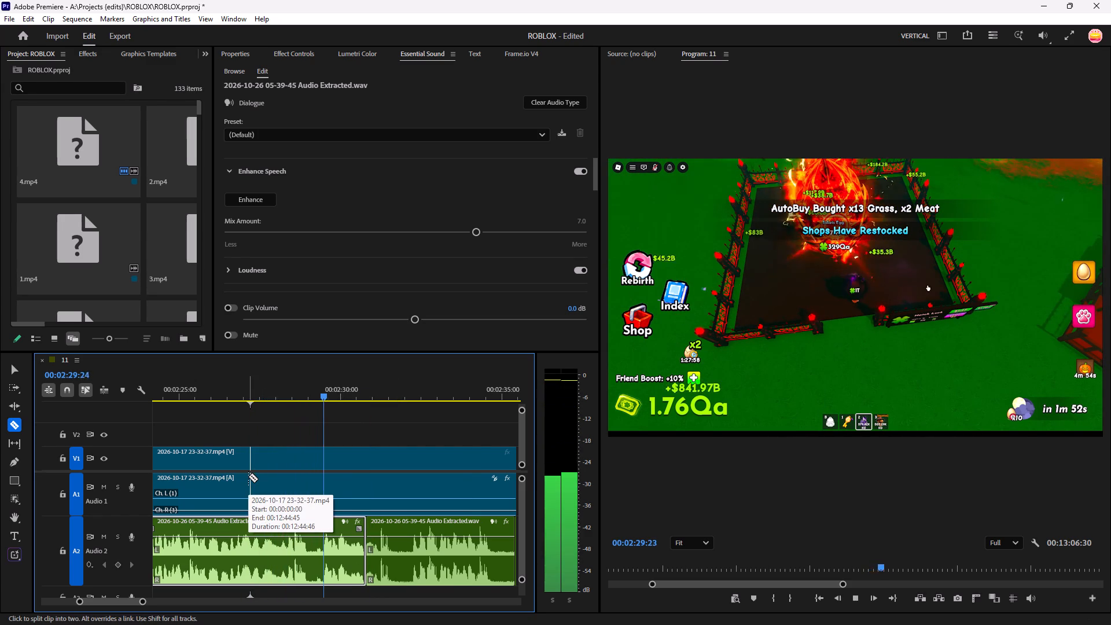
pyautogui.press('space')
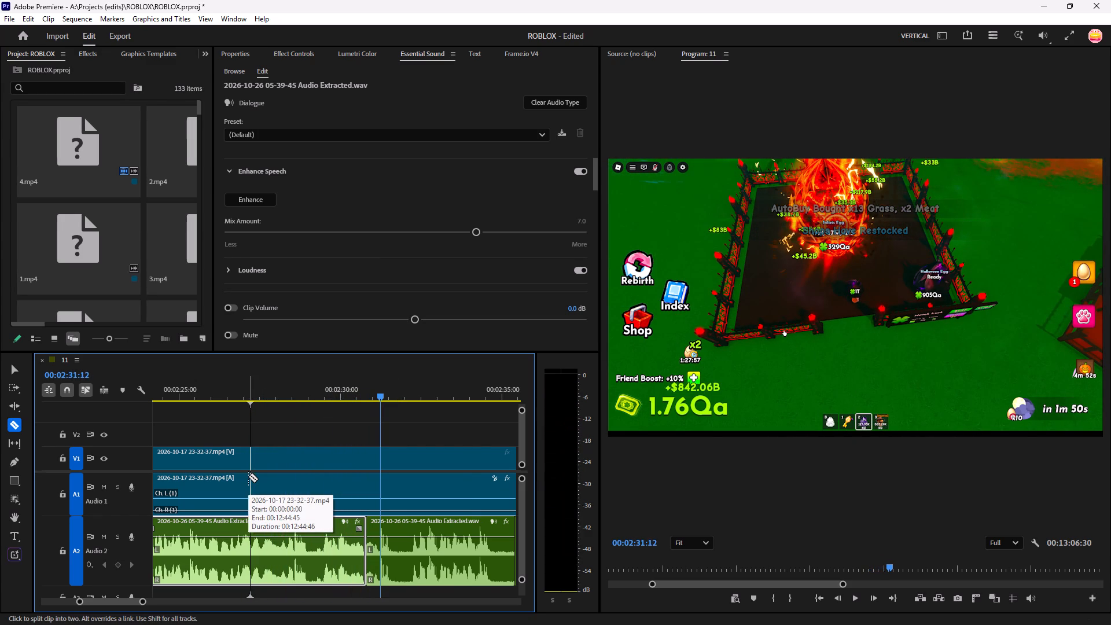
pyautogui.moveTo(378, 394); pyautogui.dragTo(365, 405)
pyautogui.press('=')
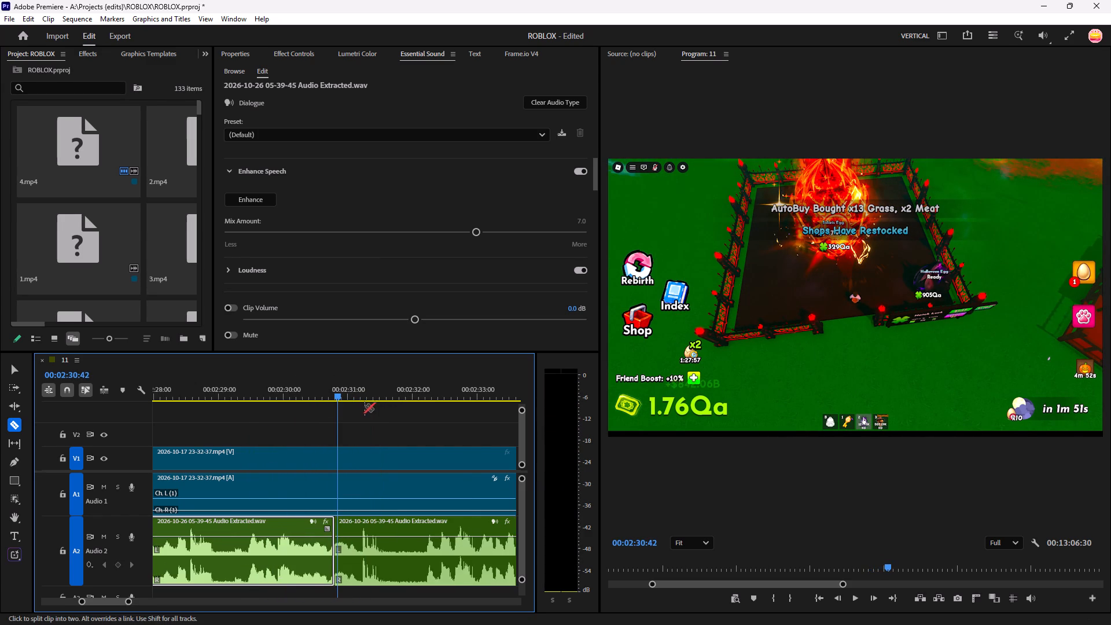
pyautogui.press('=')
pyautogui.press('=')
pyautogui.moveTo(343, 392); pyautogui.dragTo(255, 442)
pyautogui.press('space')
pyautogui.press('space')
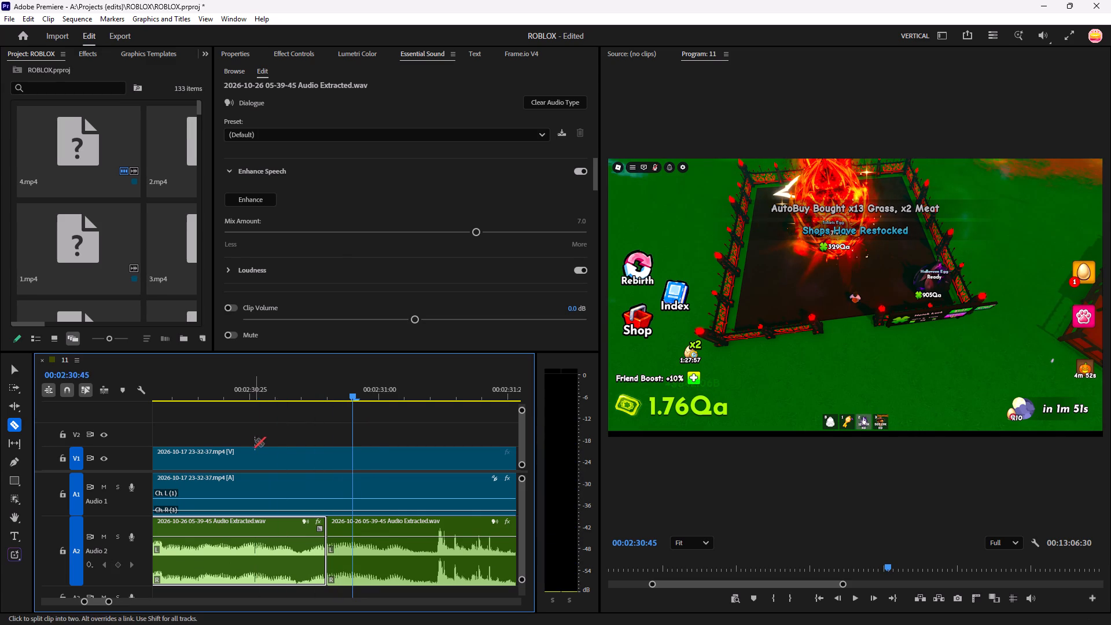
# Listen on through the A2 voice-over and split it at about 00:02:37:33, just before the sound rises again.
pyautogui.press('-')
pyautogui.press('-')
pyautogui.press('space')
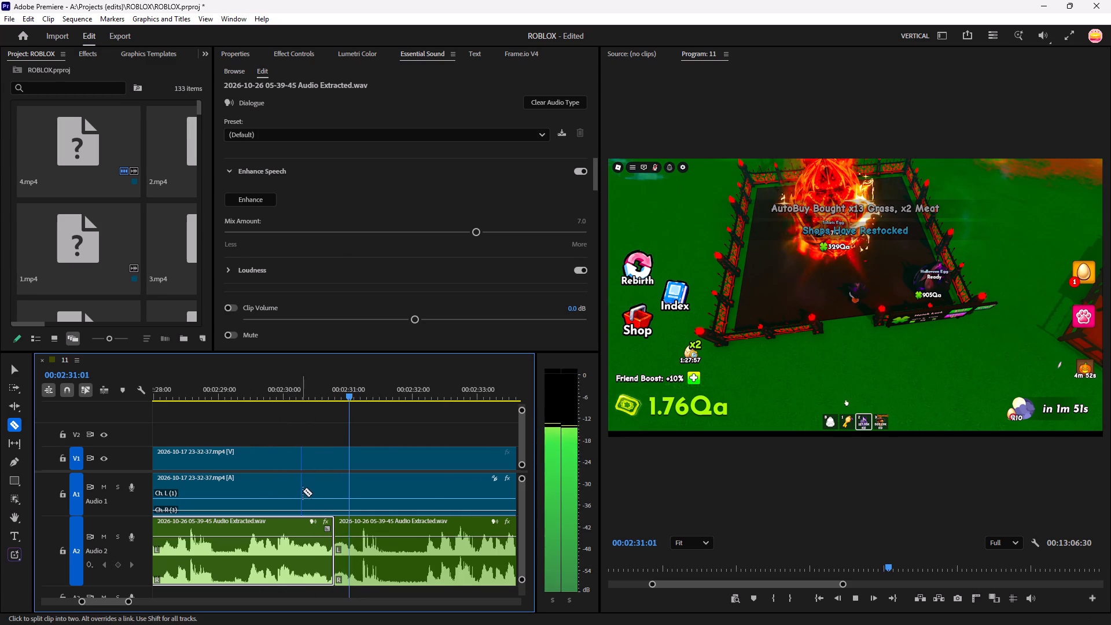
pyautogui.press('-')
pyautogui.press('-')
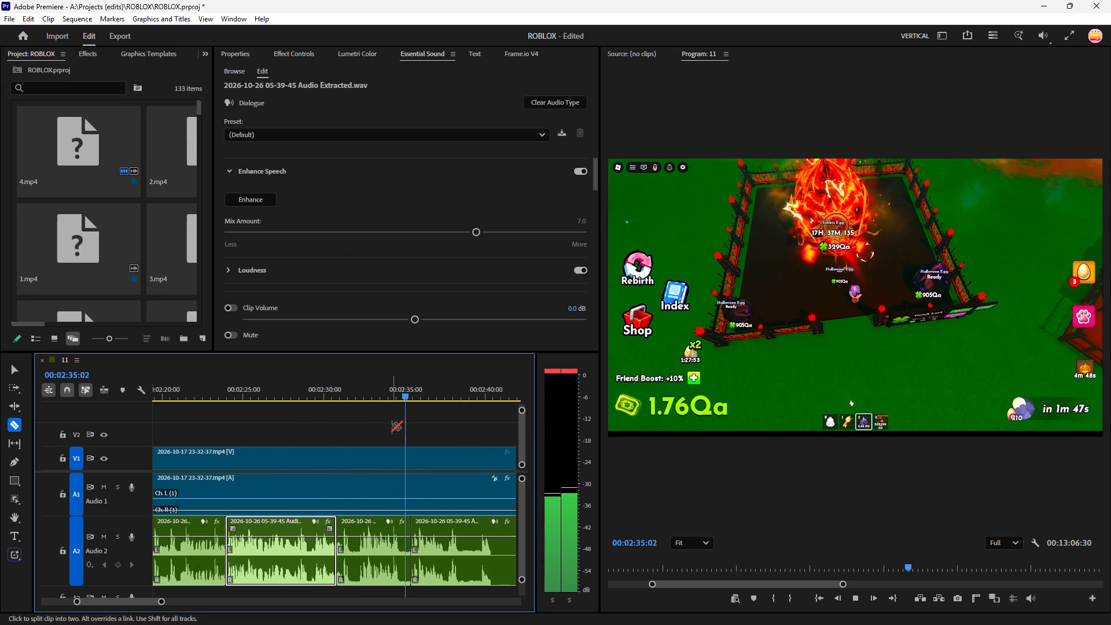
pyautogui.press('-')
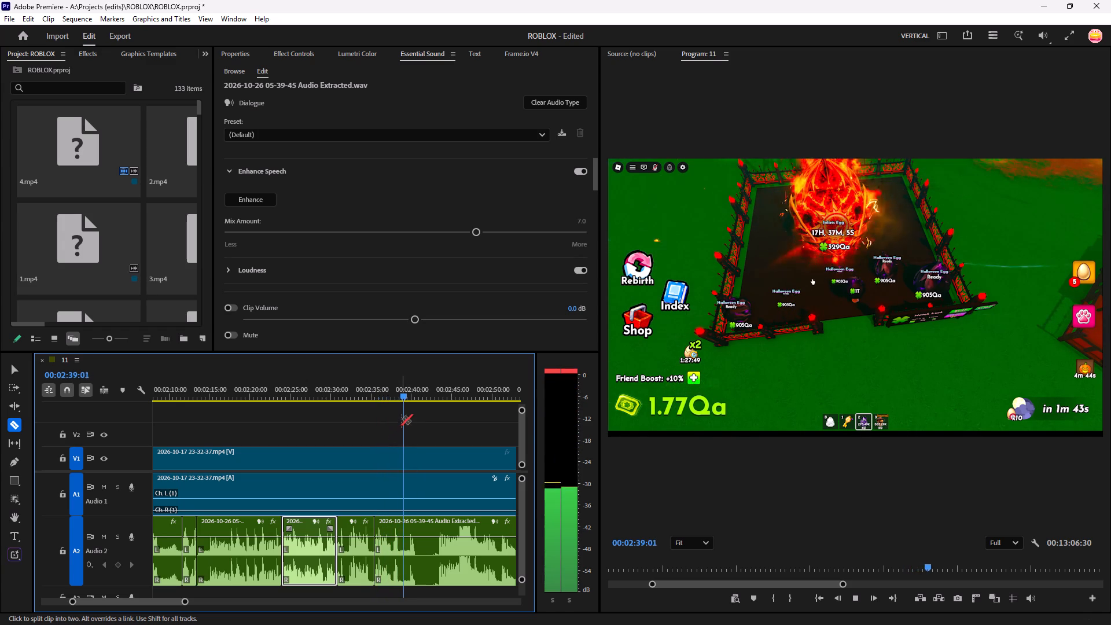
pyautogui.moveTo(411, 394); pyautogui.dragTo(395, 422)
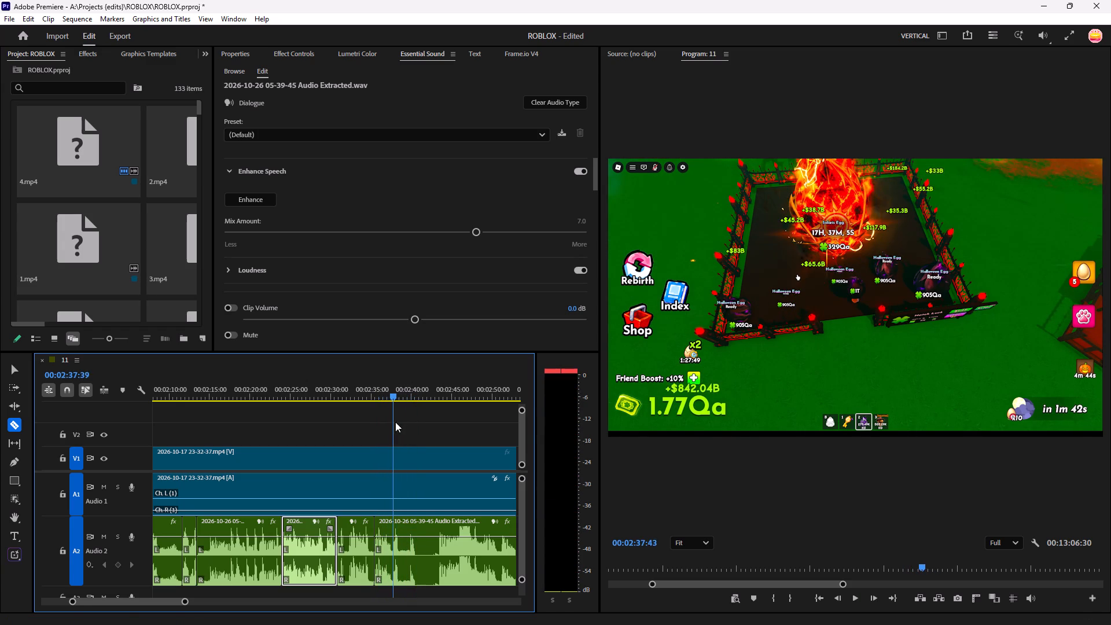
pyautogui.moveTo(395, 422); pyautogui.dragTo(395, 422)
pyautogui.press('=')
pyautogui.press('=')
pyautogui.press('=')
pyautogui.press('=')
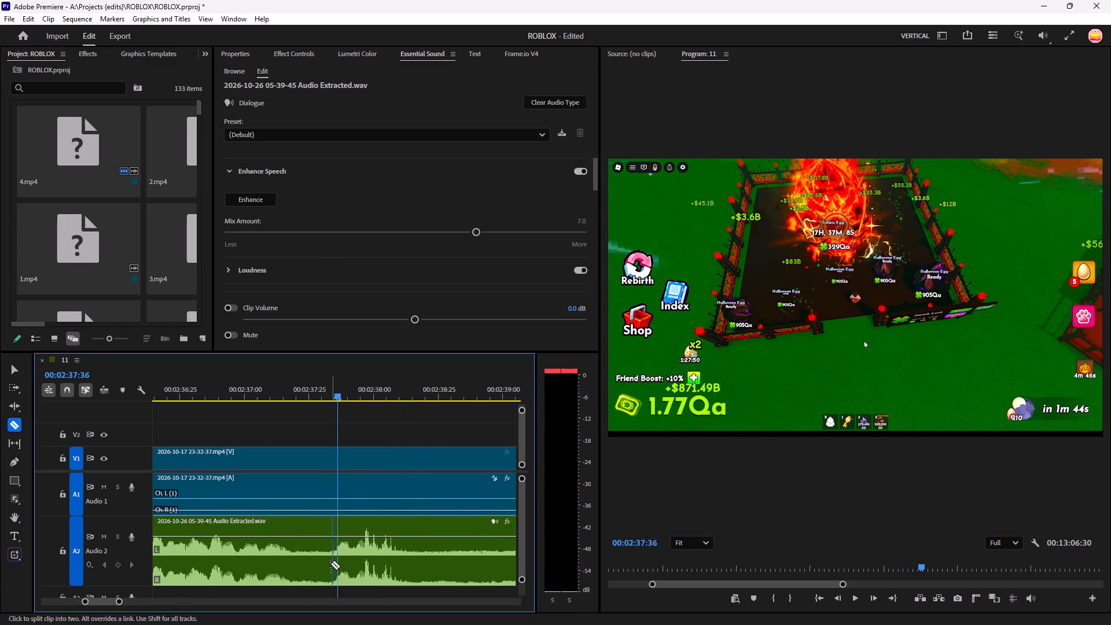
pyautogui.click(330, 564)
# Delete the two A2 segments between about 00:02:30:40 and 00:02:37:33 and close the gap they leave.
pyautogui.press('-')
pyautogui.press('-')
pyautogui.press('-')
pyautogui.press('v')
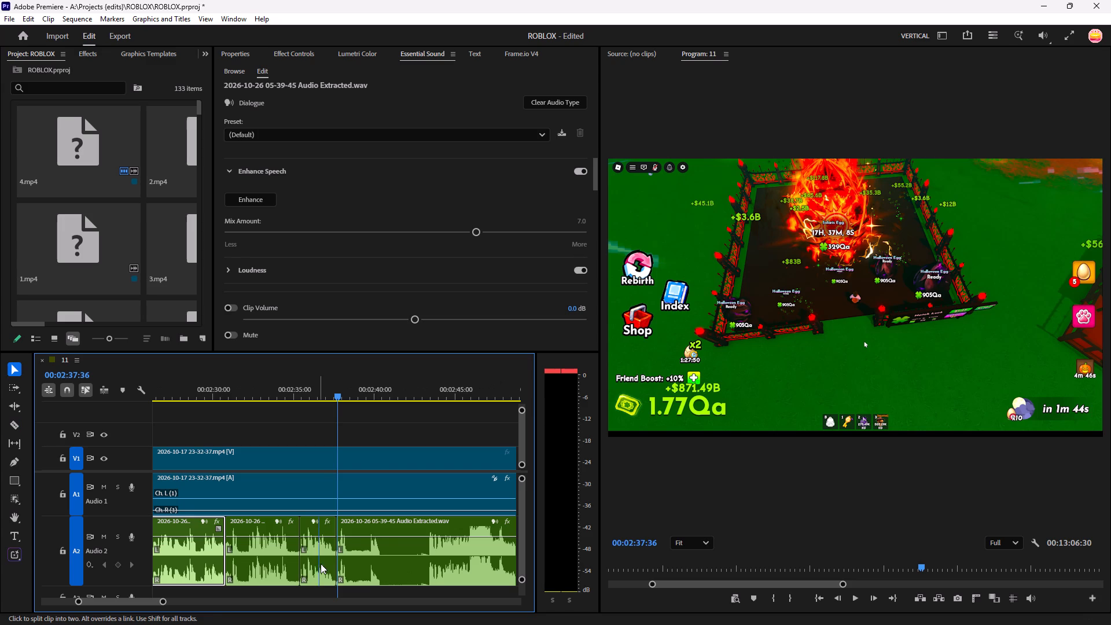
pyautogui.click(323, 561)
pyautogui.press('Insert')
pyautogui.press('BackSpace')
pyautogui.click(264, 560)
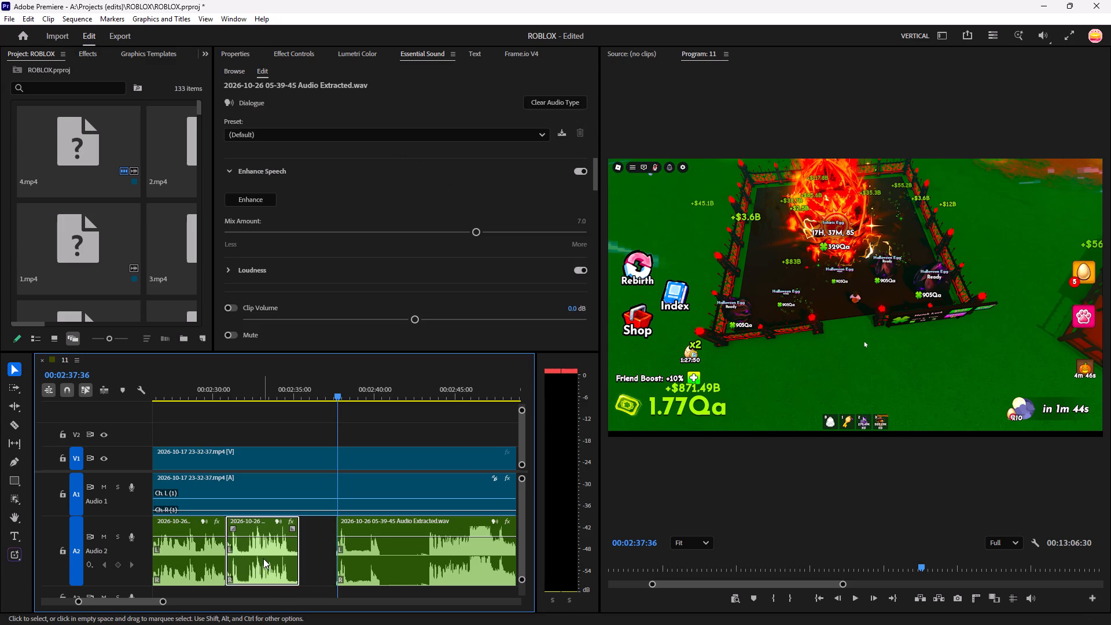
pyautogui.press('BackSpace')
pyautogui.click(264, 556)
pyautogui.hotkey('alt', 'BackSpace')
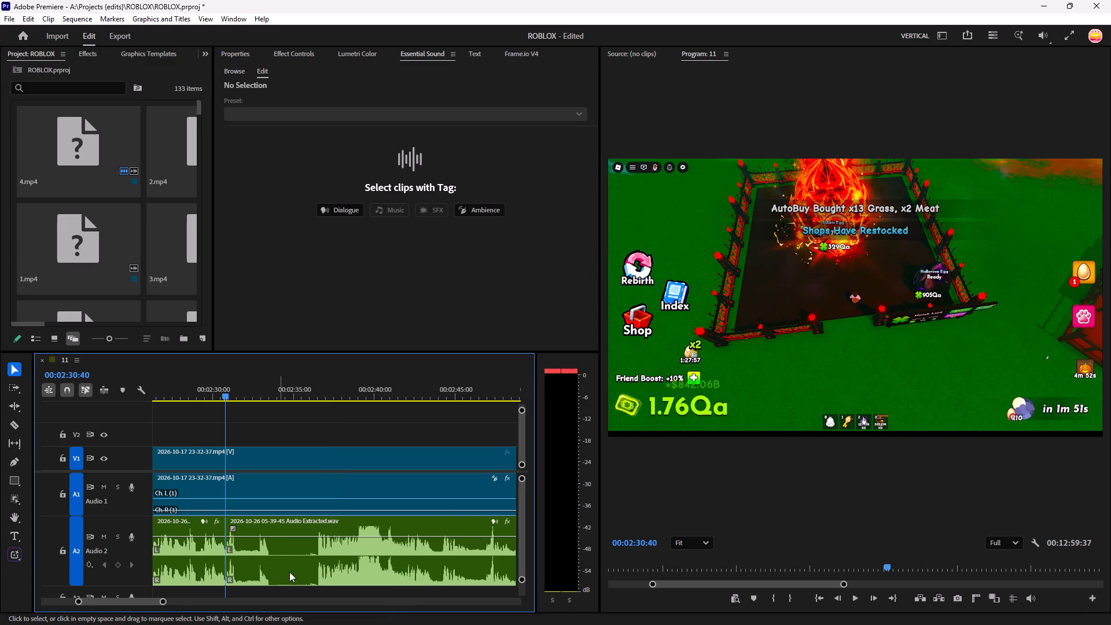
# Listen across the new join, split A2 at about 00:02:36:24 and 00:02:31:19, and ripple delete the segment between those cuts.
pyautogui.press('-')
pyautogui.moveTo(271, 384); pyautogui.dragTo(215, 475)
pyautogui.press('space')
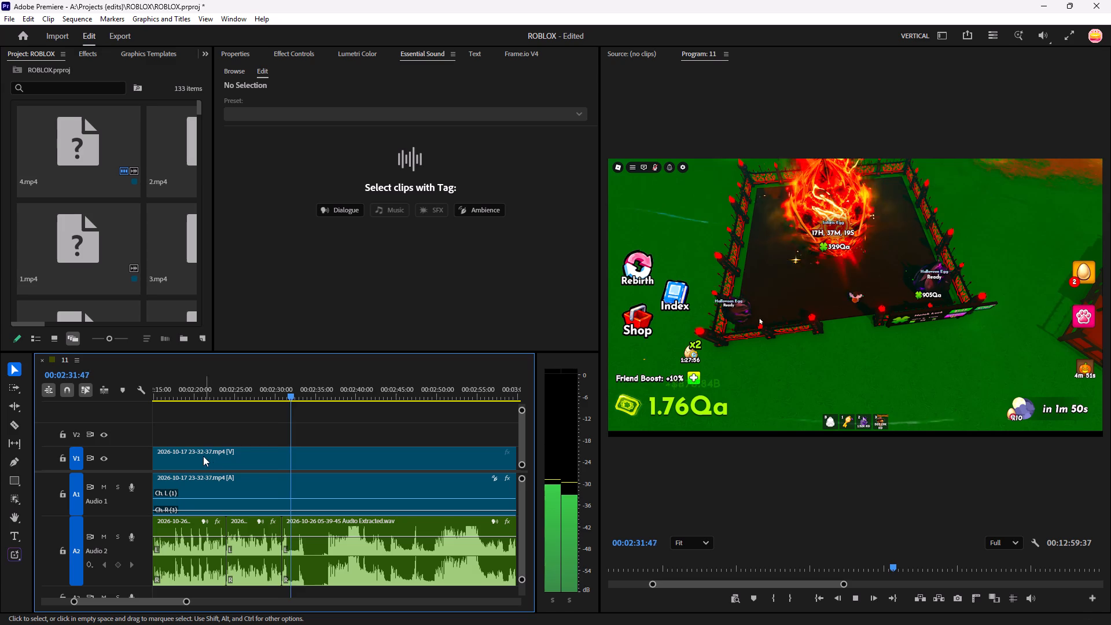
pyautogui.press('space')
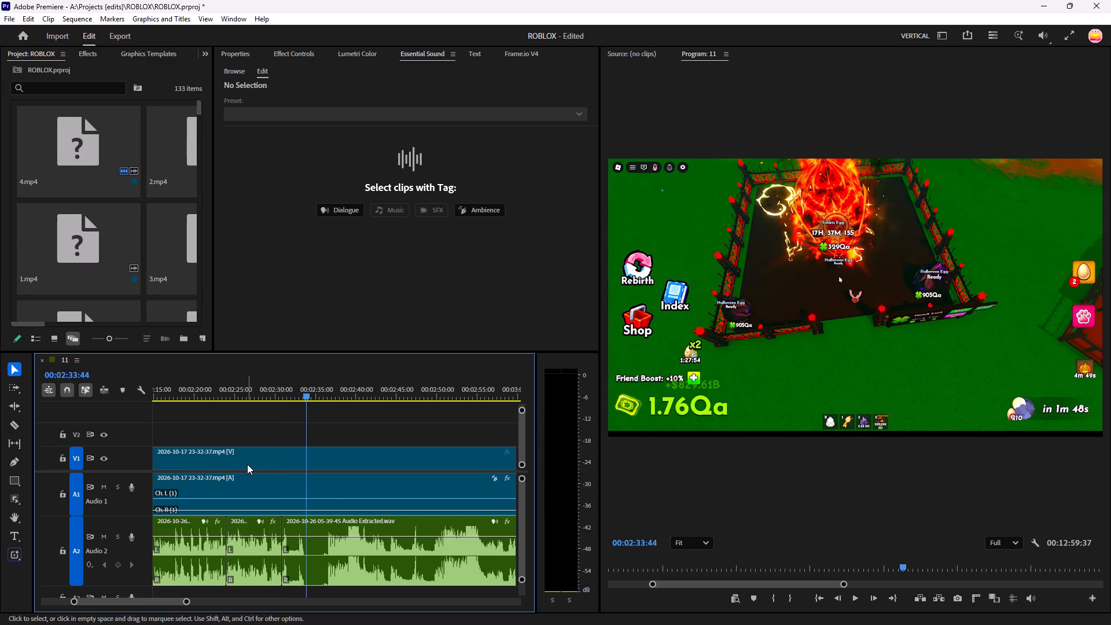
pyautogui.write('==')
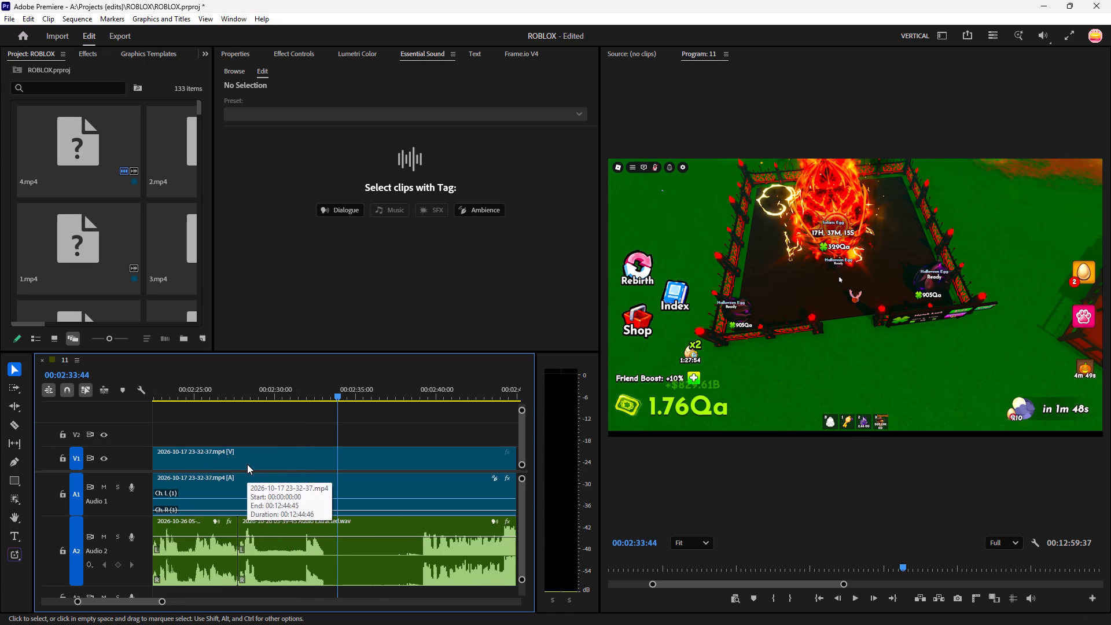
pyautogui.press('c')
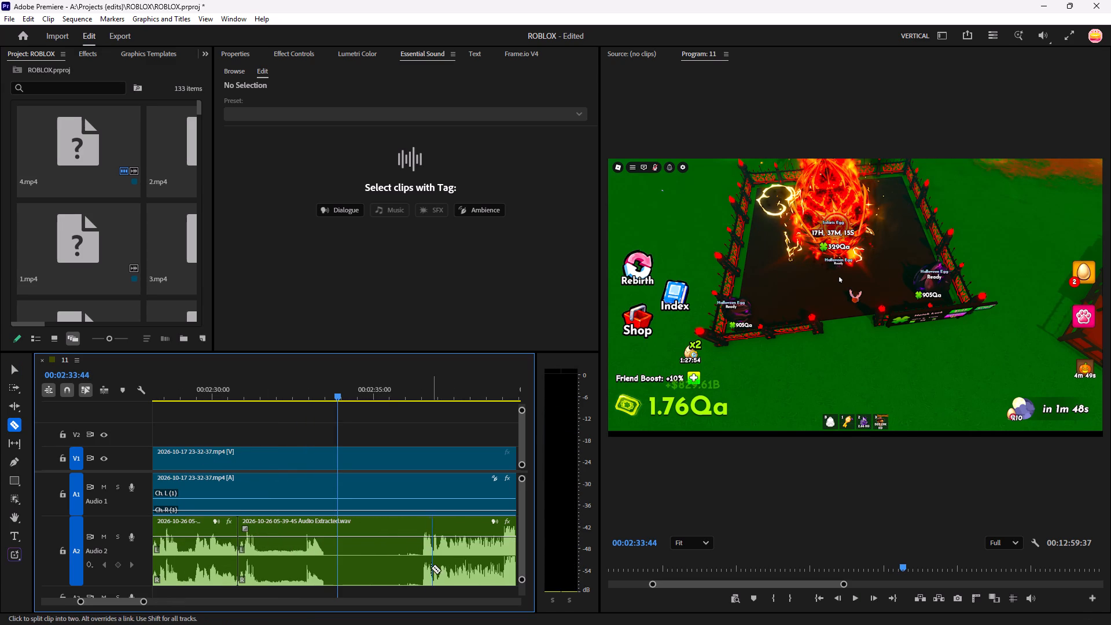
pyautogui.click(421, 573)
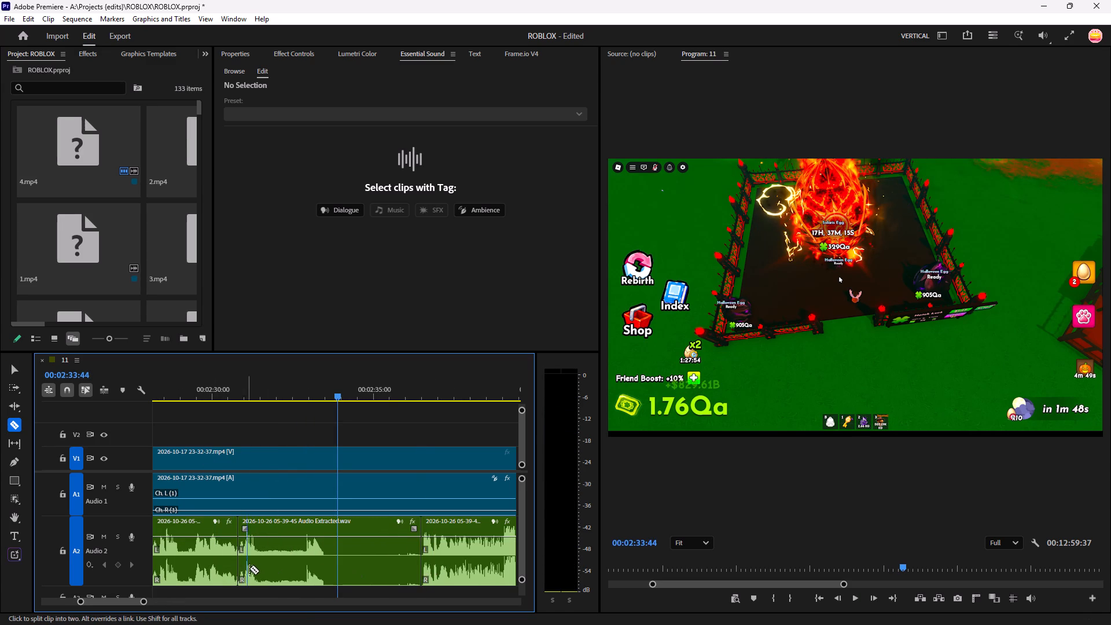
pyautogui.click(256, 568)
pyautogui.press('v')
pyautogui.click(343, 562)
pyautogui.hotkey('alt', 'BackSpace')
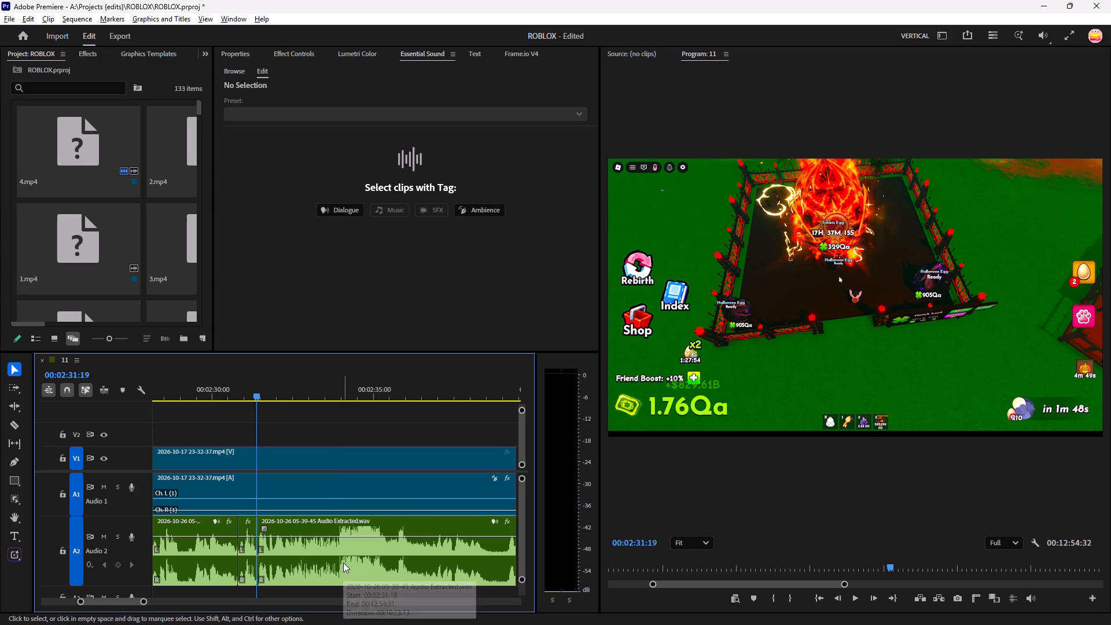
# Listen on through the A2 voice-over and split it at about 00:03:01:20, just before the sharp peaks start.
pyautogui.press('space')
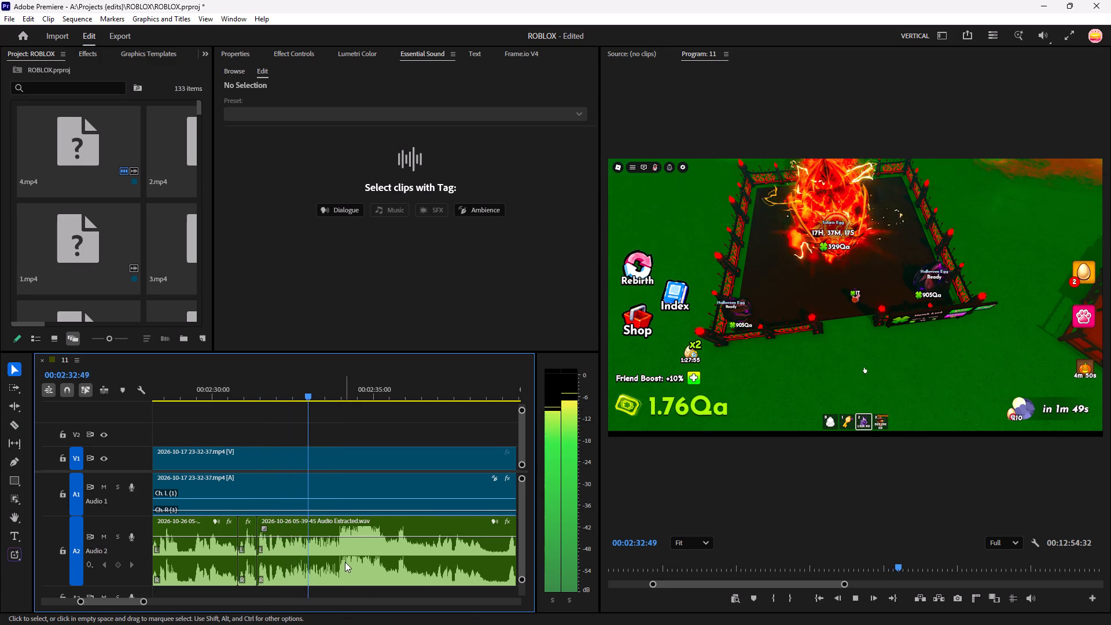
pyautogui.press('c')
pyautogui.press('-')
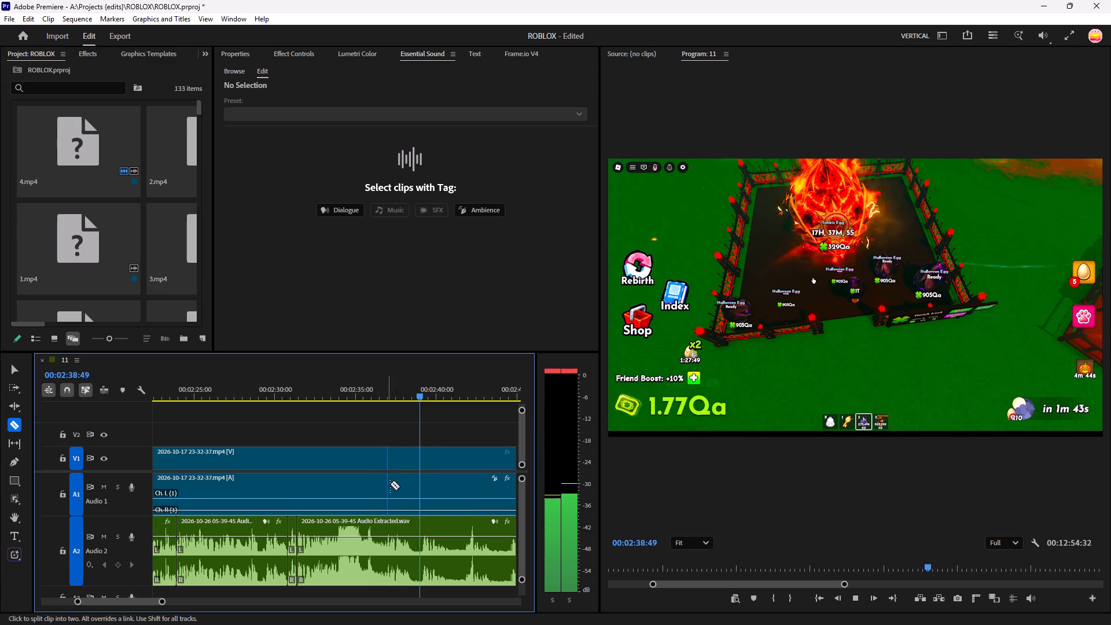
pyautogui.press('-')
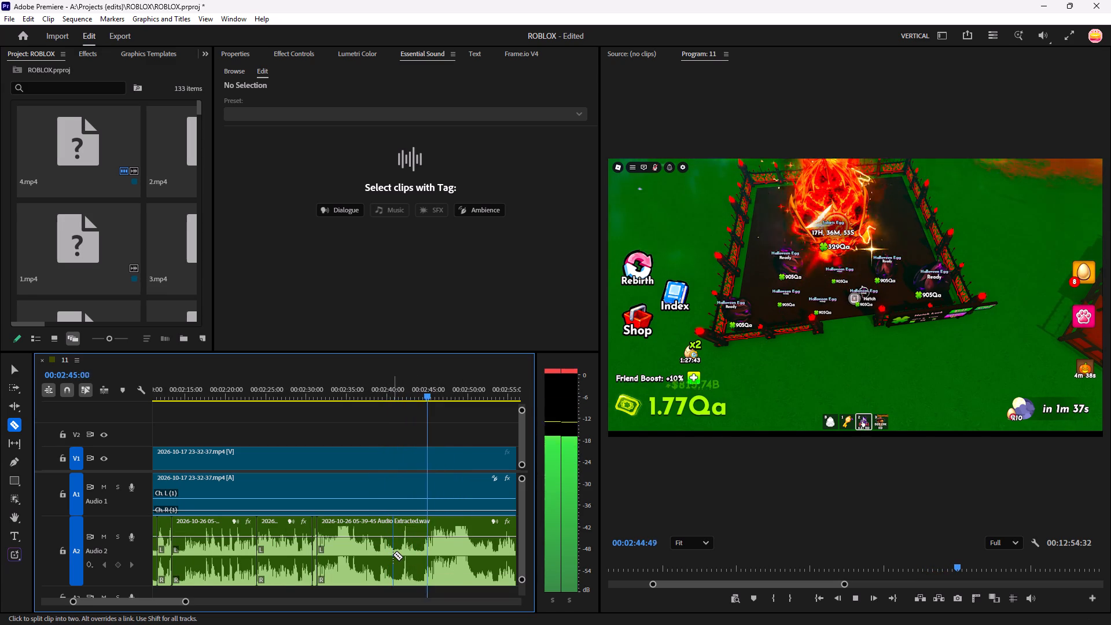
pyautogui.press('-')
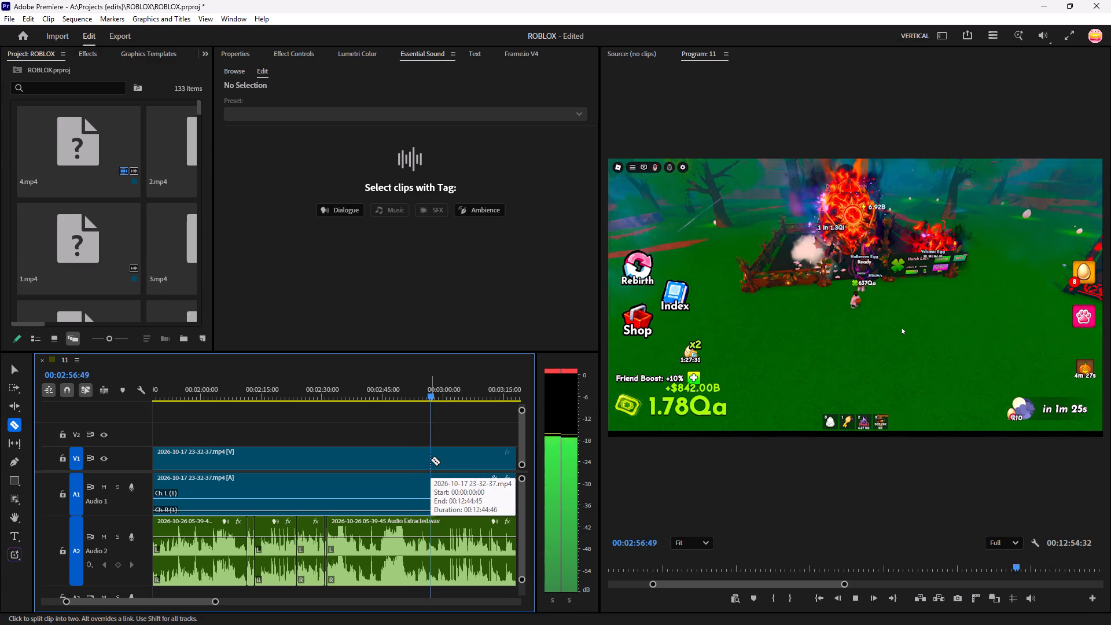
pyautogui.write('==')
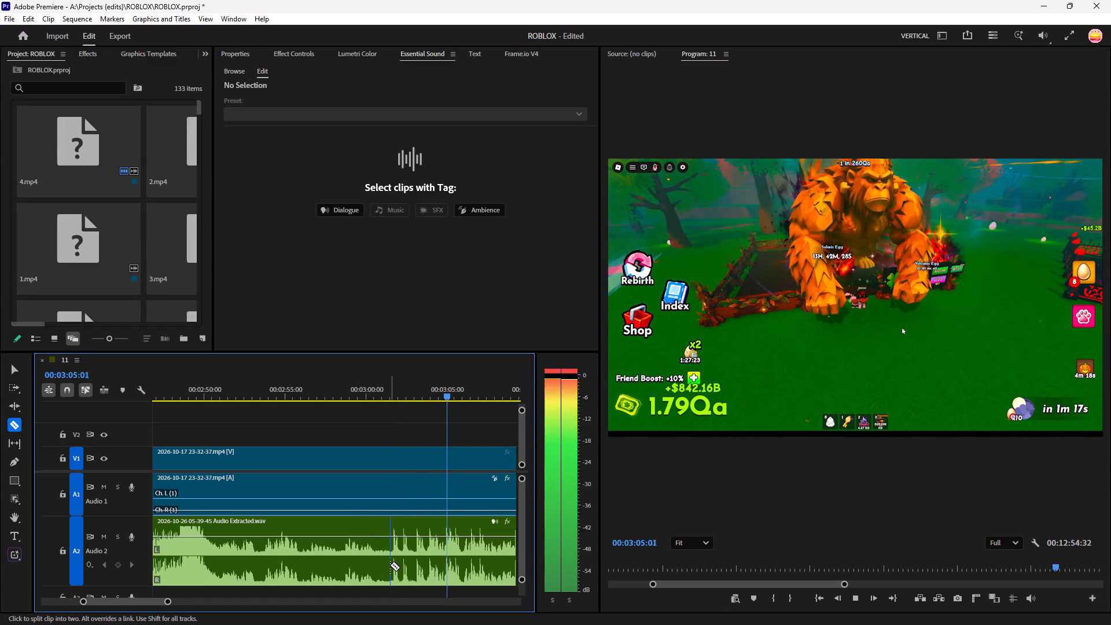
pyautogui.click(390, 565)
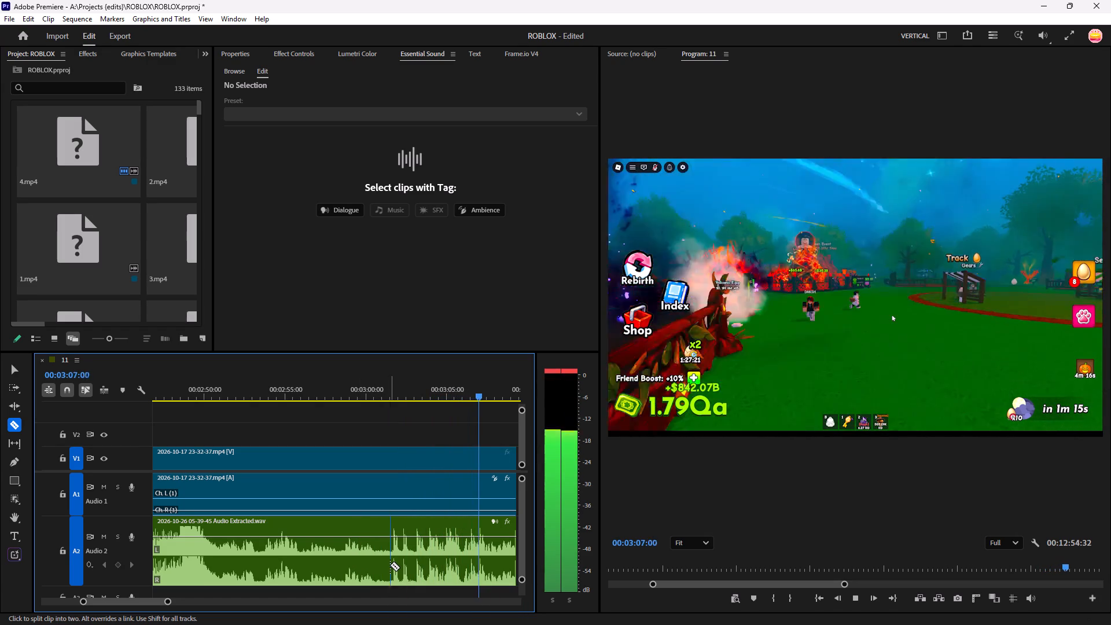
# Replay the phrase after that cut, split A2 at about 00:03:03:17, and ripple delete the short segment between the two cuts.
pyautogui.press('space')
pyautogui.moveTo(483, 402); pyautogui.dragTo(383, 521)
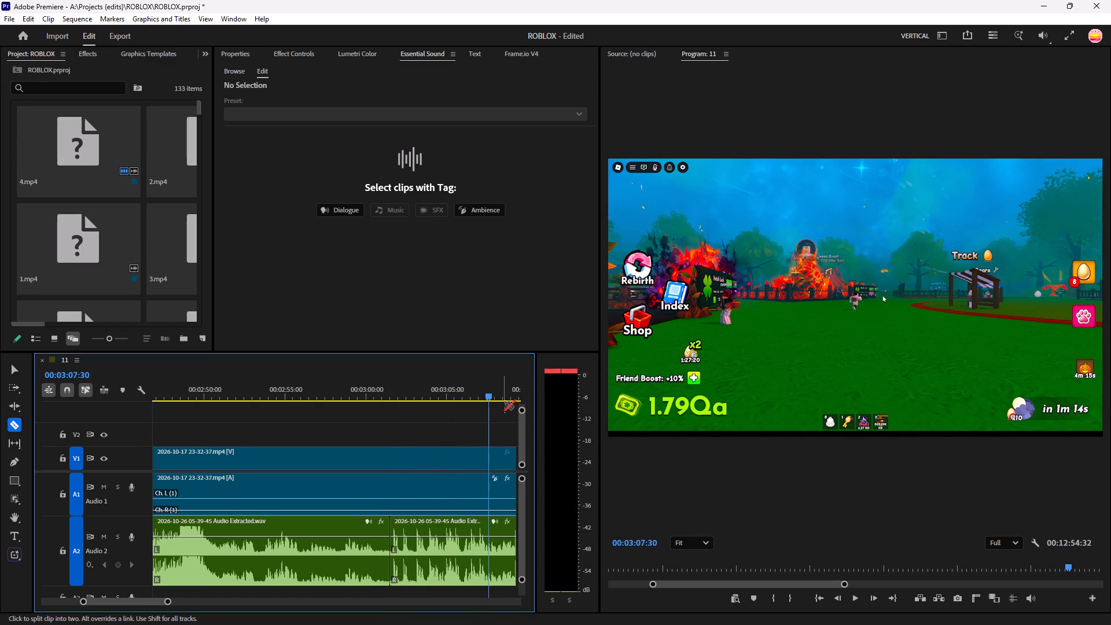
pyautogui.moveTo(487, 396); pyautogui.dragTo(388, 475)
pyautogui.press('space')
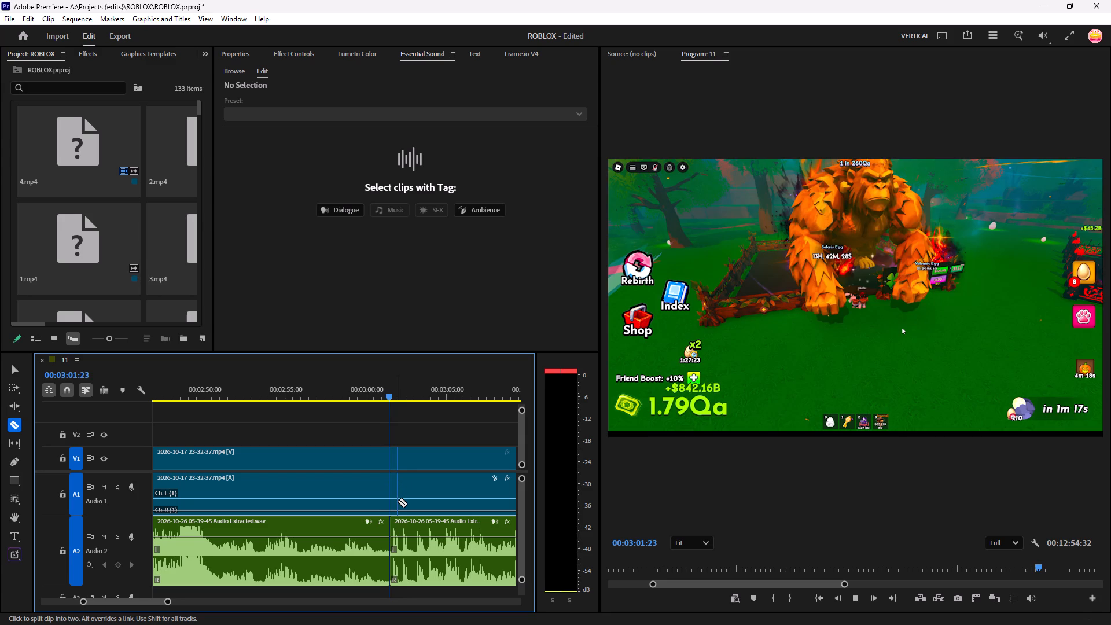
pyautogui.press('space')
pyautogui.click(421, 547)
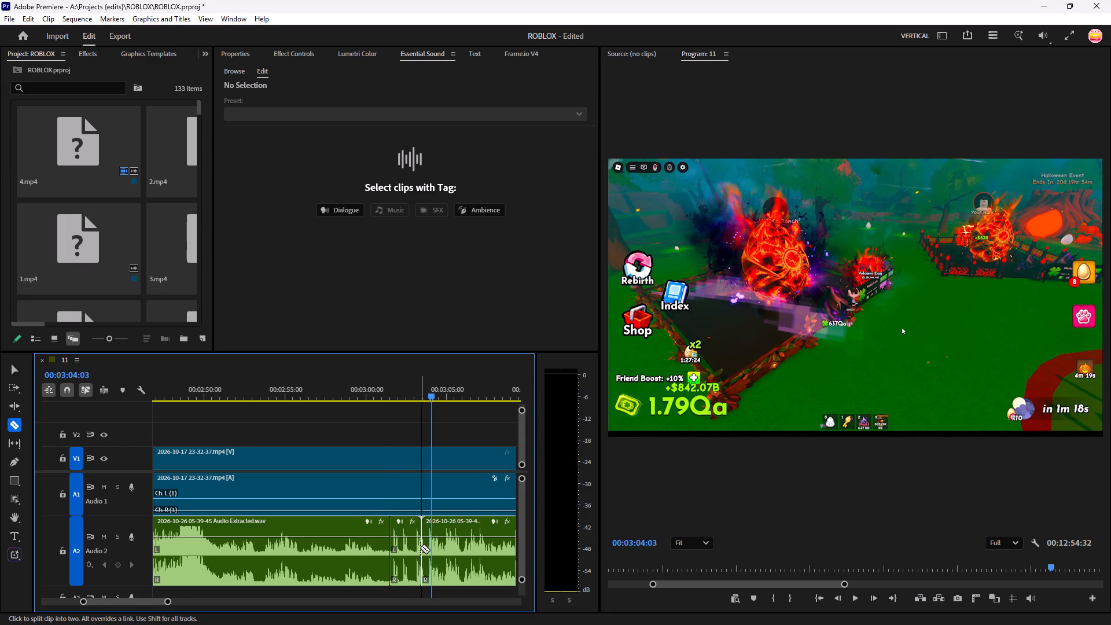
pyautogui.press('v')
pyautogui.click(409, 559)
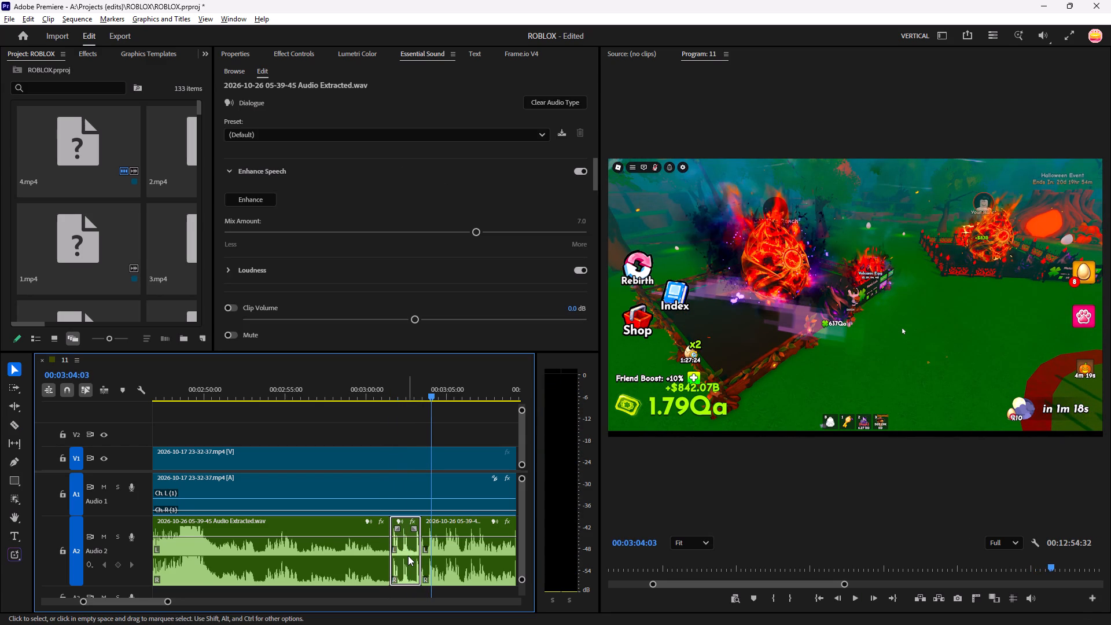
pyautogui.hotkey('alt', 'BackSpace')
# Listen past the new join, replay the phrase that follows it, and split A2 at 00:03:03:46.
pyautogui.press('space')
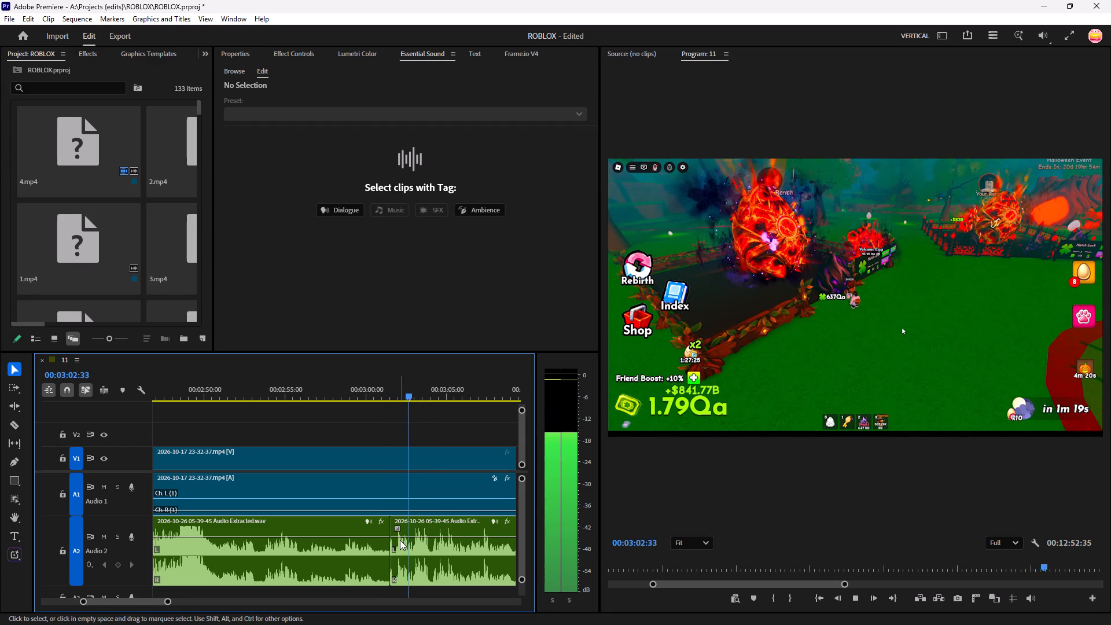
pyautogui.press('c')
pyautogui.press('-')
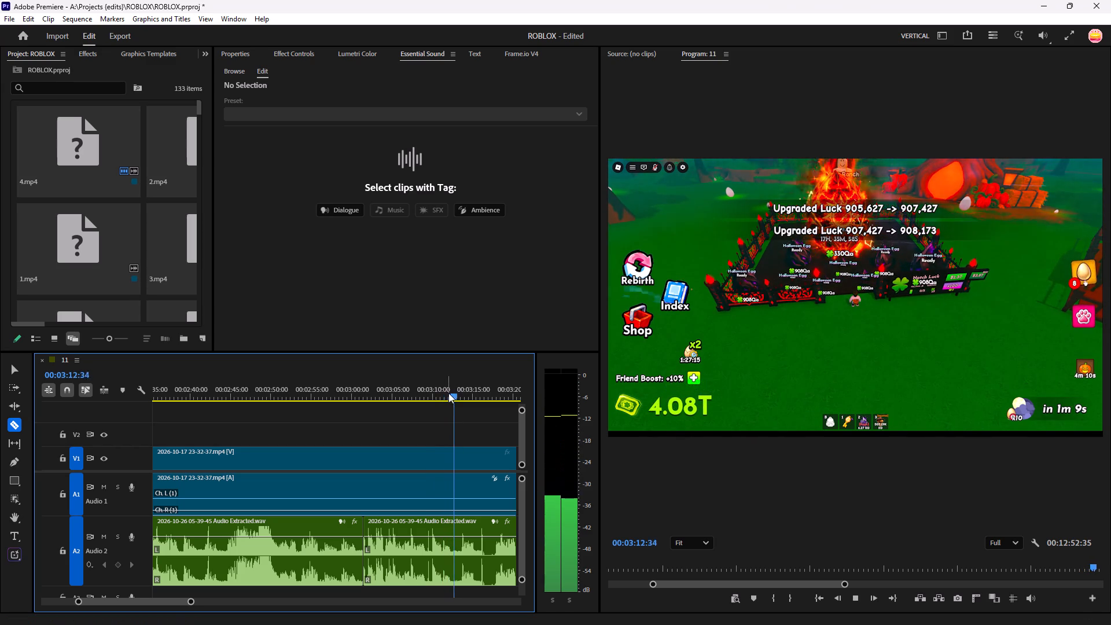
pyautogui.moveTo(448, 393); pyautogui.dragTo(360, 470)
pyautogui.press('space')
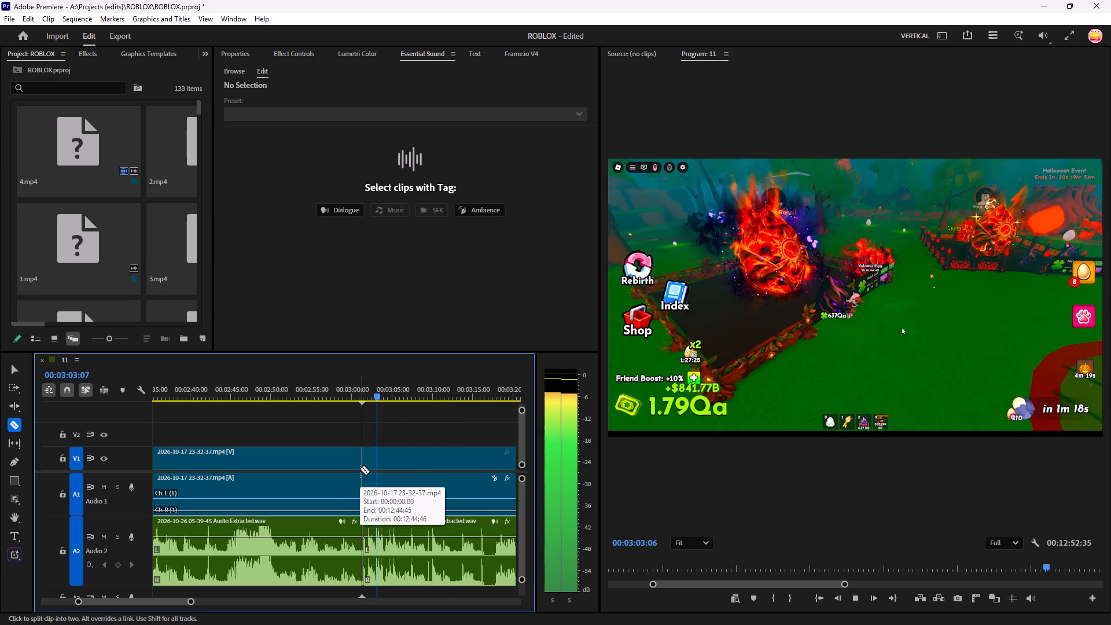
pyautogui.press('space')
pyautogui.write('==')
pyautogui.press('=')
pyautogui.press('=')
pyautogui.moveTo(341, 391); pyautogui.dragTo(198, 494)
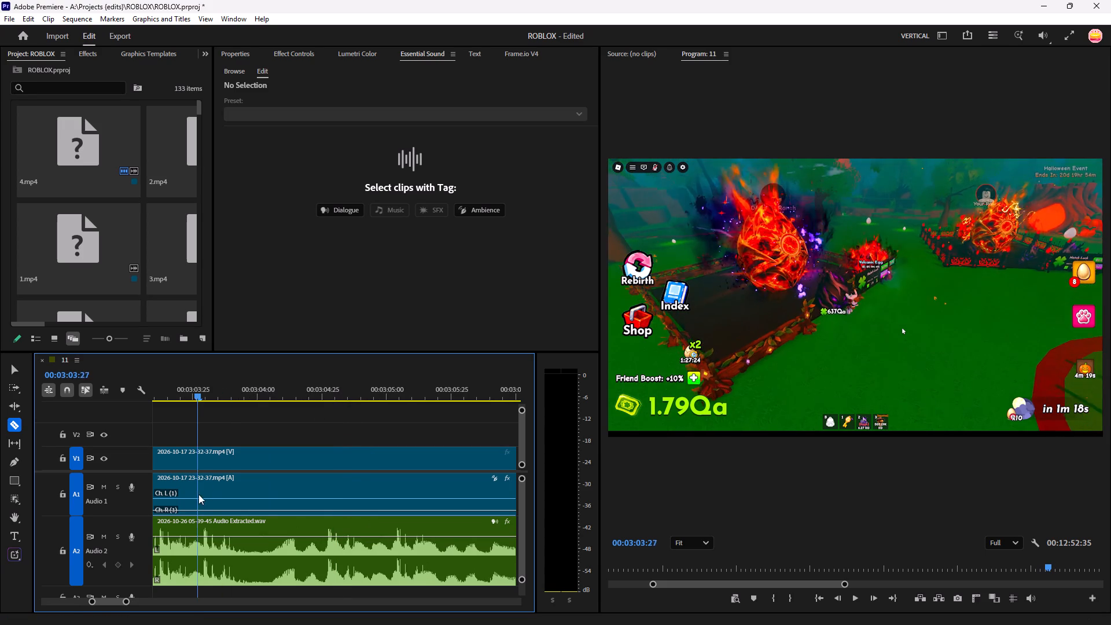
pyautogui.moveTo(198, 494); pyautogui.dragTo(198, 495)
pyautogui.press('space')
pyautogui.press('space')
pyautogui.click(246, 552)
# Listen on through A2, split it at 00:03:17:36 where the next take starts, and ripple delete the segment between 00:03:03:46 and that cut.
pyautogui.press('space')
pyautogui.press('-')
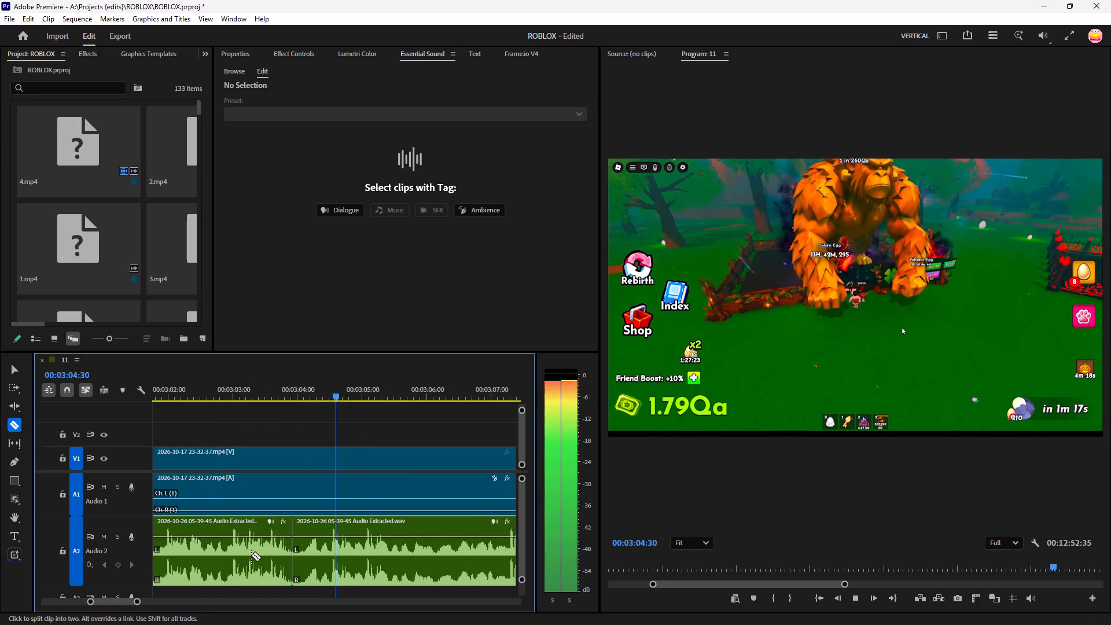
pyautogui.press('-')
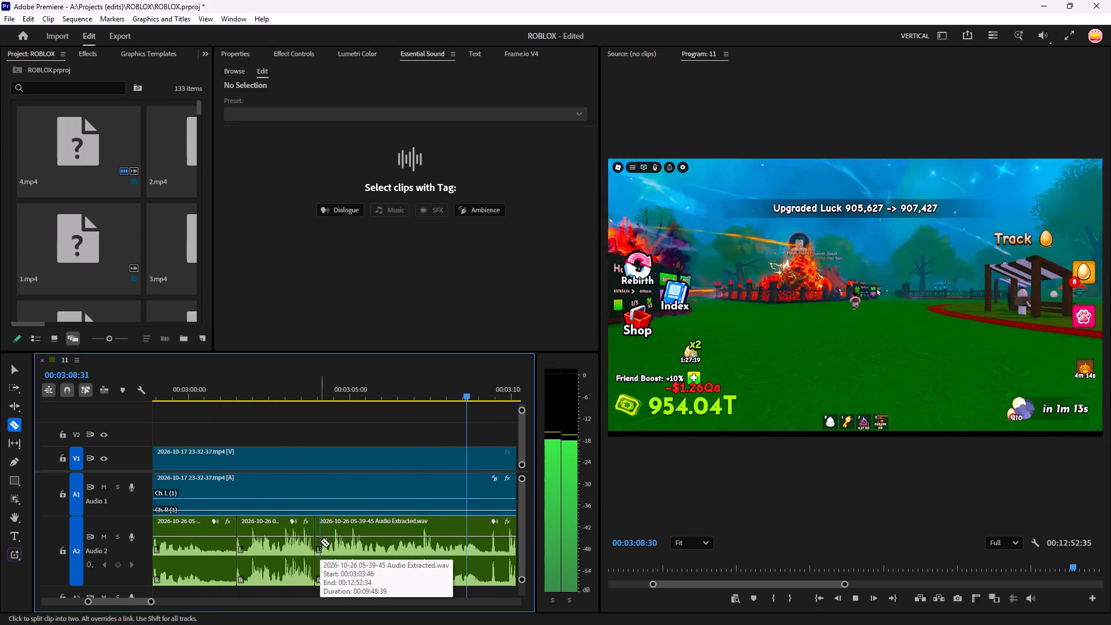
pyautogui.write('---')
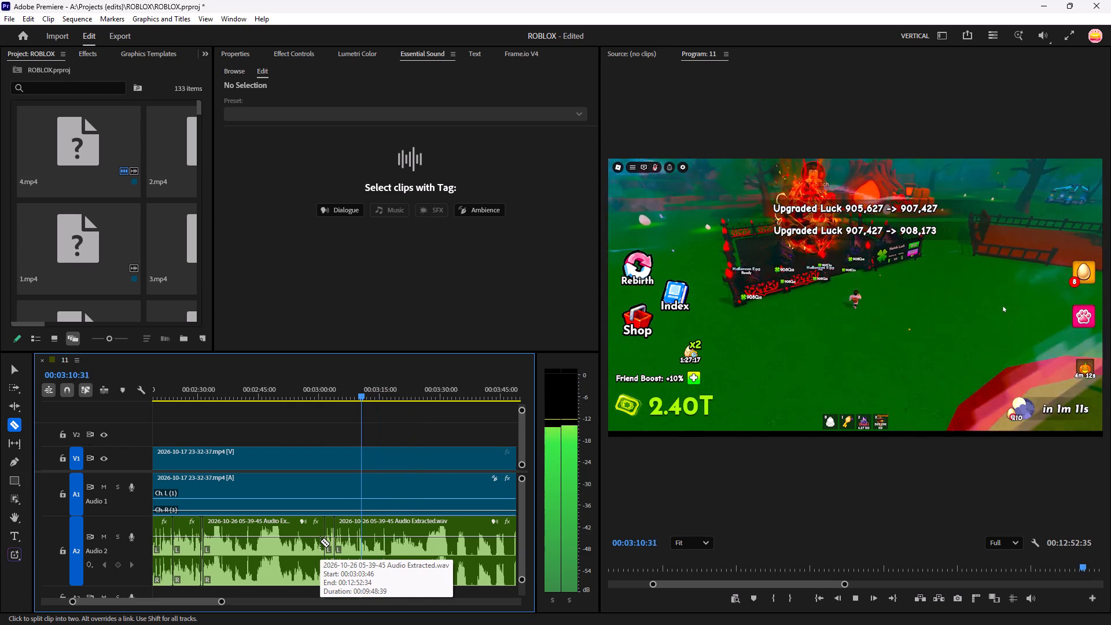
pyautogui.write('----=====')
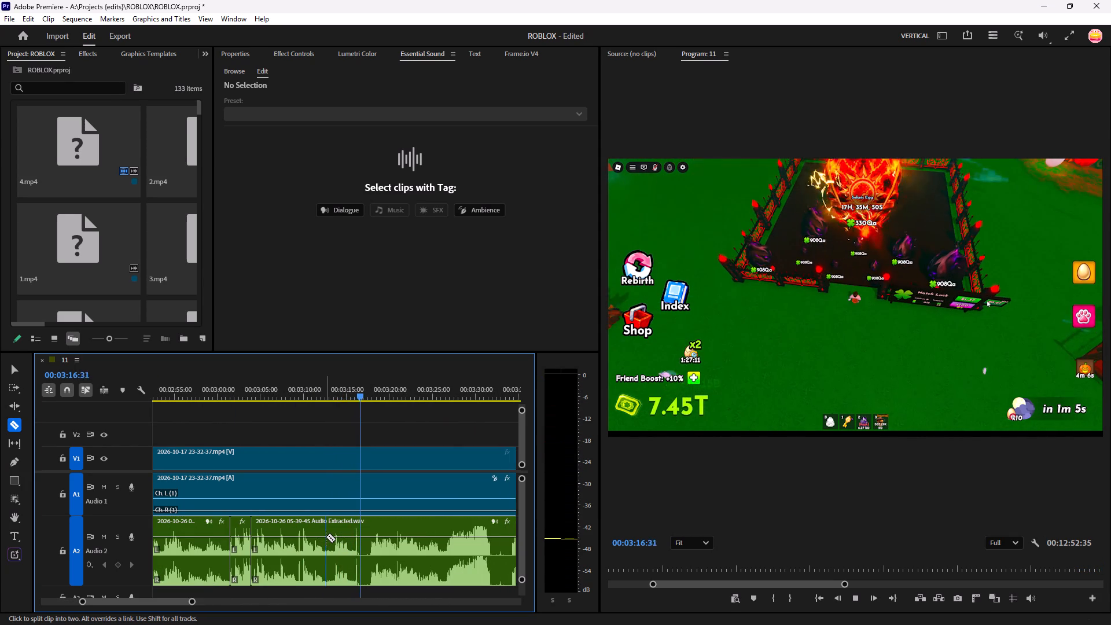
pyautogui.press('=')
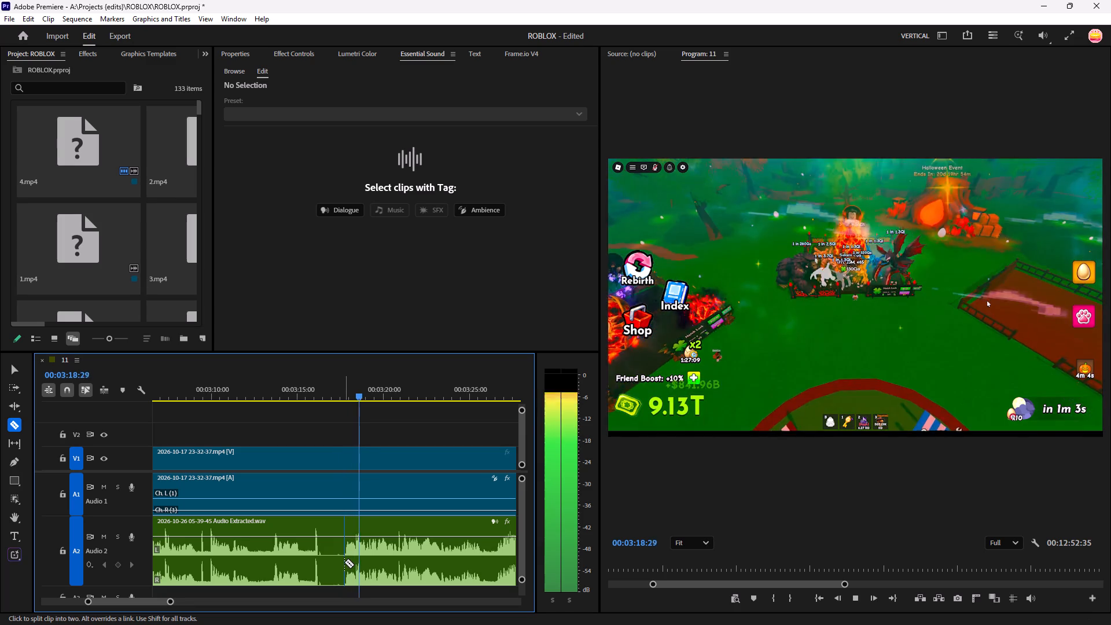
pyautogui.click(344, 562)
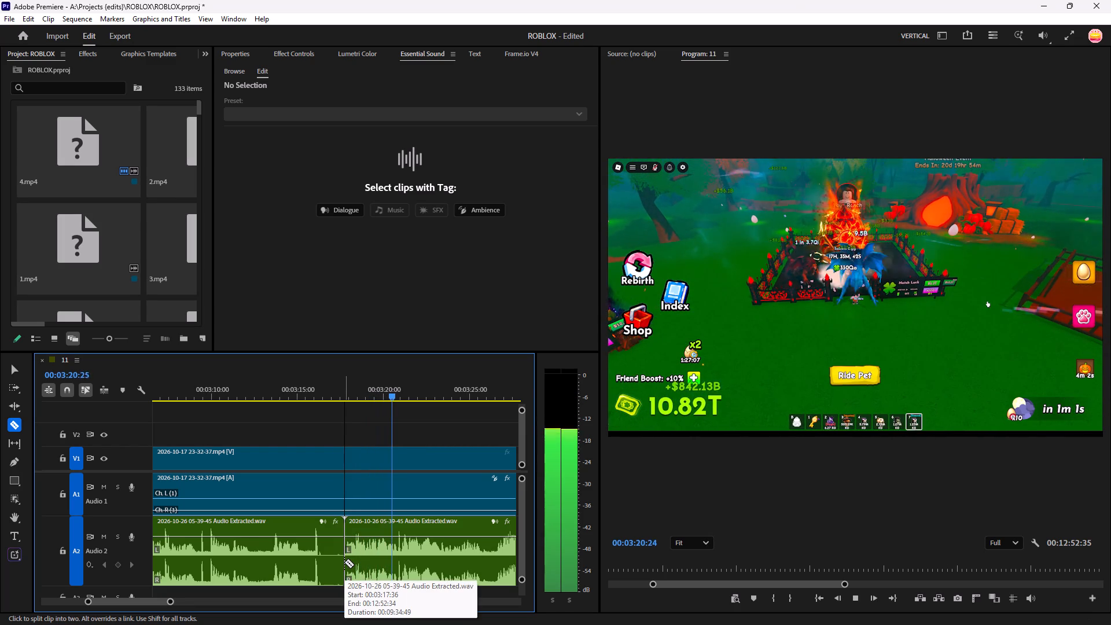
pyautogui.press('space')
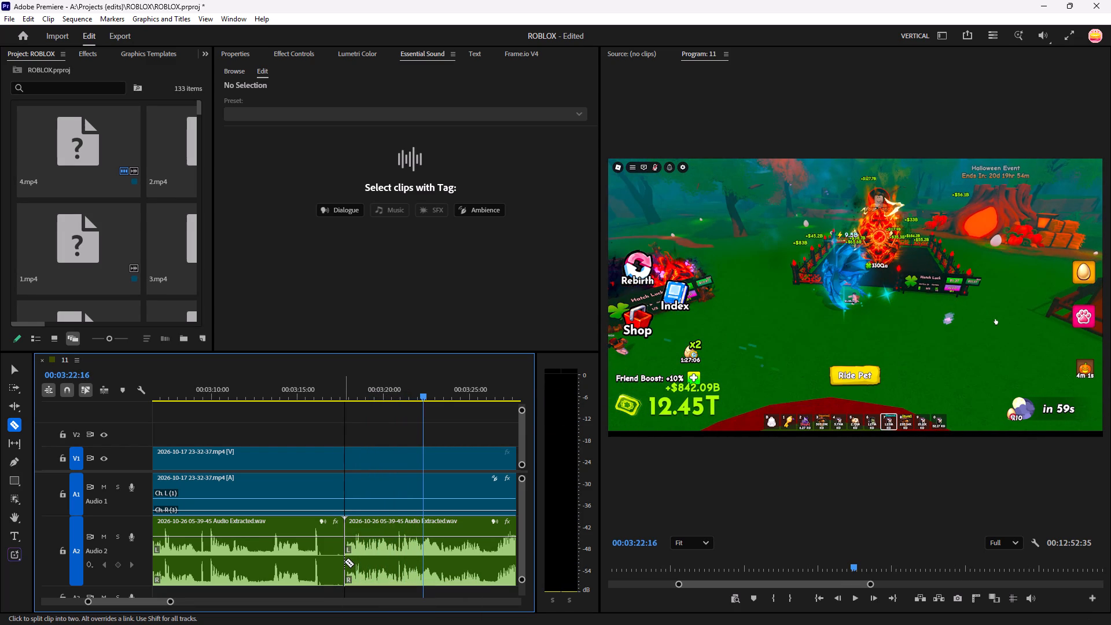
pyautogui.press('v')
pyautogui.click(301, 549)
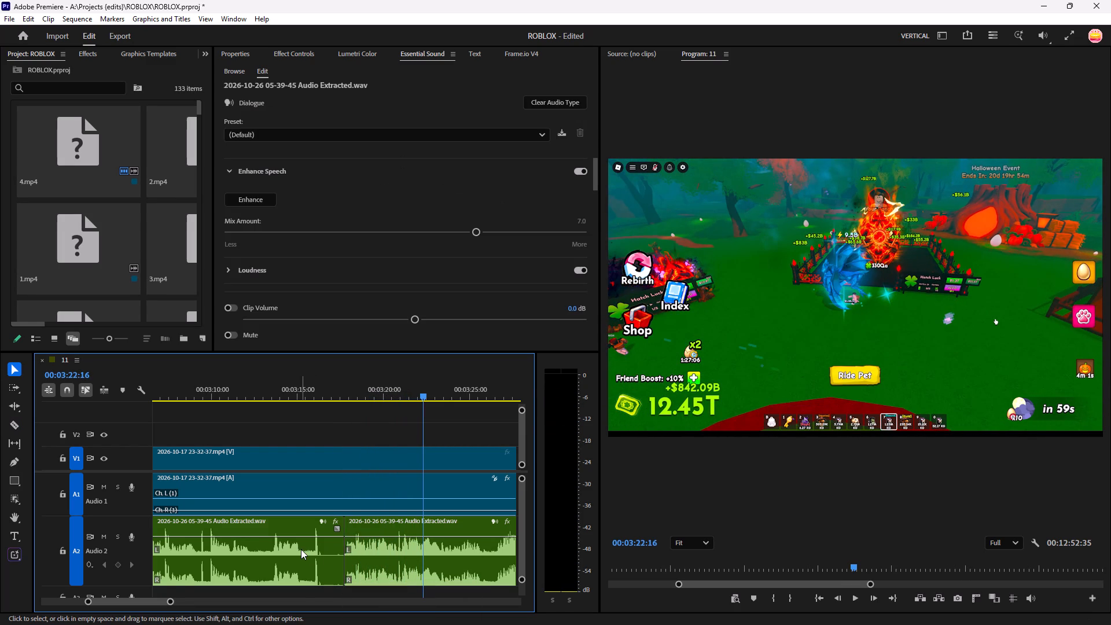
pyautogui.hotkey('alt', 'BackSpace')
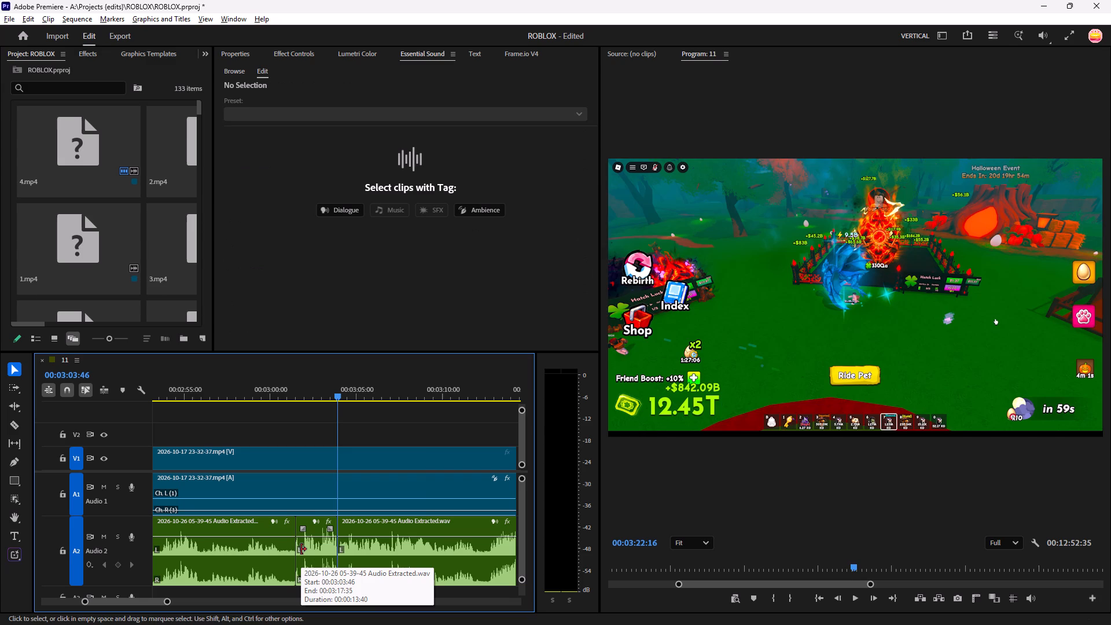
# Play the new join at 00:03:03:46, trim 32 frames off the start of the A2 clip after it, and move that clip back to close the gap.
pyautogui.press('space')
pyautogui.press('space')
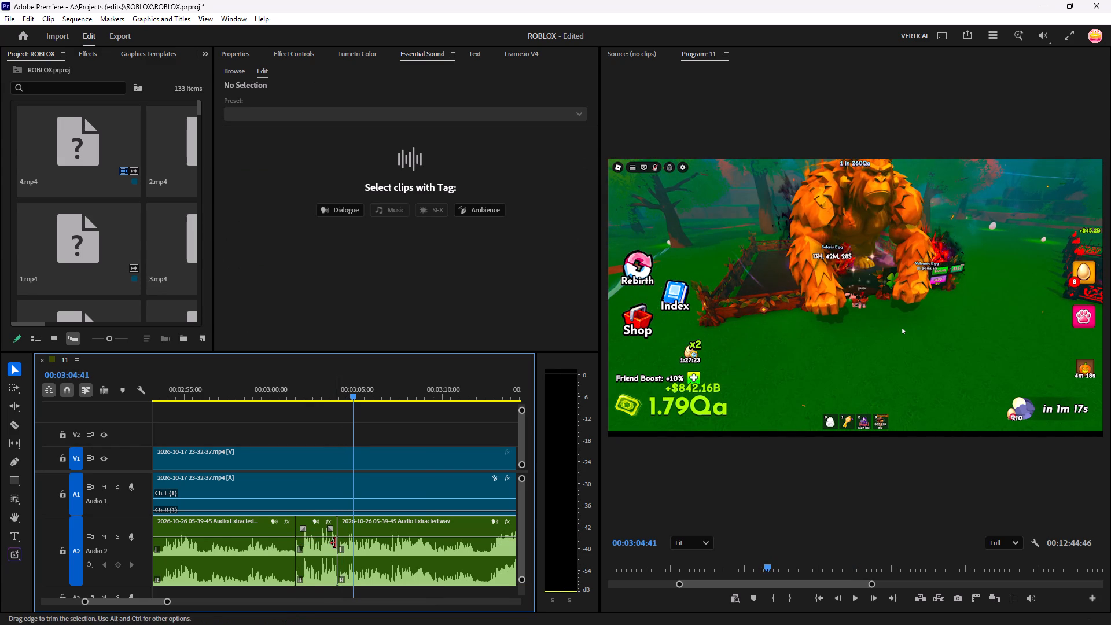
pyautogui.press('=')
pyautogui.press('=')
pyautogui.click(338, 546)
pyautogui.press('=')
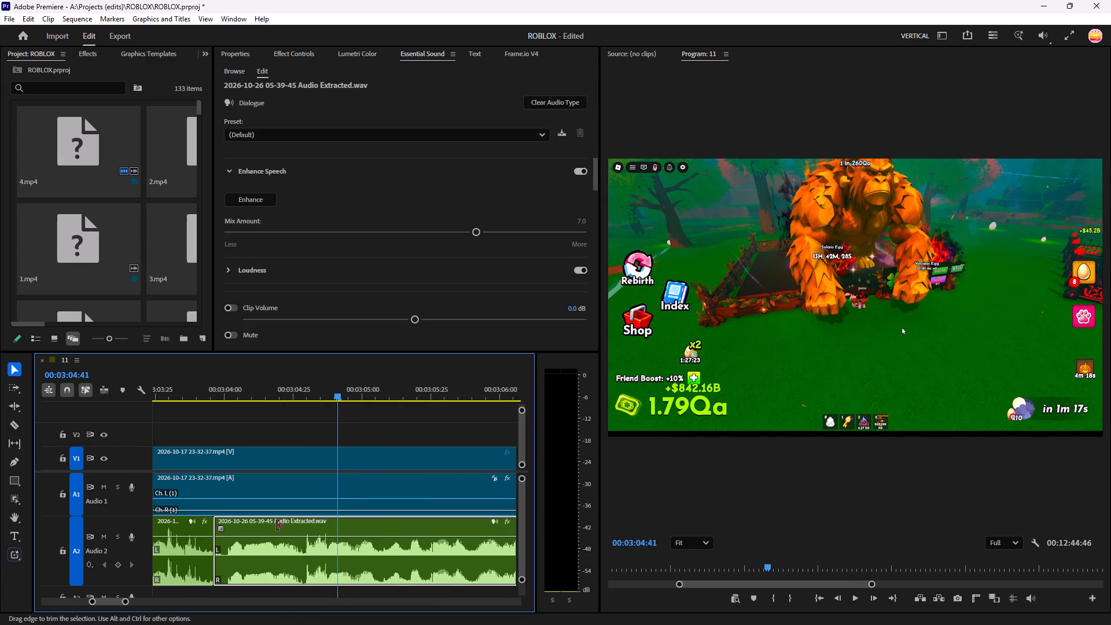
pyautogui.moveTo(215, 523); pyautogui.dragTo(304, 539)
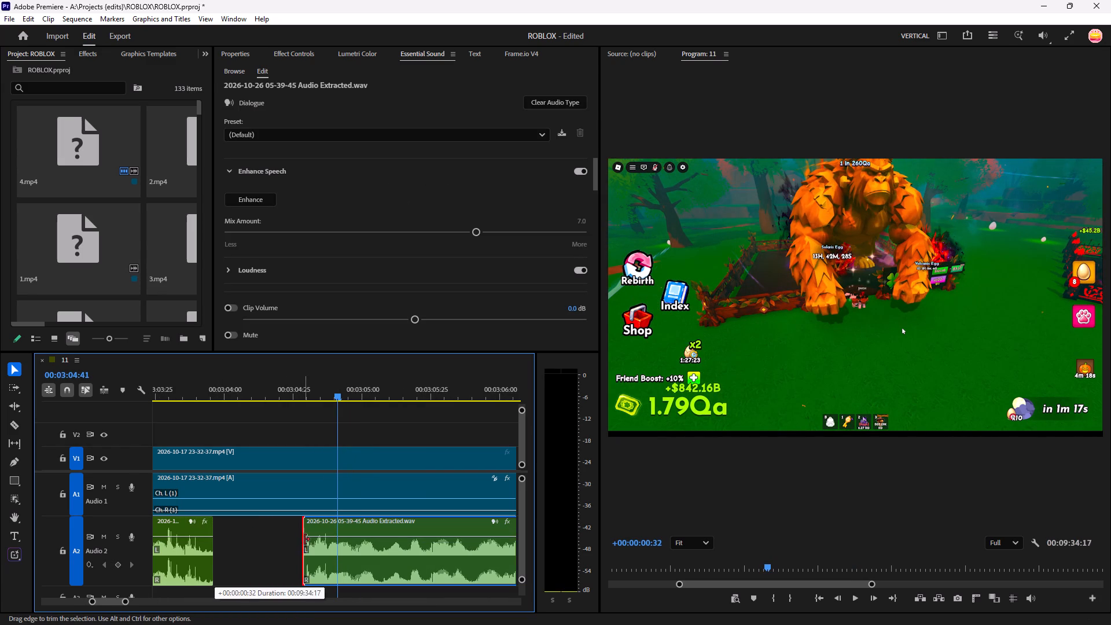
pyautogui.moveTo(304, 539); pyautogui.dragTo(305, 539)
pyautogui.moveTo(337, 524); pyautogui.dragTo(247, 523)
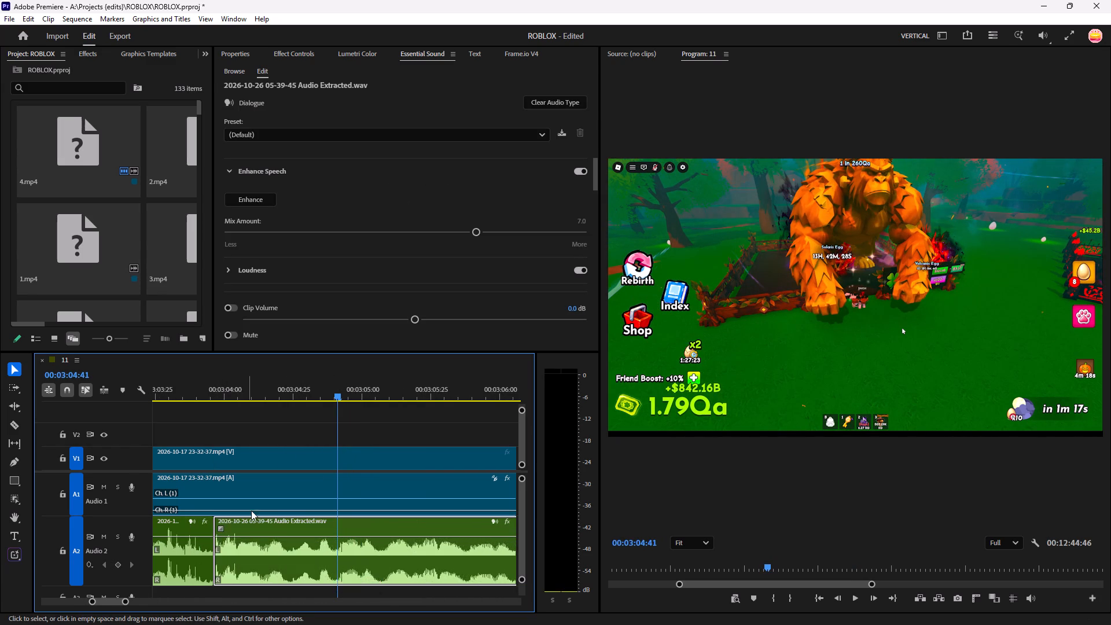
# Replay the trimmed join from about 00:03:03:45 and listen on through the A2 phrase that follows it.
pyautogui.press('-')
pyautogui.press('-')
pyautogui.moveTo(326, 391); pyautogui.dragTo(307, 427)
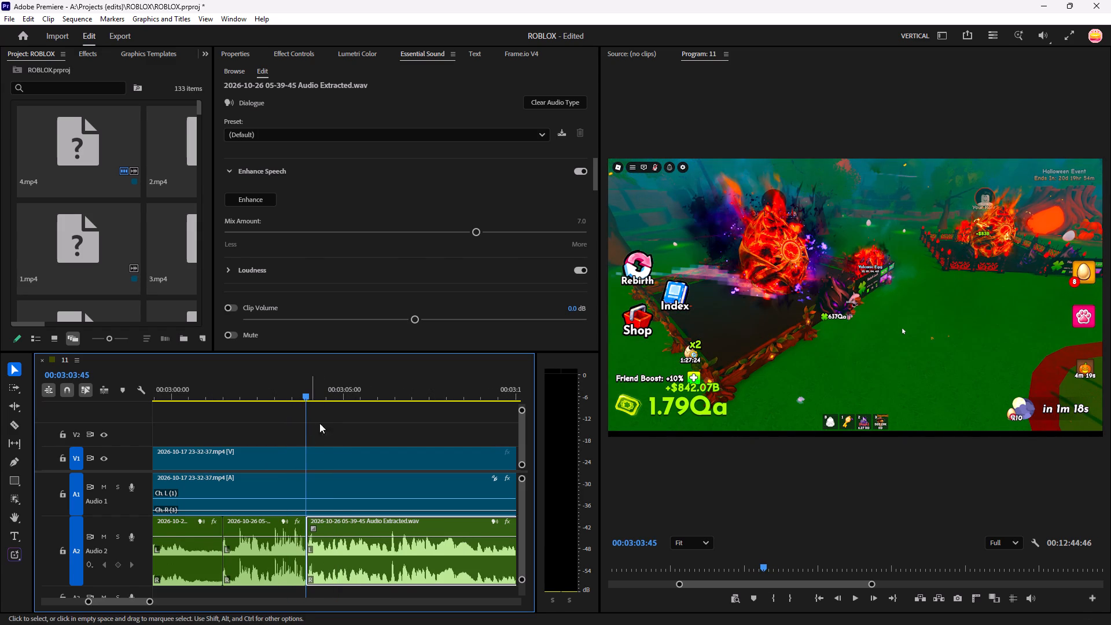
pyautogui.click(332, 420)
pyautogui.press('space')
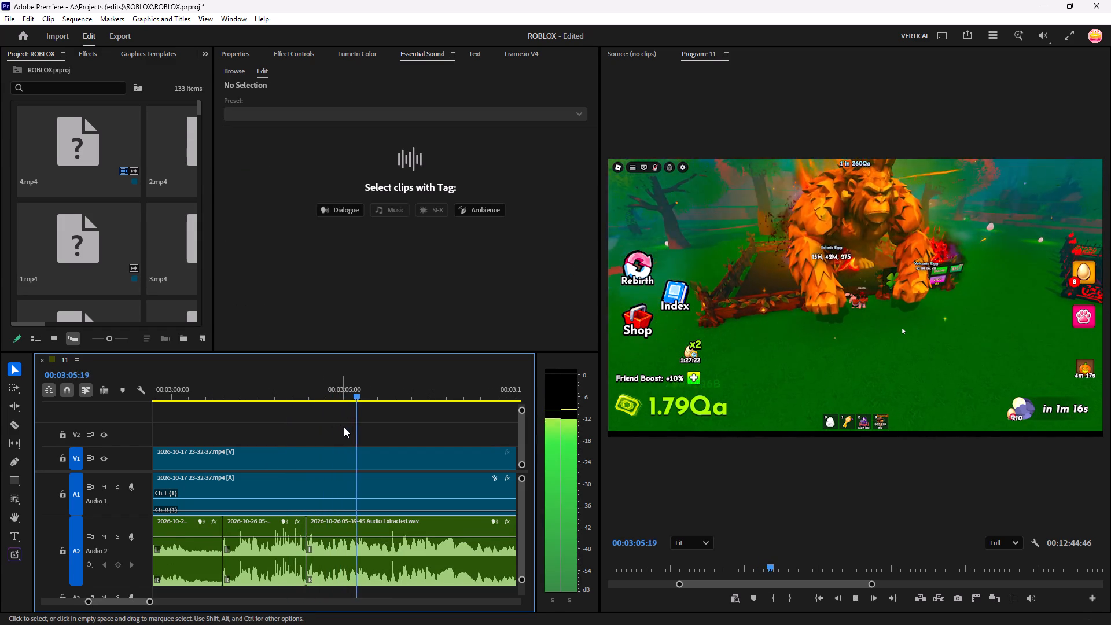
pyautogui.write('----')
pyautogui.press('-')
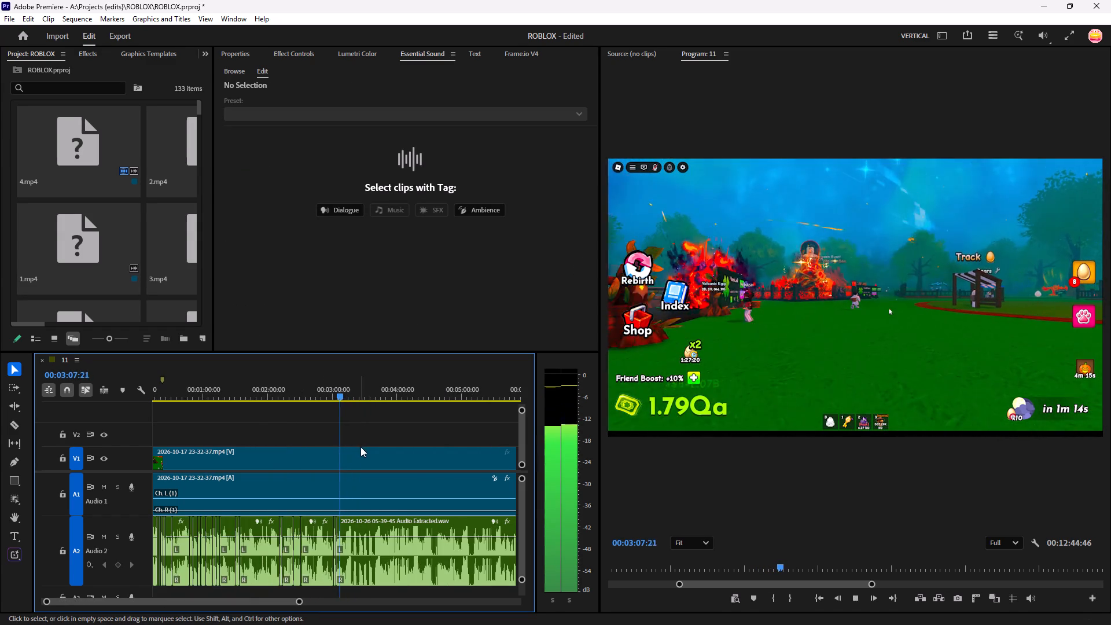
pyautogui.press('-')
pyautogui.press('-')
pyautogui.press('-')
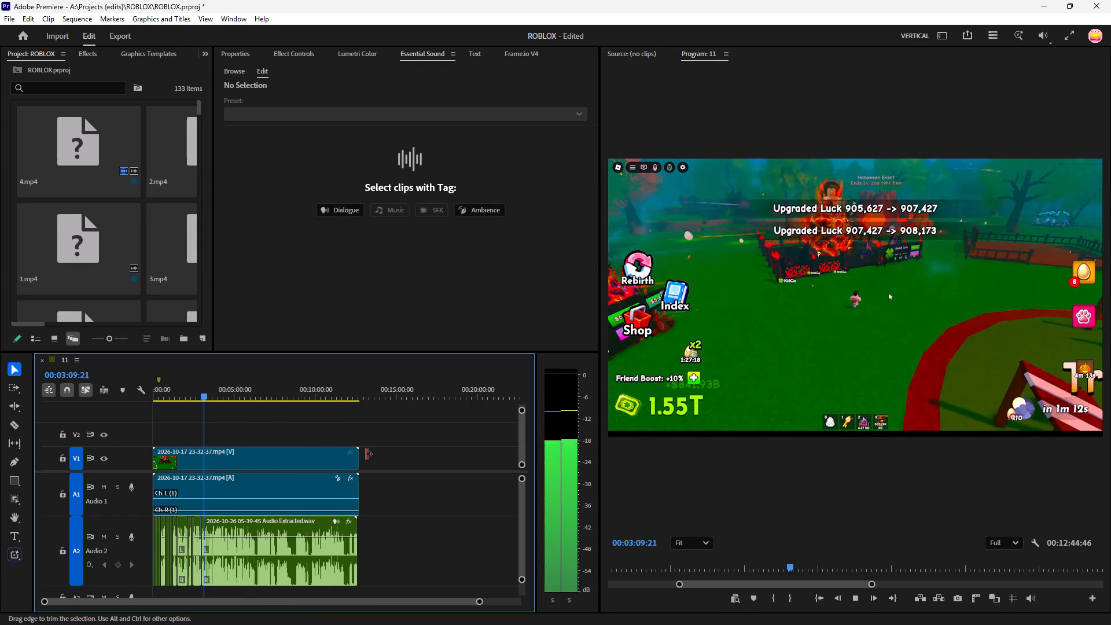
pyautogui.write('======')
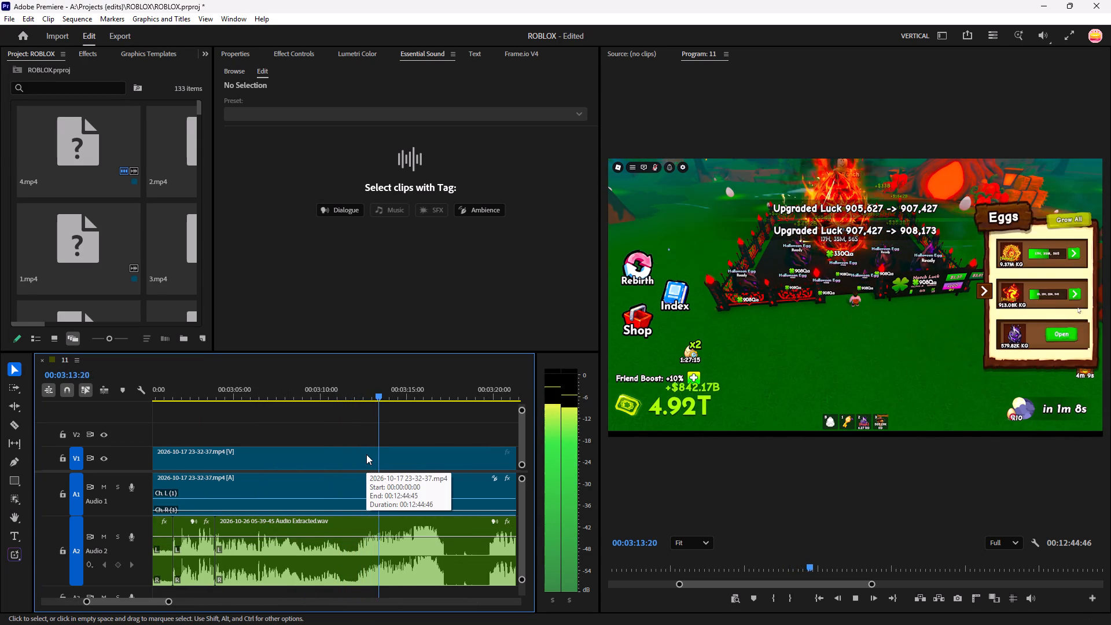
# Split A2 at 00:03:17:05, right where the loud phrase ends, replacing a first cut made at 00:03:17:07.
pyautogui.press('c')
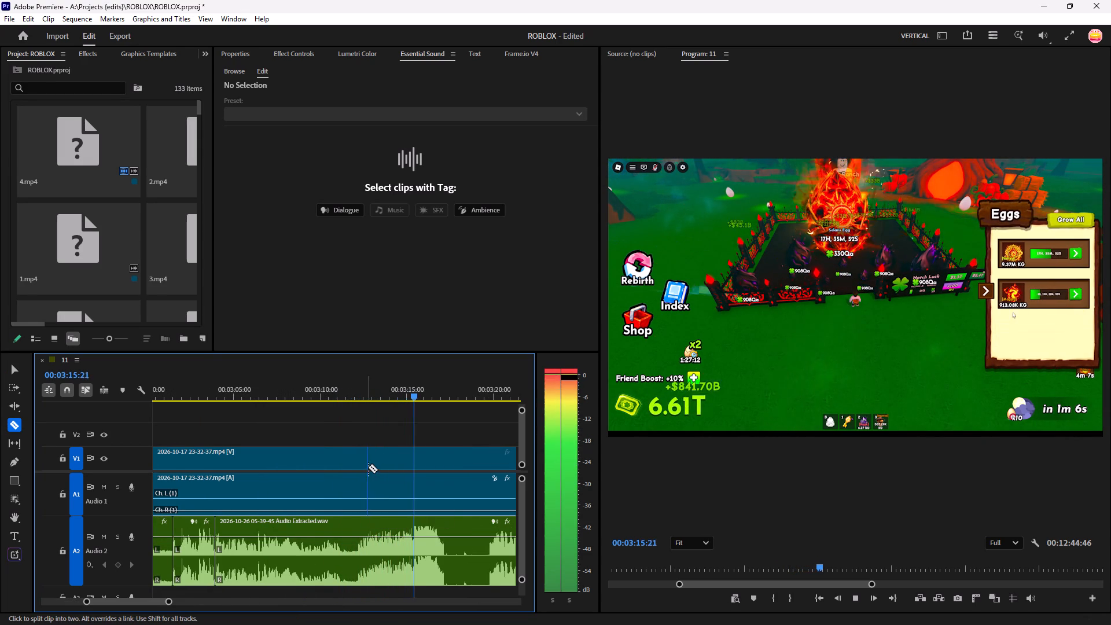
pyautogui.press('=')
pyautogui.press('=')
pyautogui.click(410, 559)
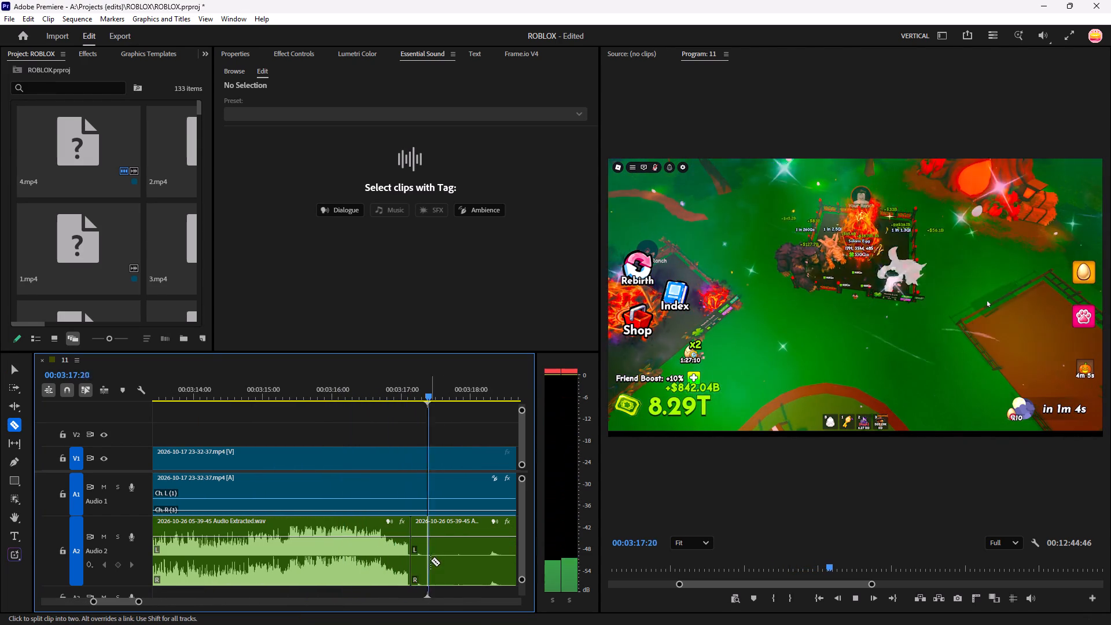
pyautogui.press('space')
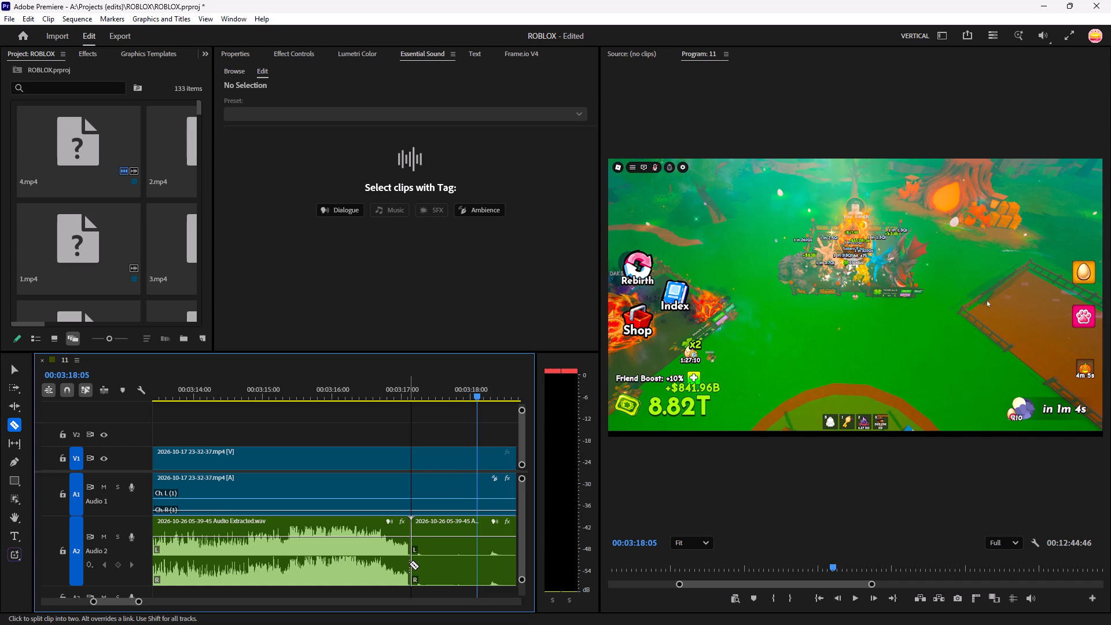
pyautogui.hotkey('ctrl', 'z')
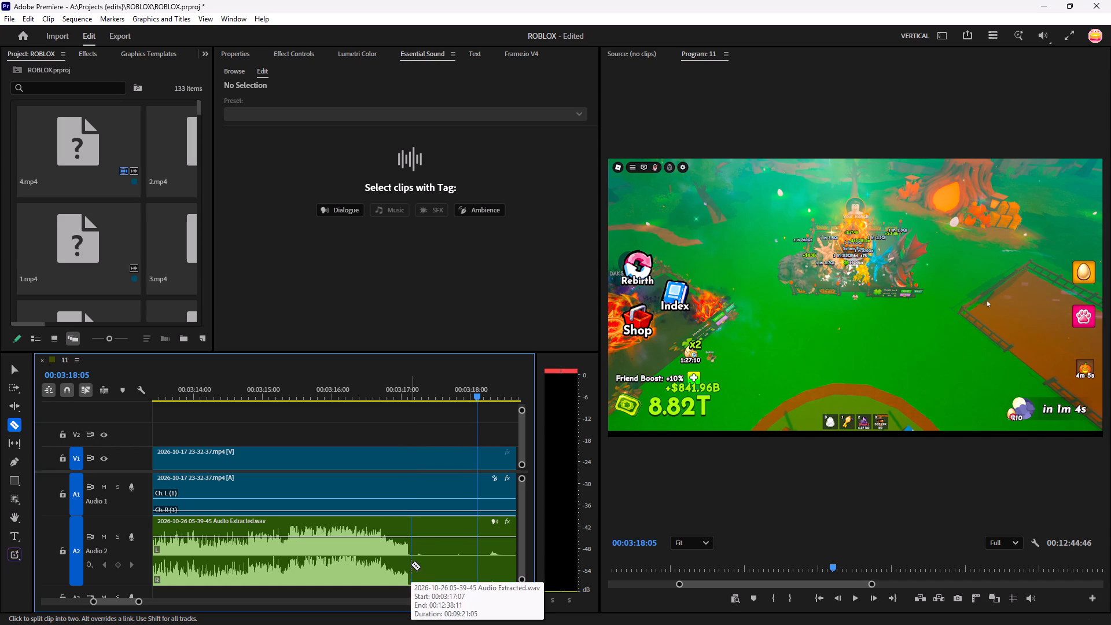
pyautogui.click(409, 568)
# Listen past that cut, split A2 at about 00:03:19:38 where the voice resumes, and ripple delete the near-silent segment between the cuts.
pyautogui.press('space')
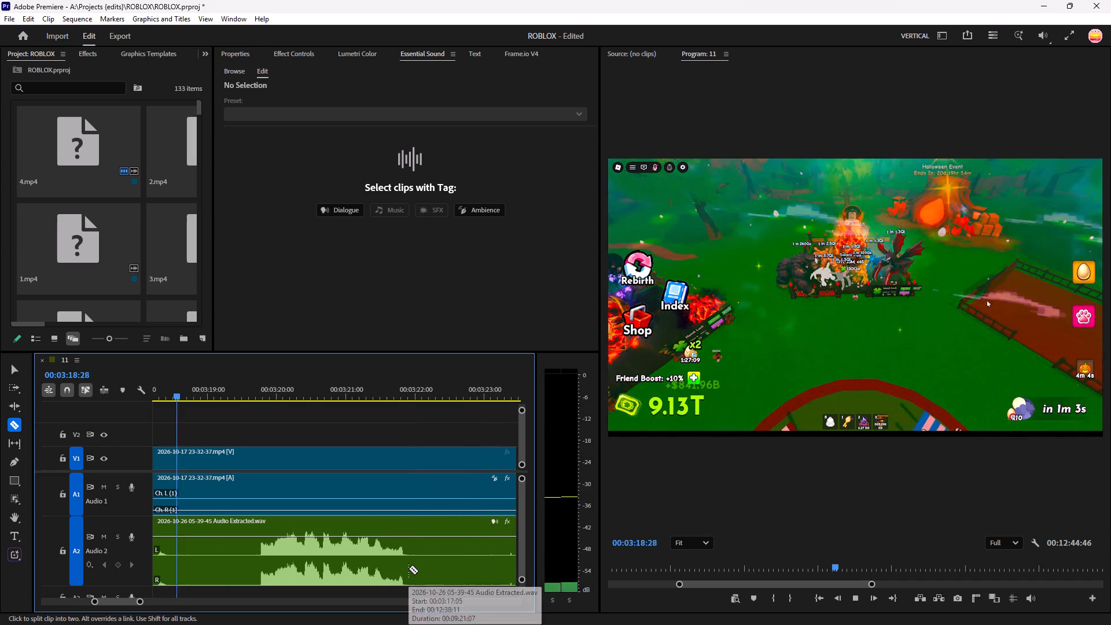
pyautogui.press('space')
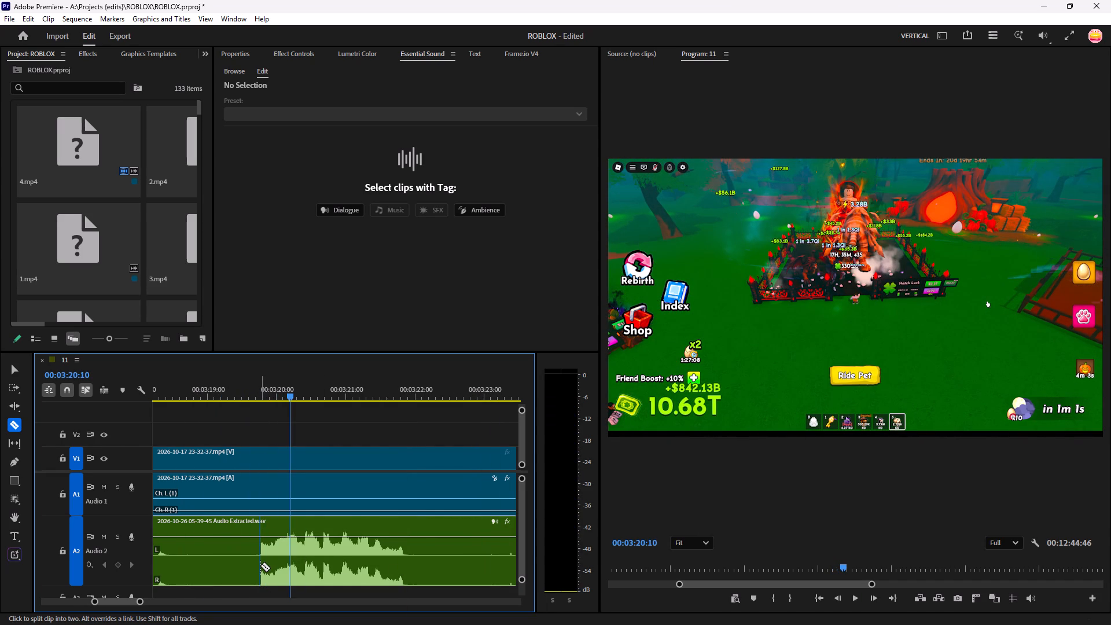
pyautogui.click(260, 565)
pyautogui.press('space')
pyautogui.press('v')
pyautogui.click(240, 560)
pyautogui.press('space')
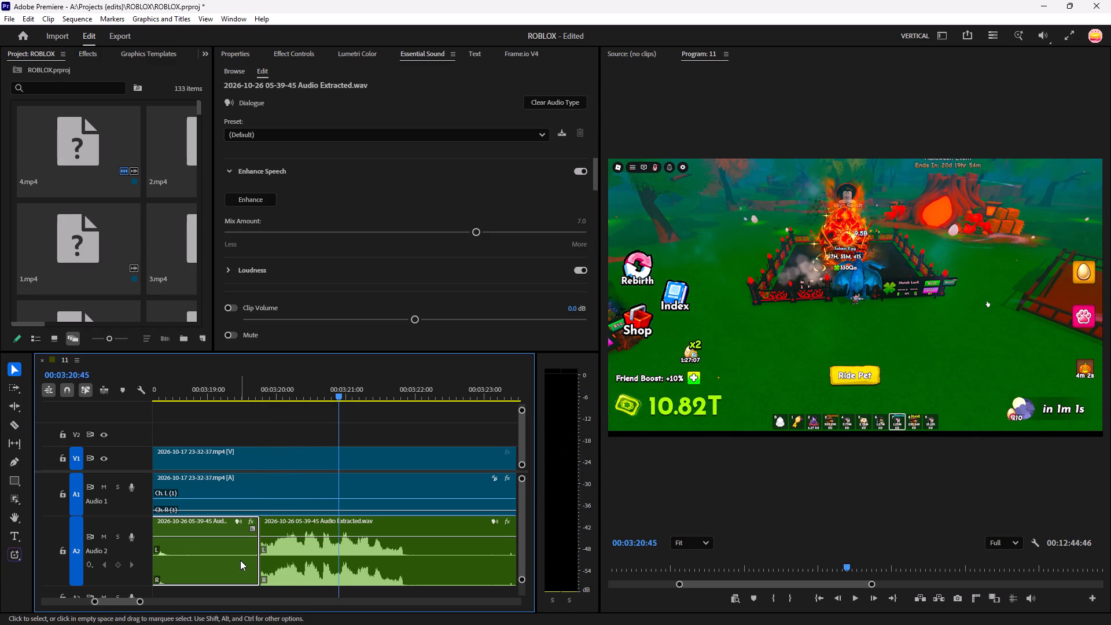
pyautogui.hotkey('alt', 'BackSpace')
# Listen past the new join, split A2 at about 00:03:22:22, and ripple delete the segment between 00:03:17:05 and that cut.
pyautogui.press('space')
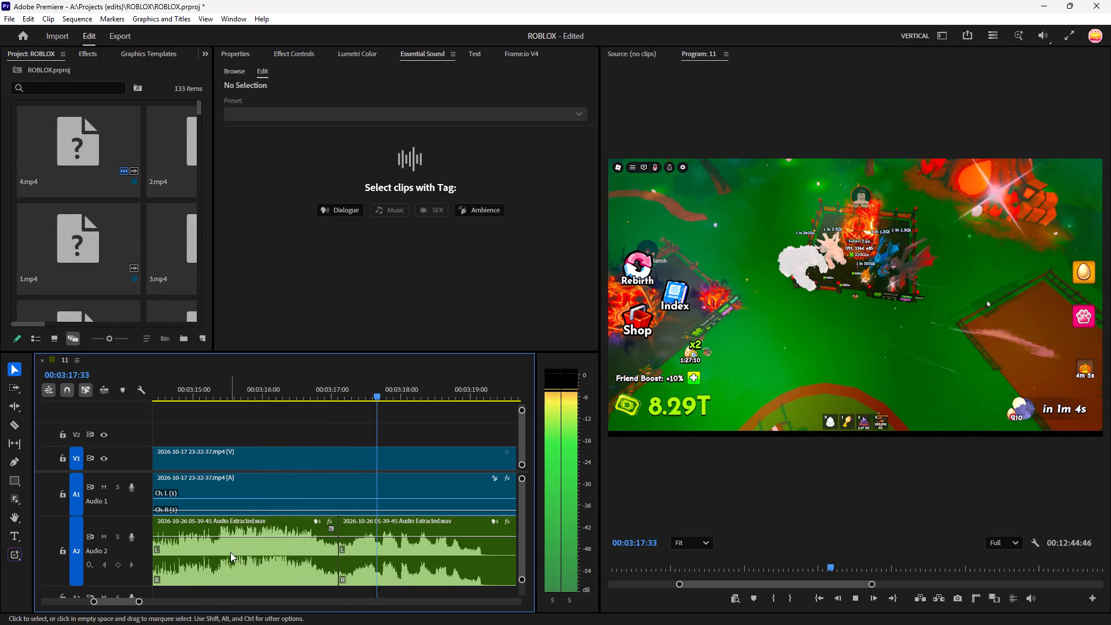
pyautogui.press('c')
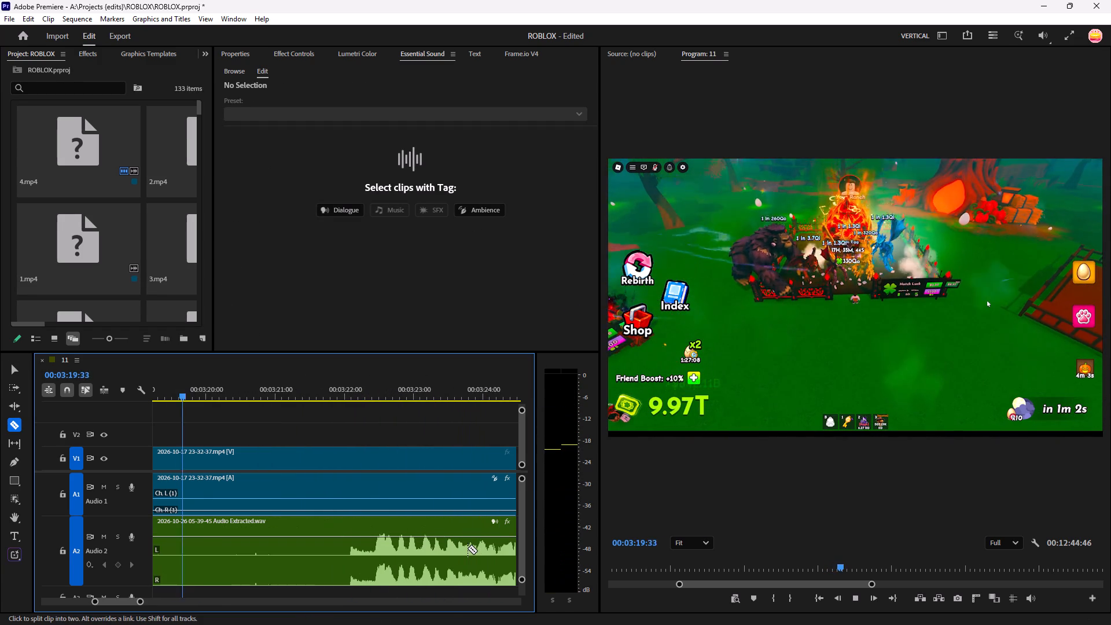
pyautogui.press('-')
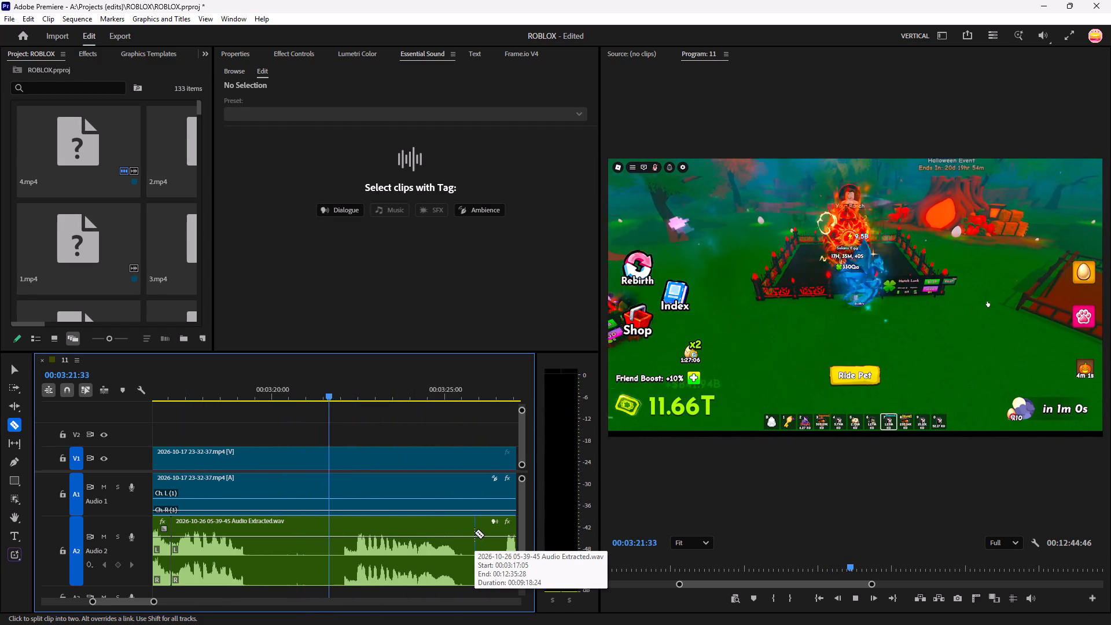
pyautogui.write('==')
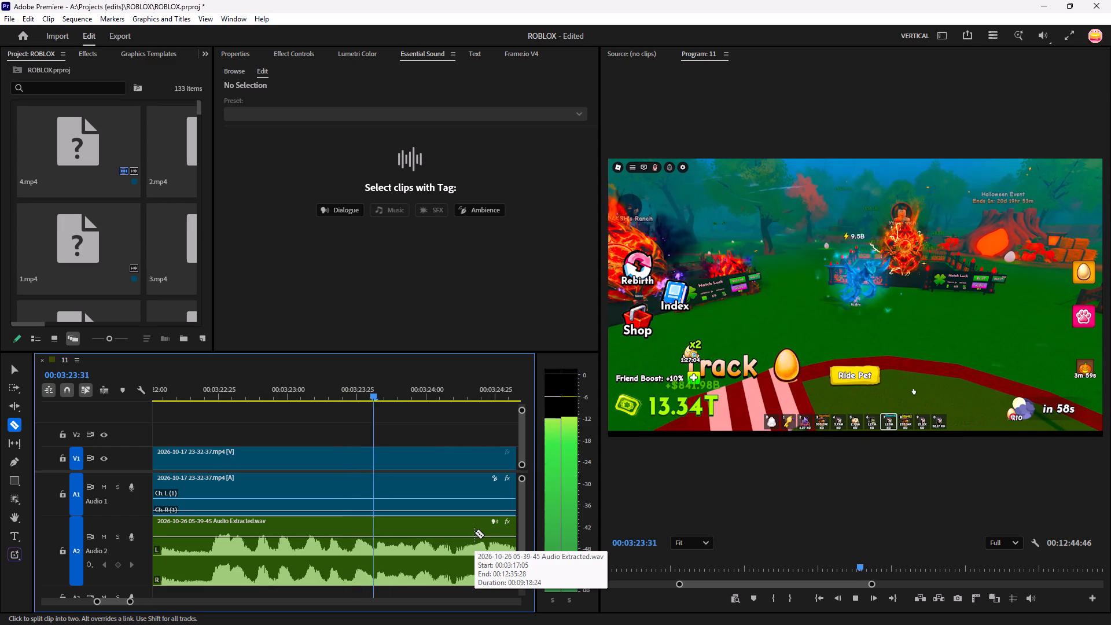
pyautogui.press('space')
pyautogui.click(209, 553)
pyautogui.press('-')
pyautogui.press('-')
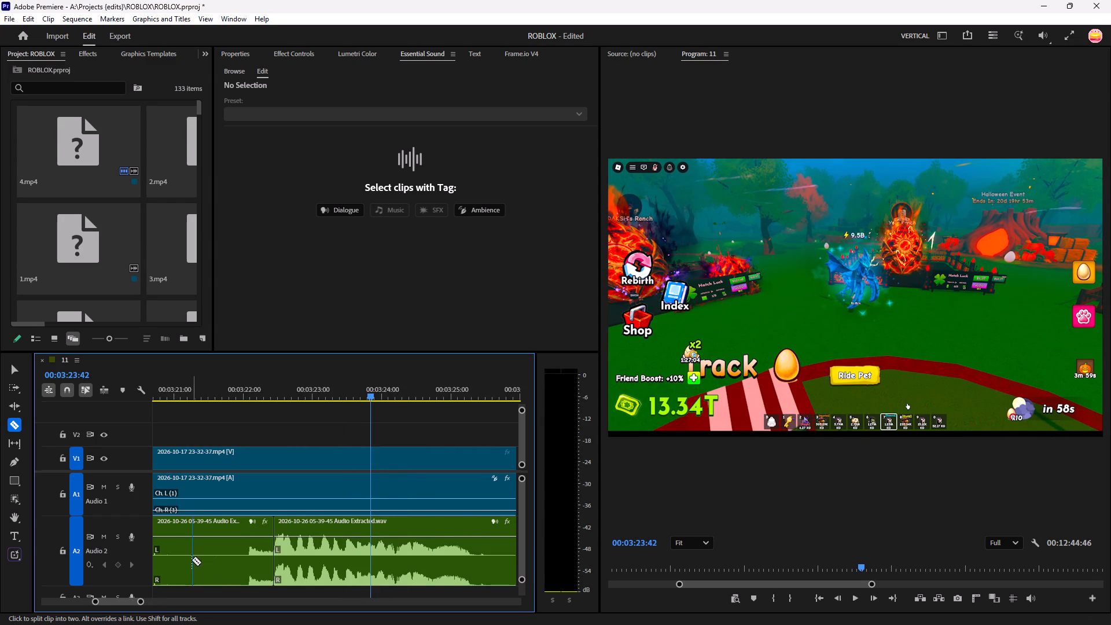
pyautogui.press('v')
pyautogui.click(256, 542)
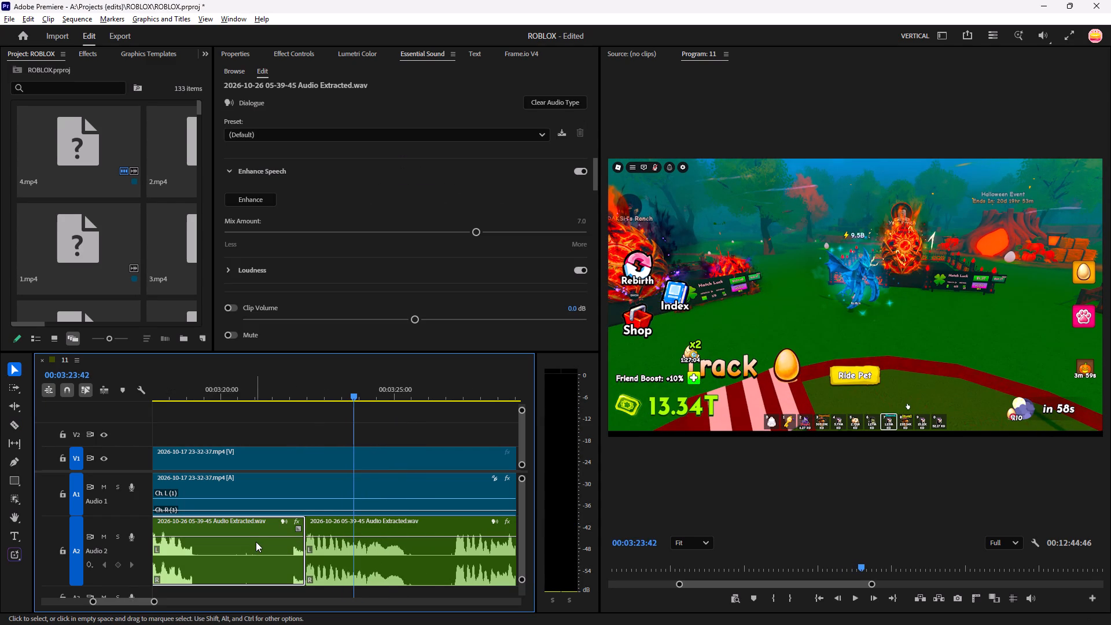
pyautogui.hotkey('alt', 'BackSpace')
# Listen past the join at 00:03:17:05 and split A2 at about 00:03:19:48 and 00:03:21:20, around the near-silent stretch.
pyautogui.press('space')
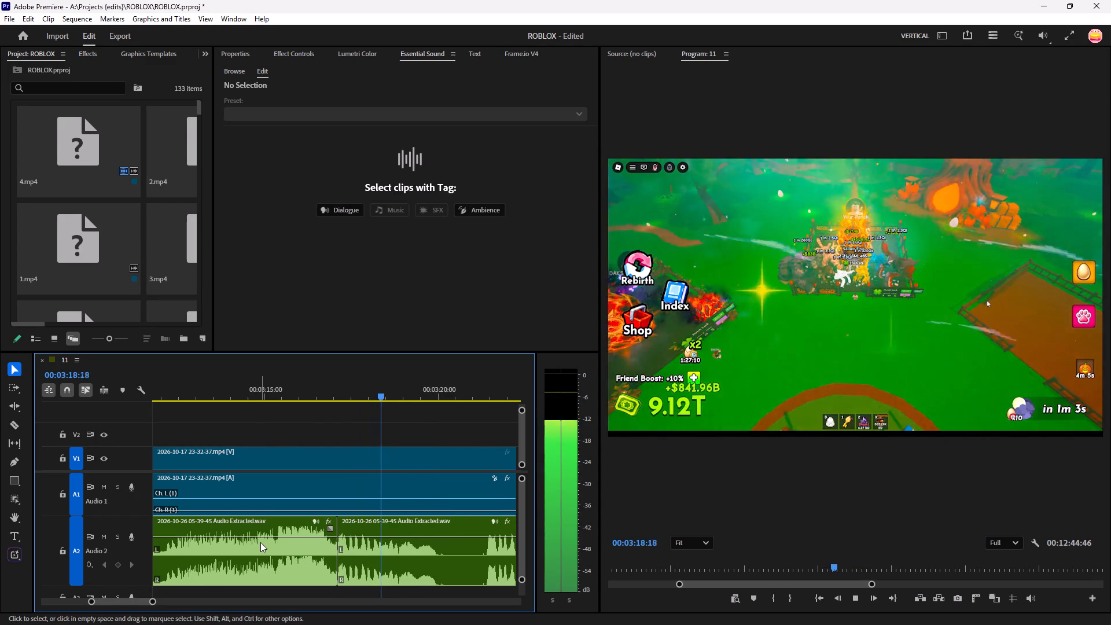
pyautogui.press('c')
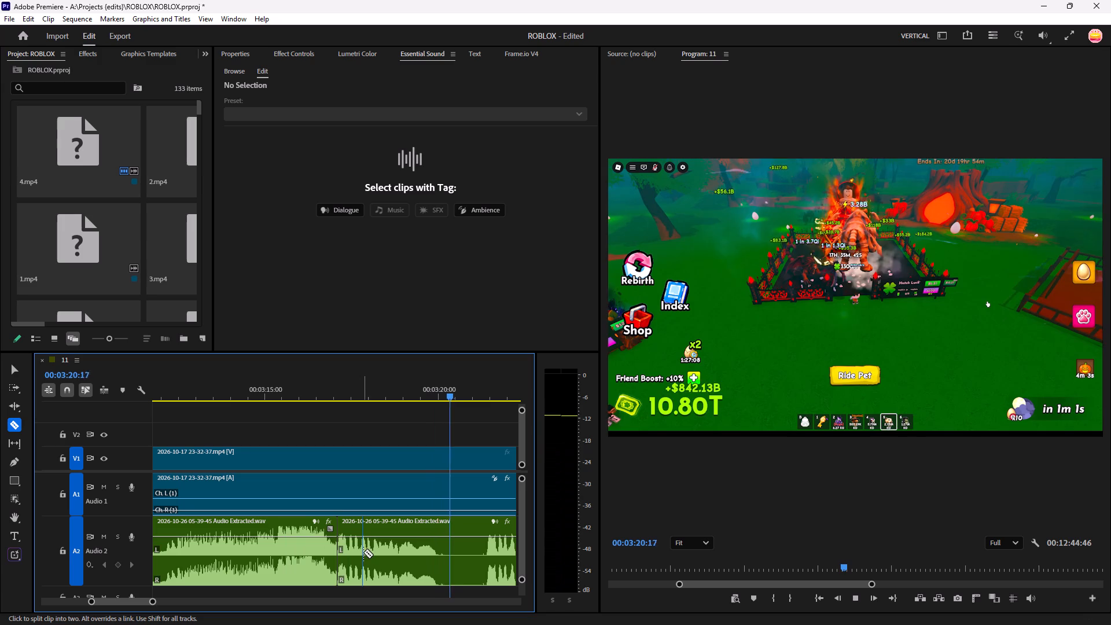
pyautogui.press('space')
pyautogui.press('=')
pyautogui.press('=')
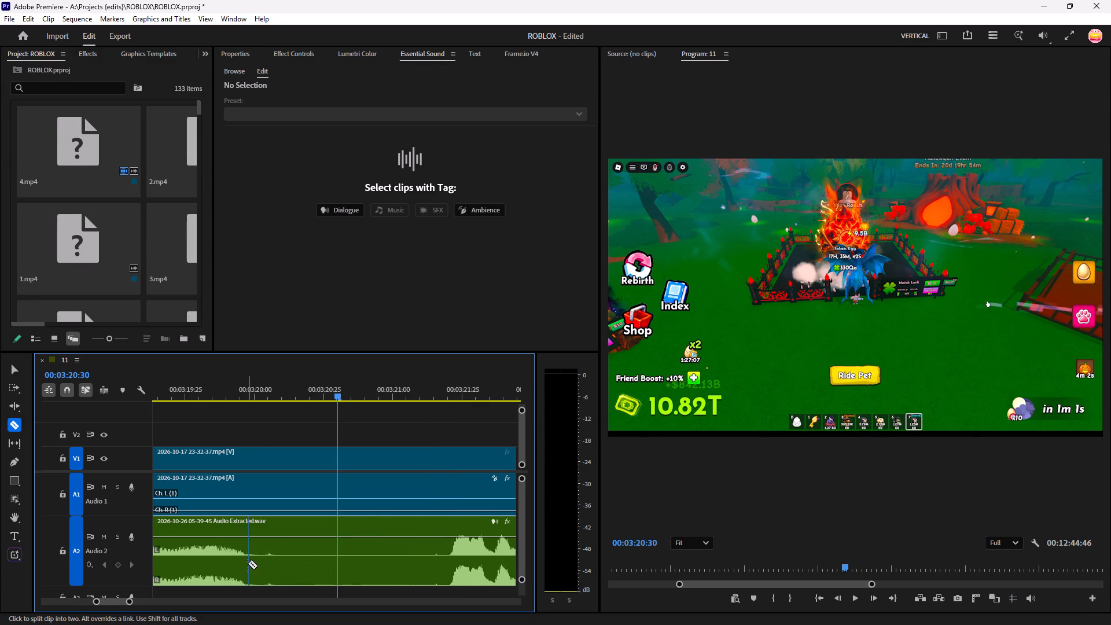
pyautogui.click(248, 563)
pyautogui.press('space')
pyautogui.press('space')
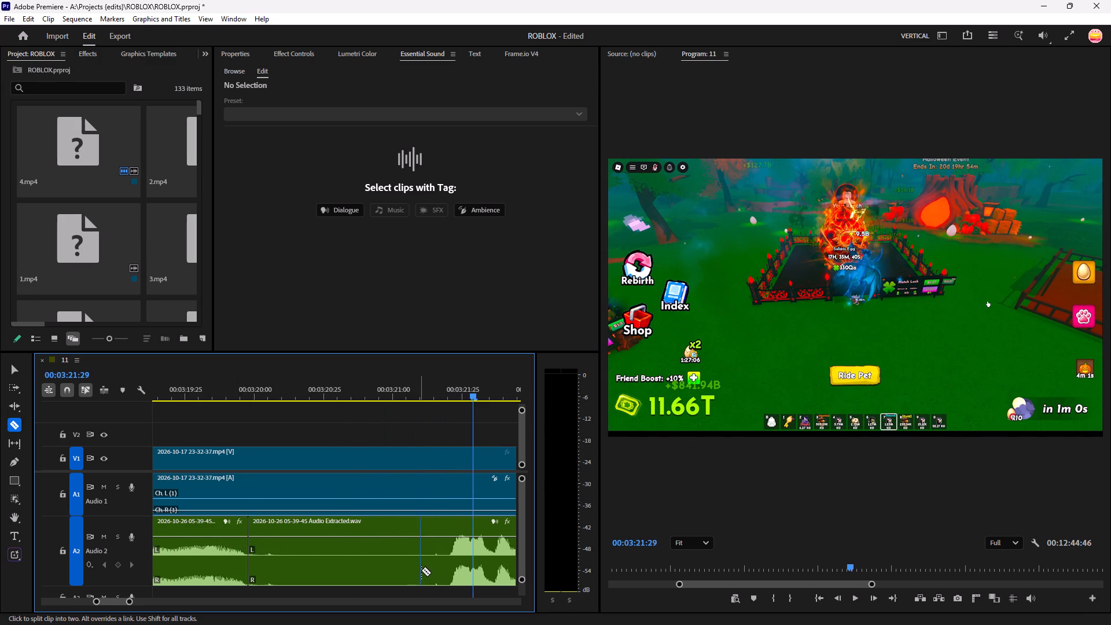
pyautogui.click(448, 571)
pyautogui.press('-')
pyautogui.press('-')
pyautogui.press('-')
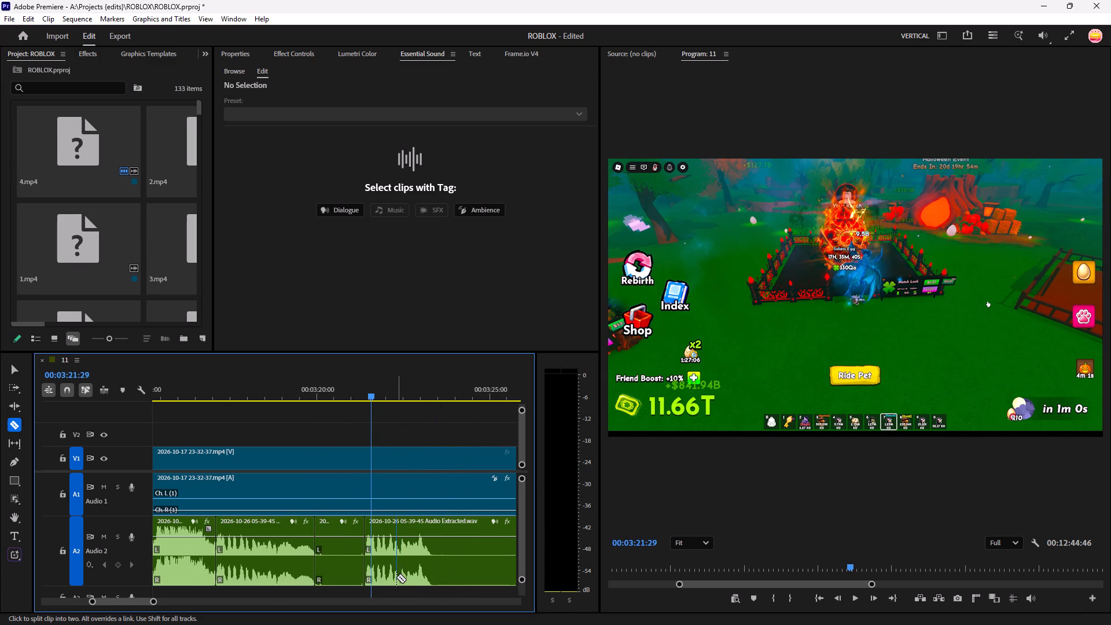
# Delete the silent A2 segment and the short phrase before it, back to 00:03:17:05, and close the gap.
pyautogui.press('v')
pyautogui.click(337, 559)
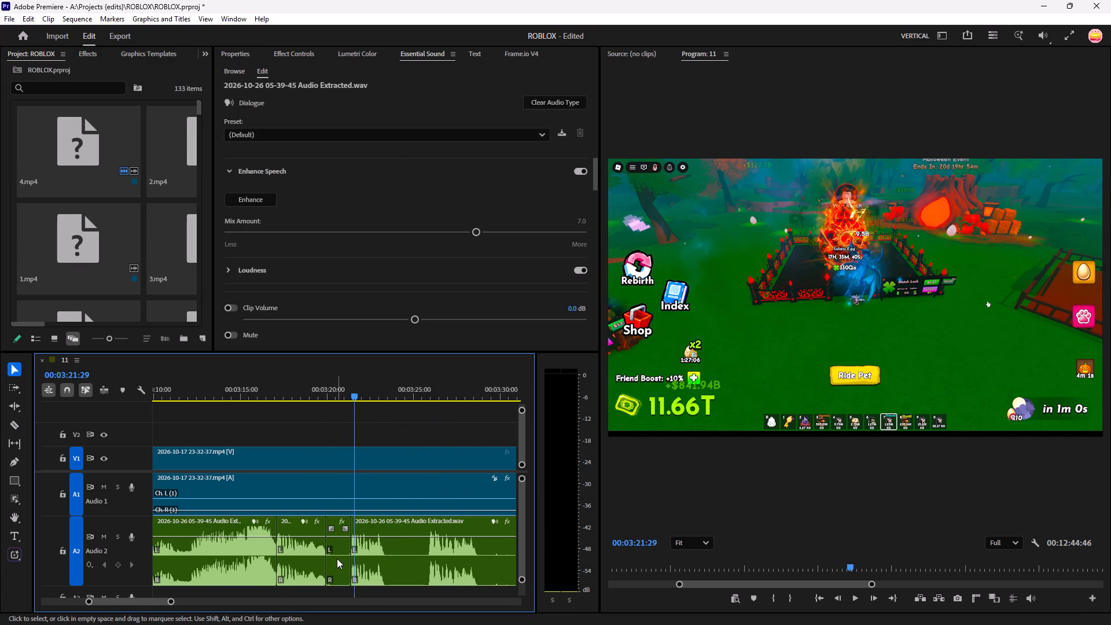
pyautogui.press('BackSpace')
pyautogui.click(241, 556)
pyautogui.click(290, 564)
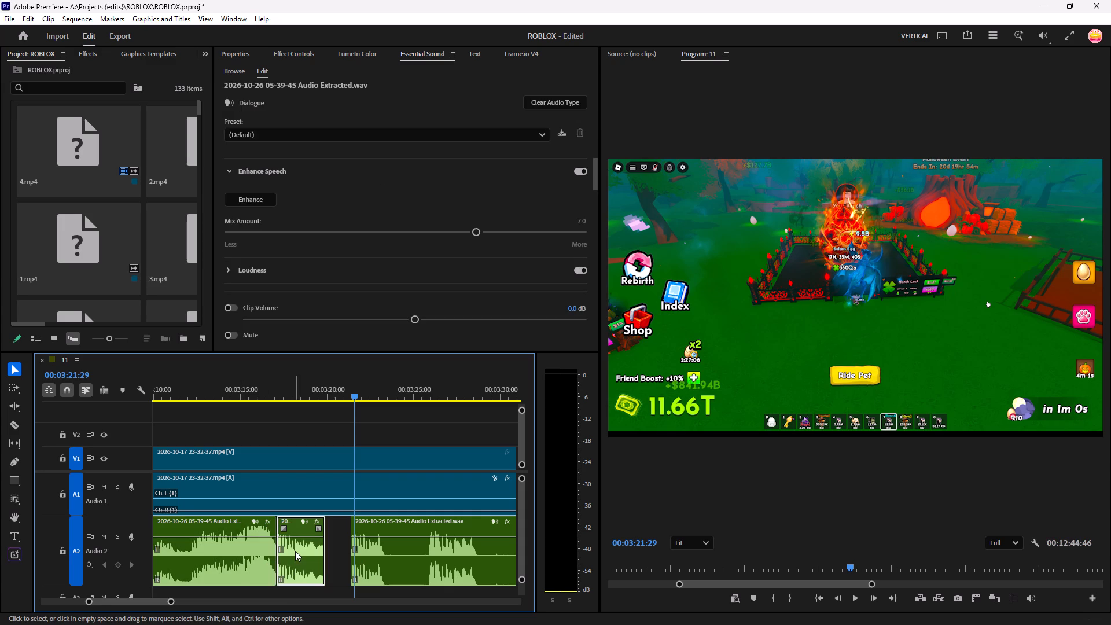
pyautogui.press('BackSpace')
pyautogui.click(321, 550)
pyautogui.hotkey('alt', 'BackSpace')
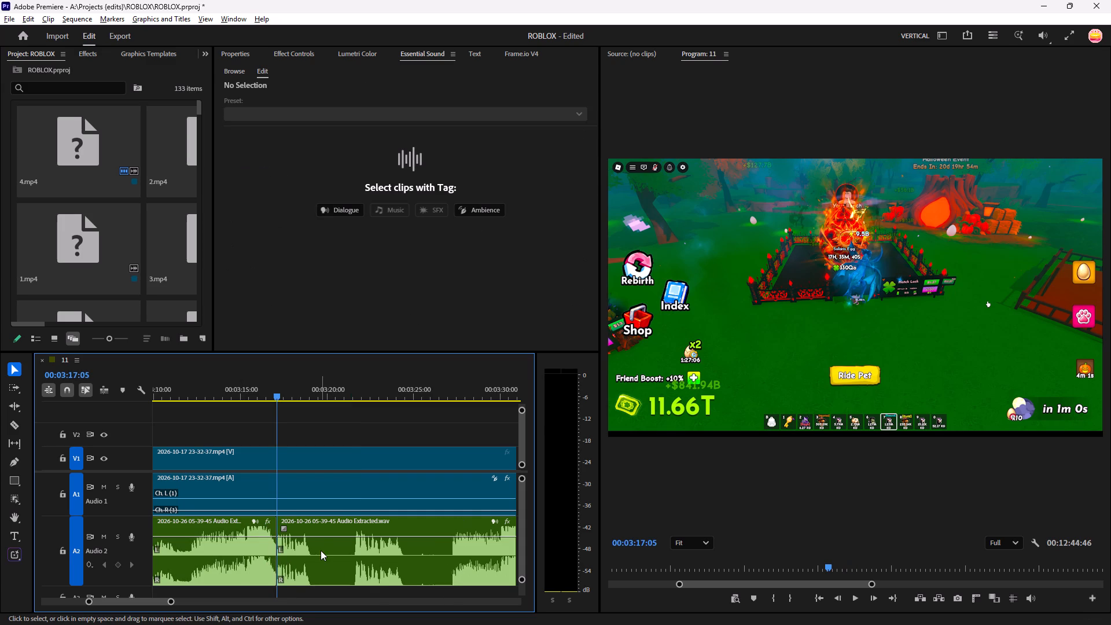
# Listen past the closed join and split A2 at about 00:03:18:48 and 00:03:21:31, around the silence after the short phrase.
pyautogui.press('space')
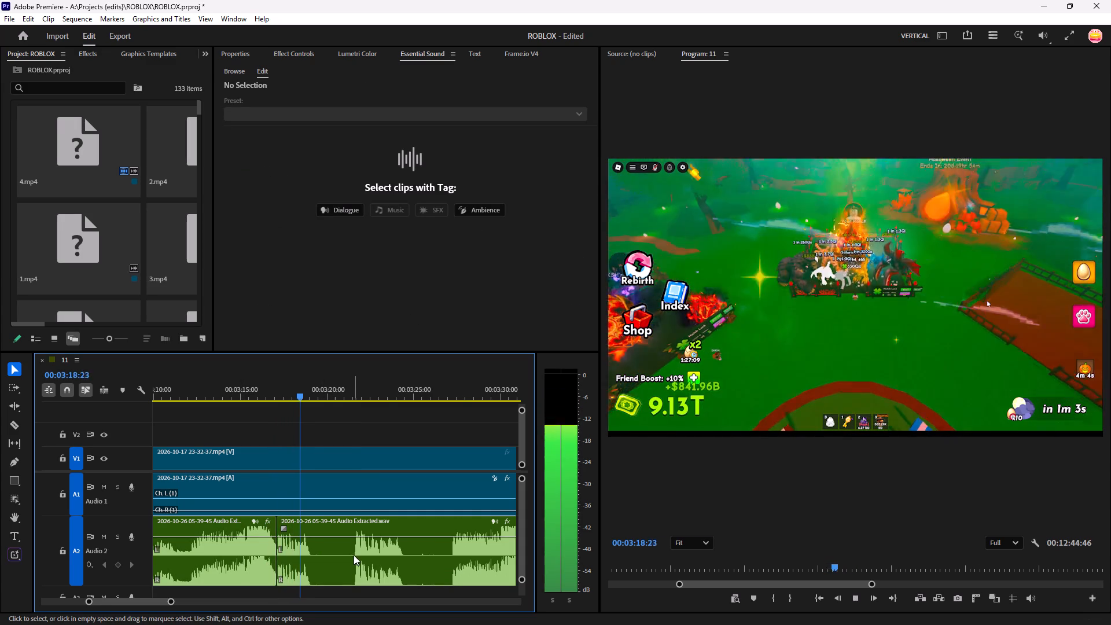
pyautogui.press('c')
pyautogui.press('space')
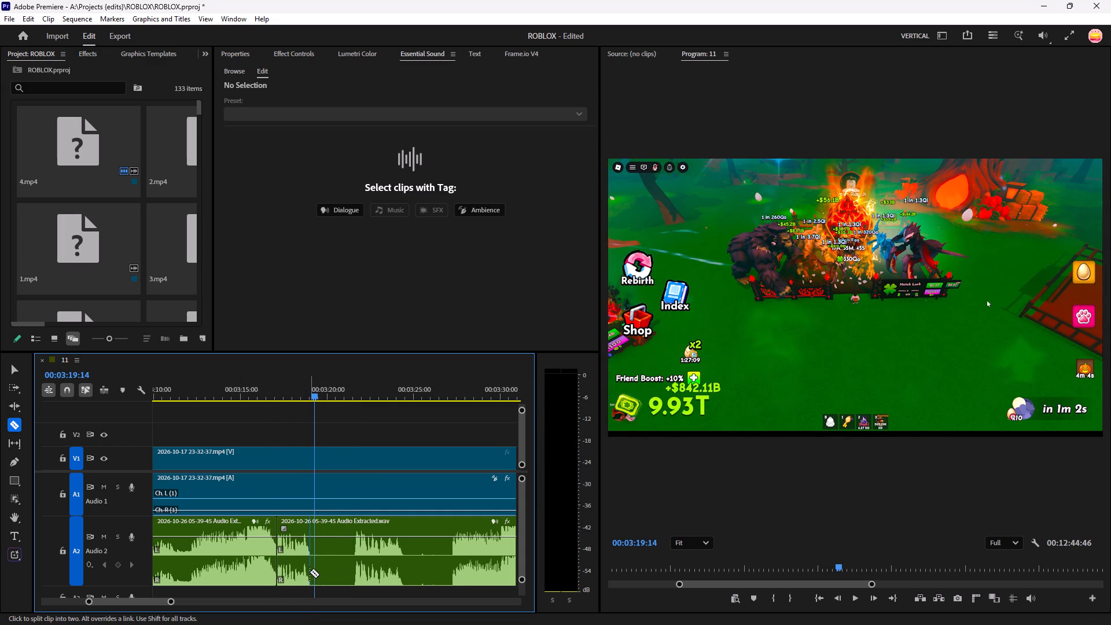
pyautogui.click(310, 572)
pyautogui.press('space')
pyautogui.press('space')
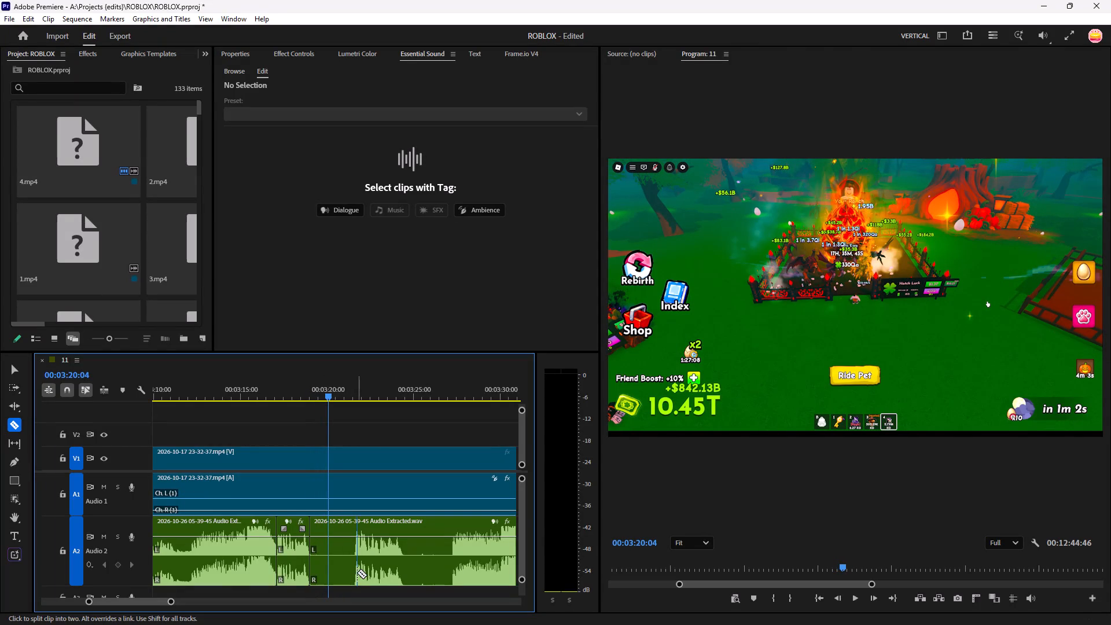
pyautogui.click(355, 572)
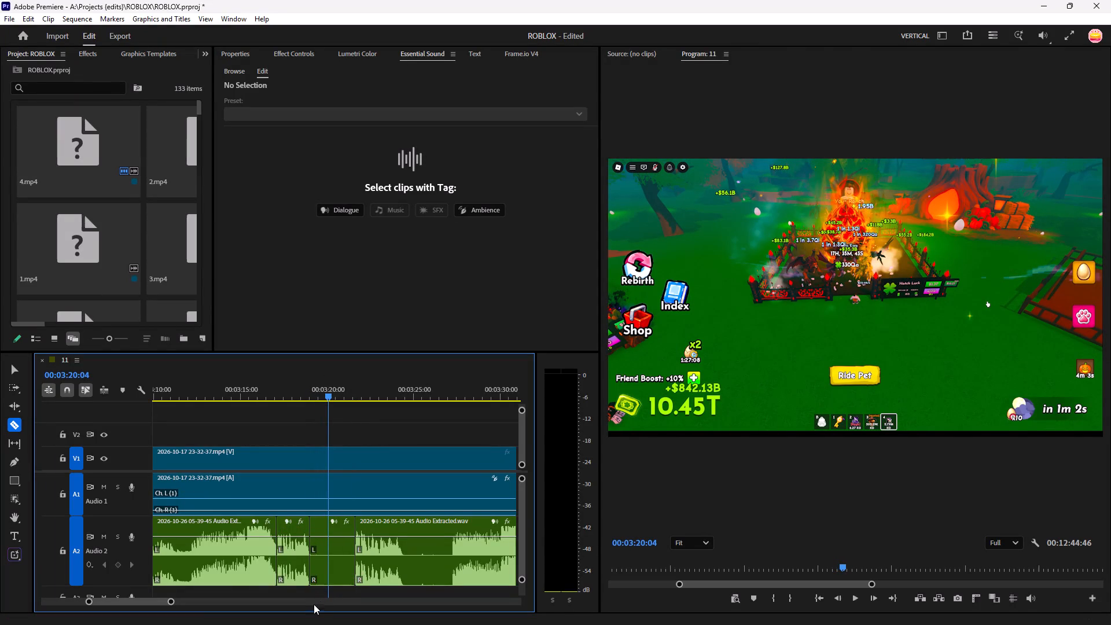
pyautogui.press('space')
pyautogui.write('==')
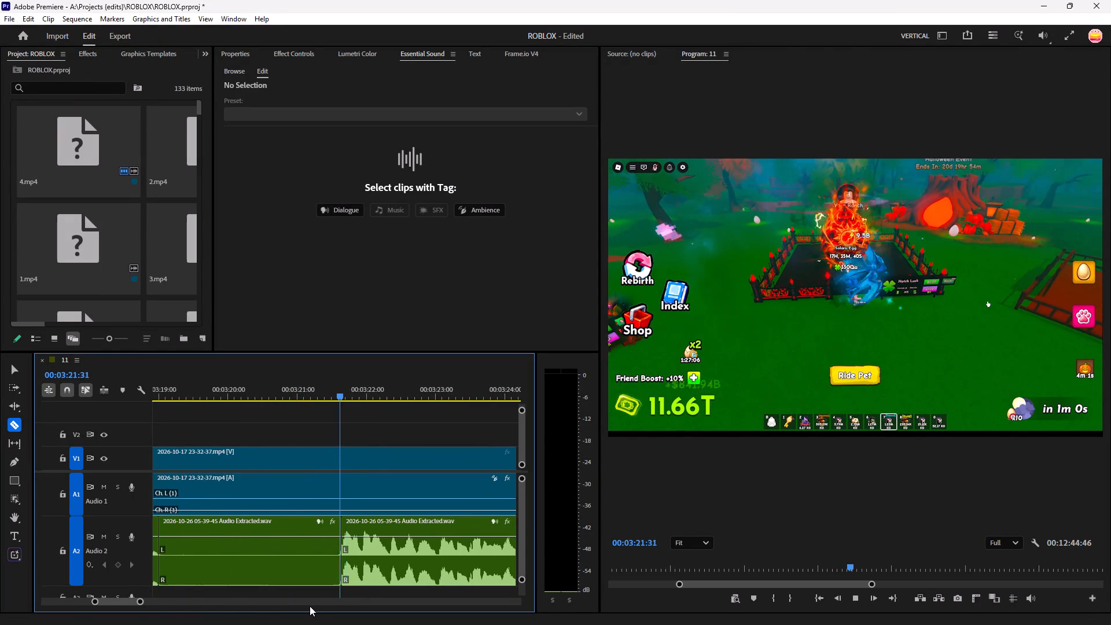
pyautogui.press('space')
pyautogui.press('space')
# Delete the silent A2 segment and the short phrase from 00:03:17:05 before it, and close the gap.
pyautogui.write('v')
pyautogui.press('-')
pyautogui.press('space')
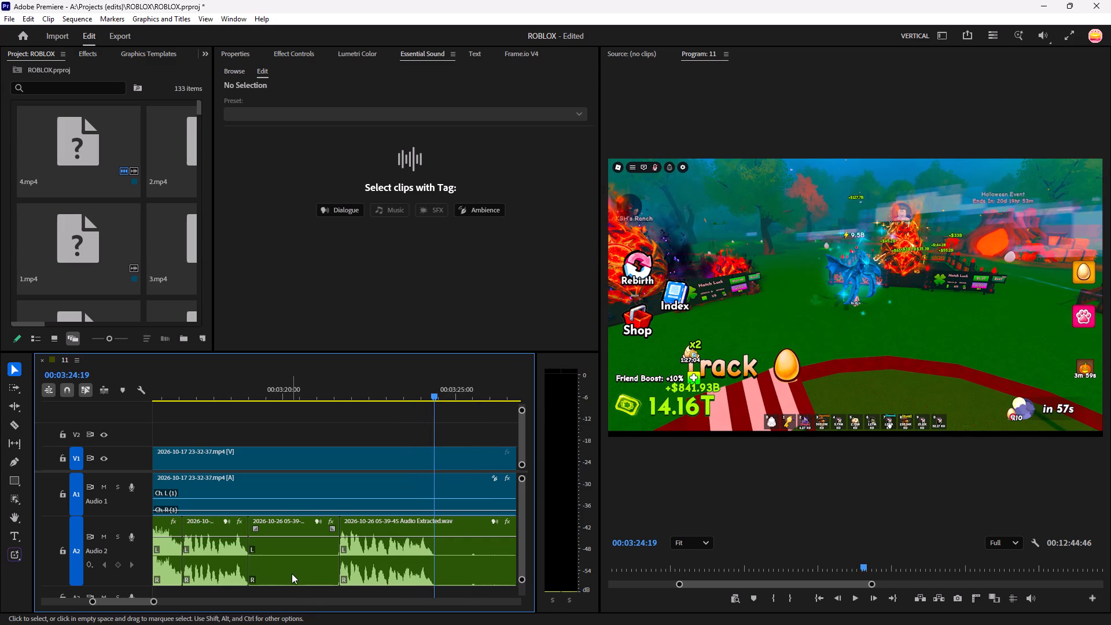
pyautogui.click(292, 573)
pyautogui.press('BackSpace')
pyautogui.click(200, 568)
pyautogui.click(266, 561)
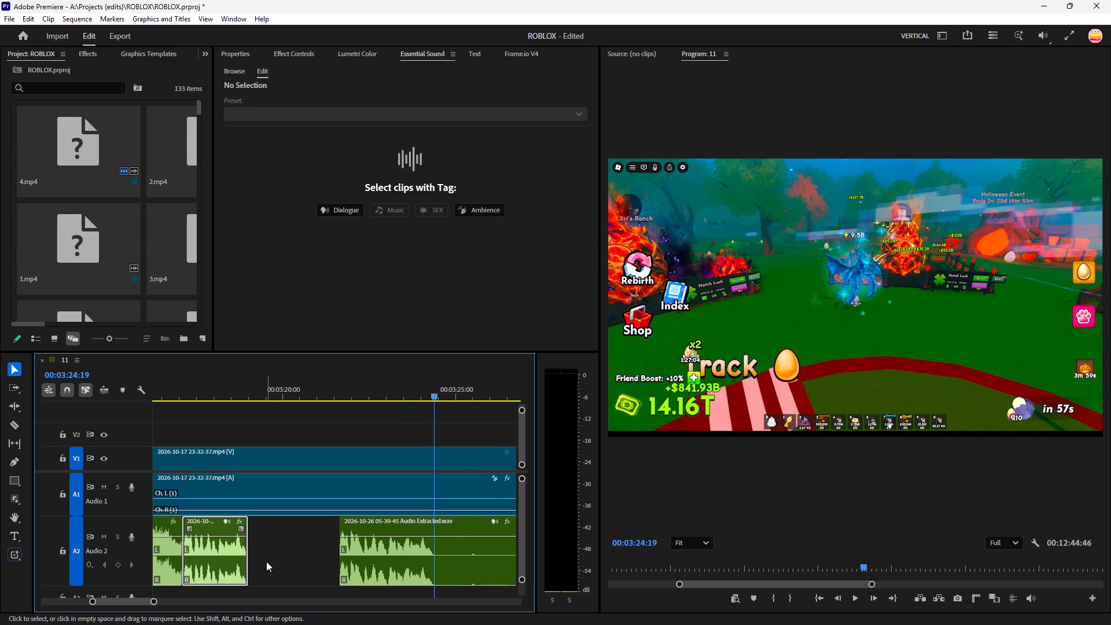
pyautogui.moveTo(264, 544); pyautogui.dragTo(214, 558)
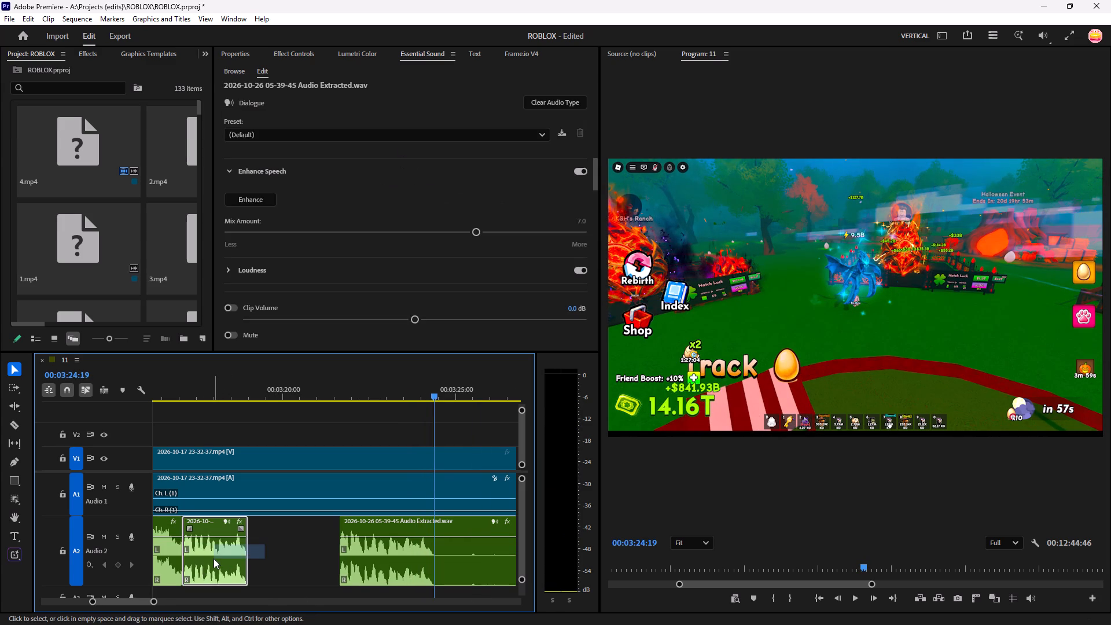
pyautogui.press('BackSpace')
pyautogui.click(214, 558)
pyautogui.hotkey('alt', 'BackSpace')
# Listen on, split A2 at 00:03:19:39 and about 00:03:22:36 around the near-silence, and ripple delete the segment between the cuts.
pyautogui.press('space')
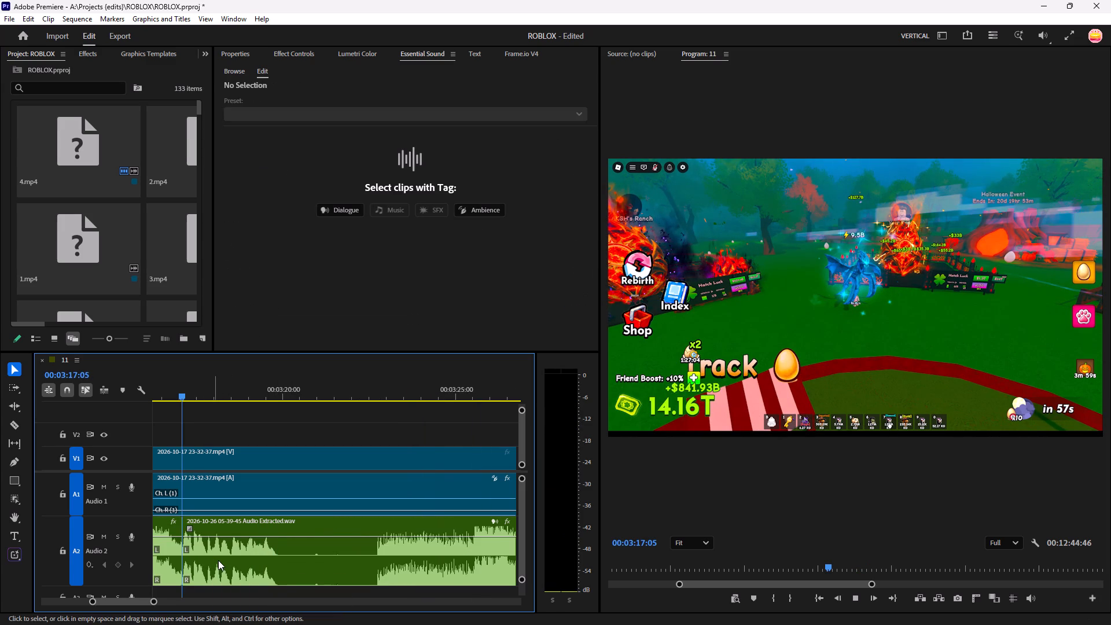
pyautogui.press('c')
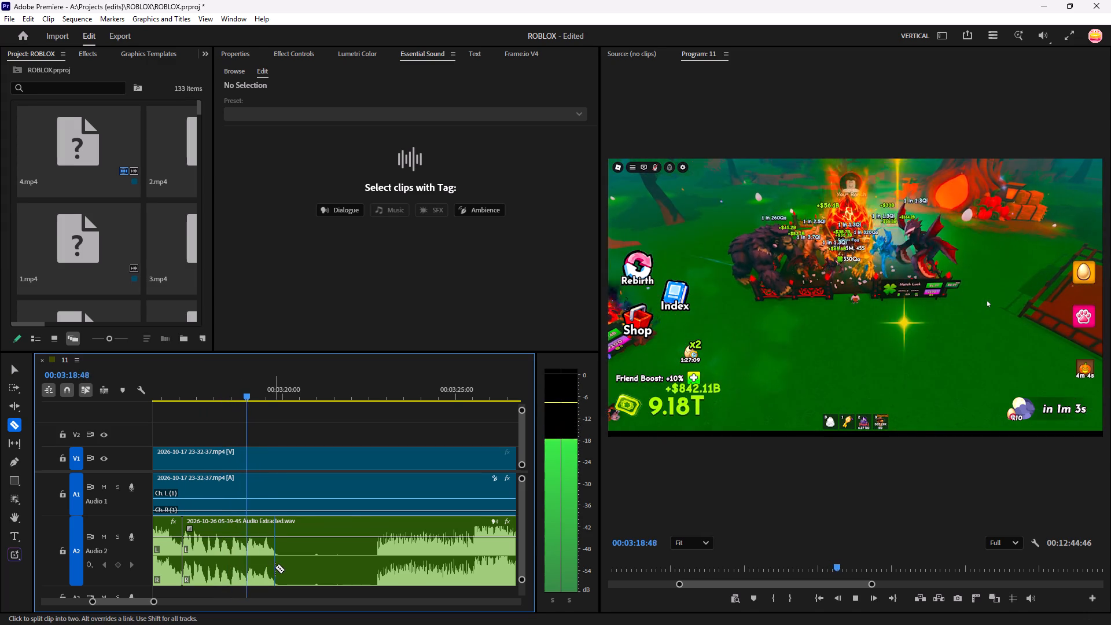
pyautogui.click(275, 567)
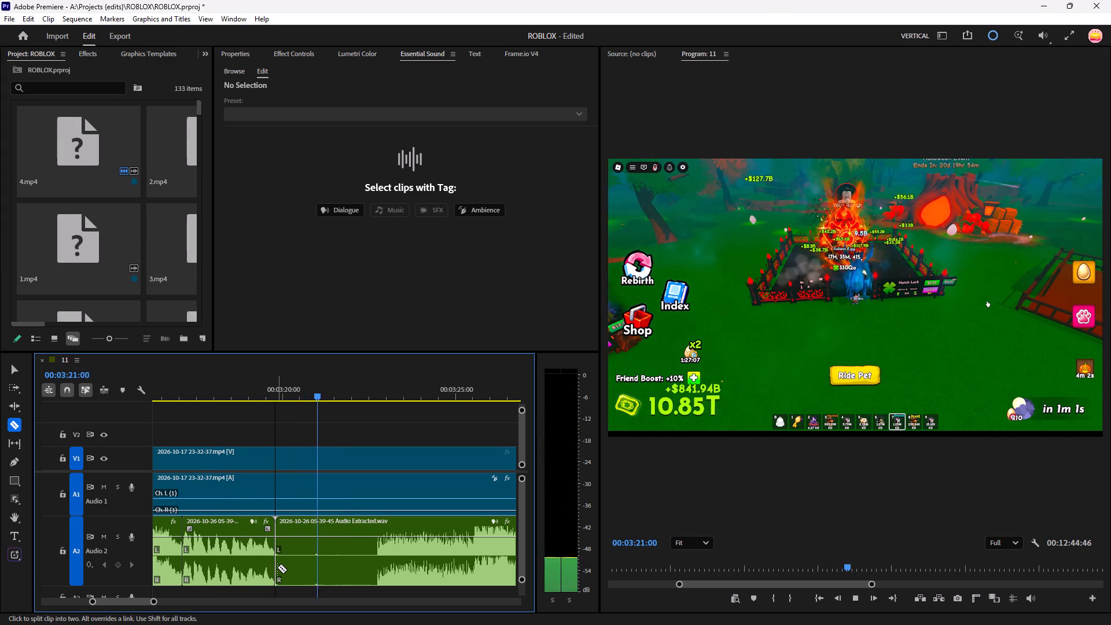
pyautogui.press('space')
pyautogui.click(377, 569)
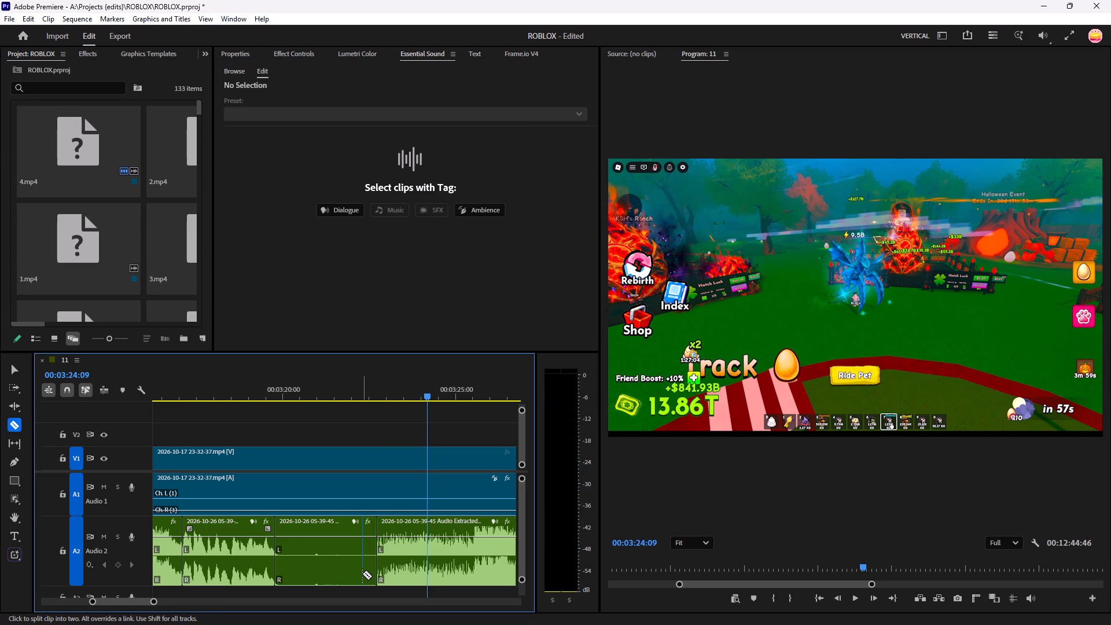
pyautogui.press('v')
pyautogui.click(362, 573)
pyautogui.hotkey('alt', 'BackSpace')
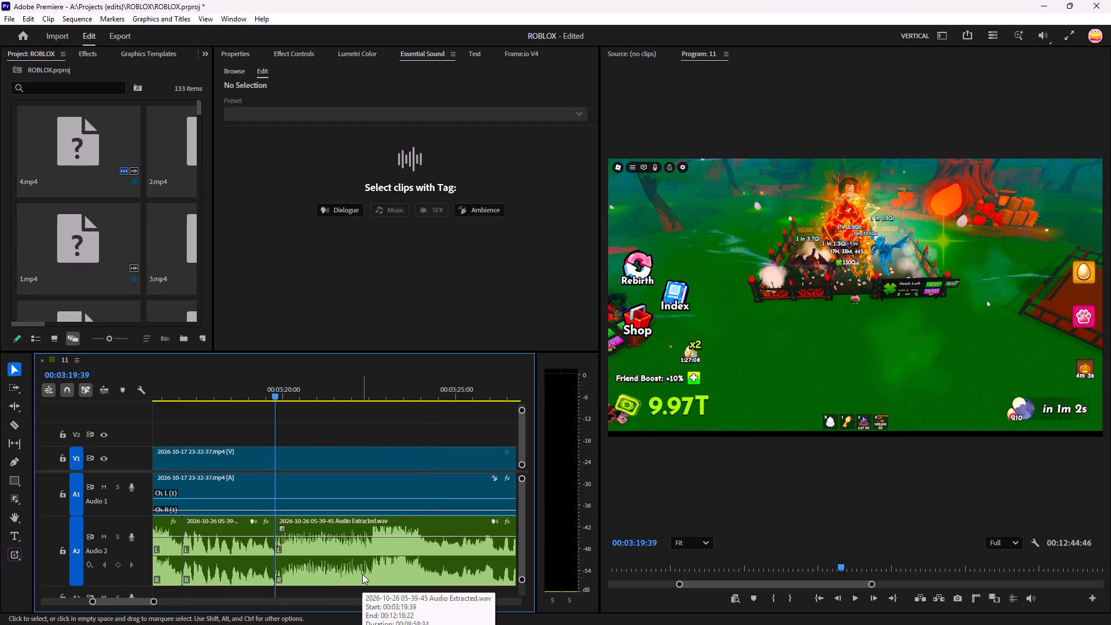
# Save the project.
pyautogui.write('--')
pyautogui.hotkey('ctrl', 's')
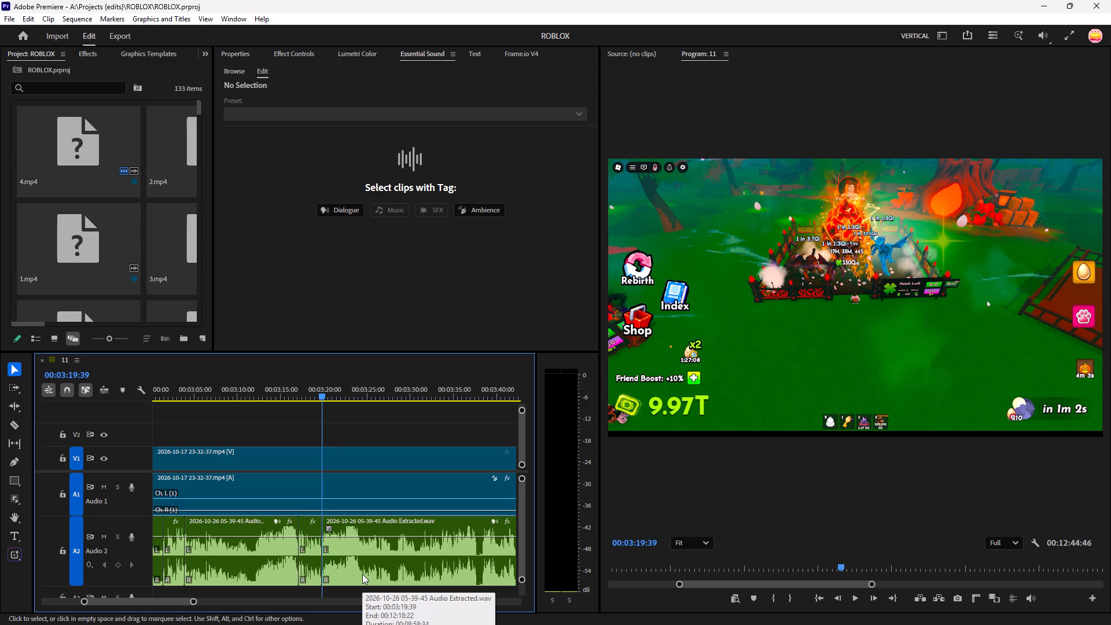
# Listen to the A2 voice-over from the new join at 00:03:19:39 through to about 00:03:38:14.
pyautogui.press('space')
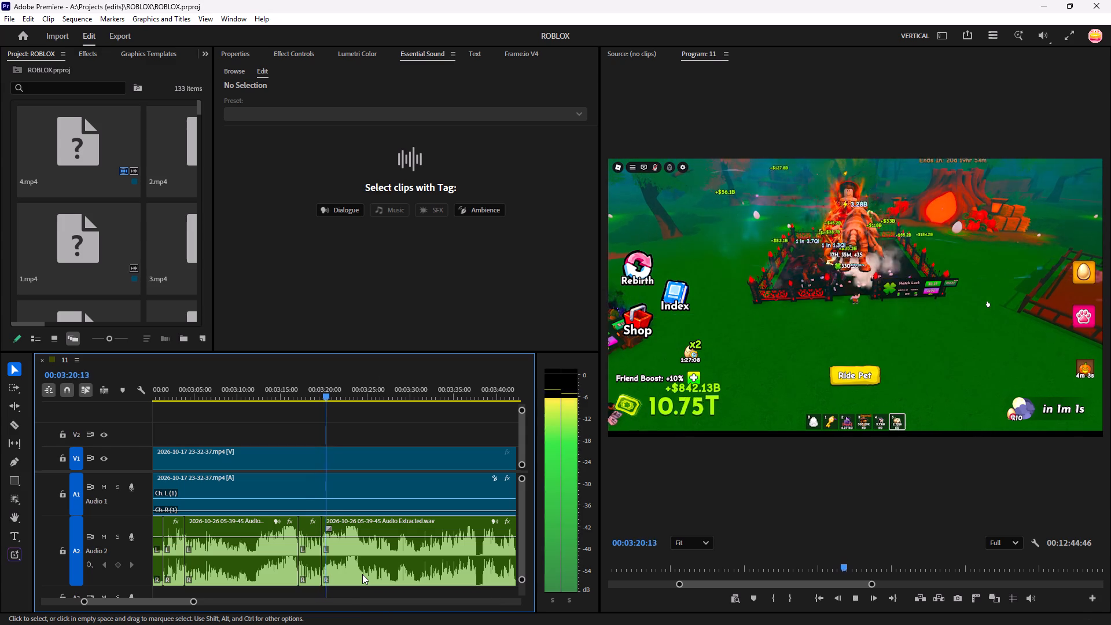
pyautogui.press('-')
pyautogui.press('-')
pyautogui.press('-')
pyautogui.write('--')
pyautogui.press('=')
pyautogui.press('=')
pyautogui.press('=')
pyautogui.press('=')
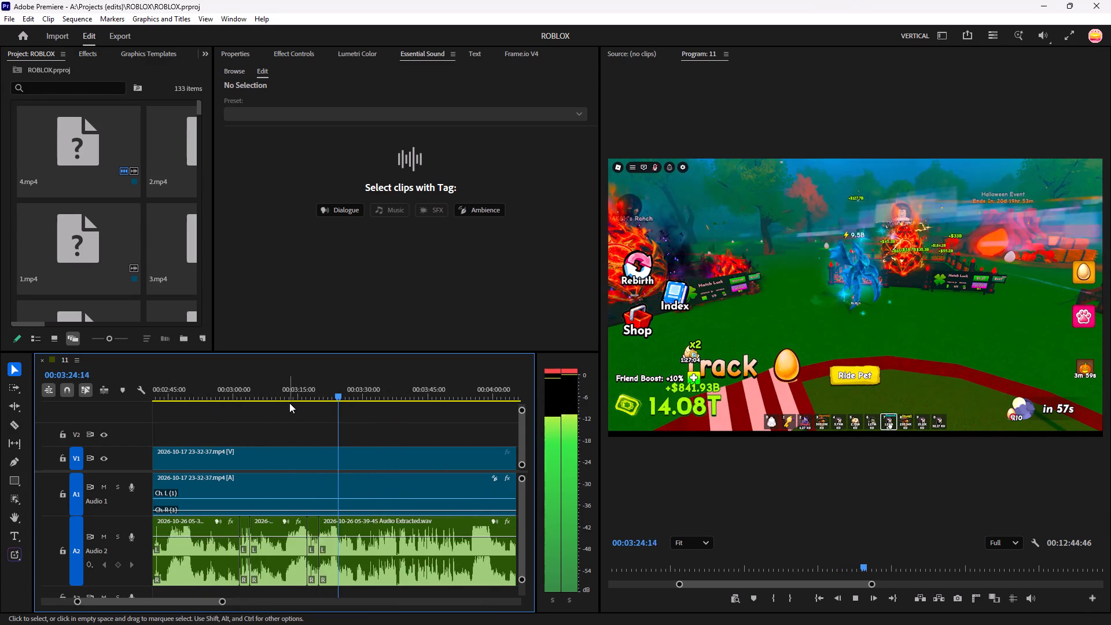
pyautogui.press('=')
pyautogui.press('=')
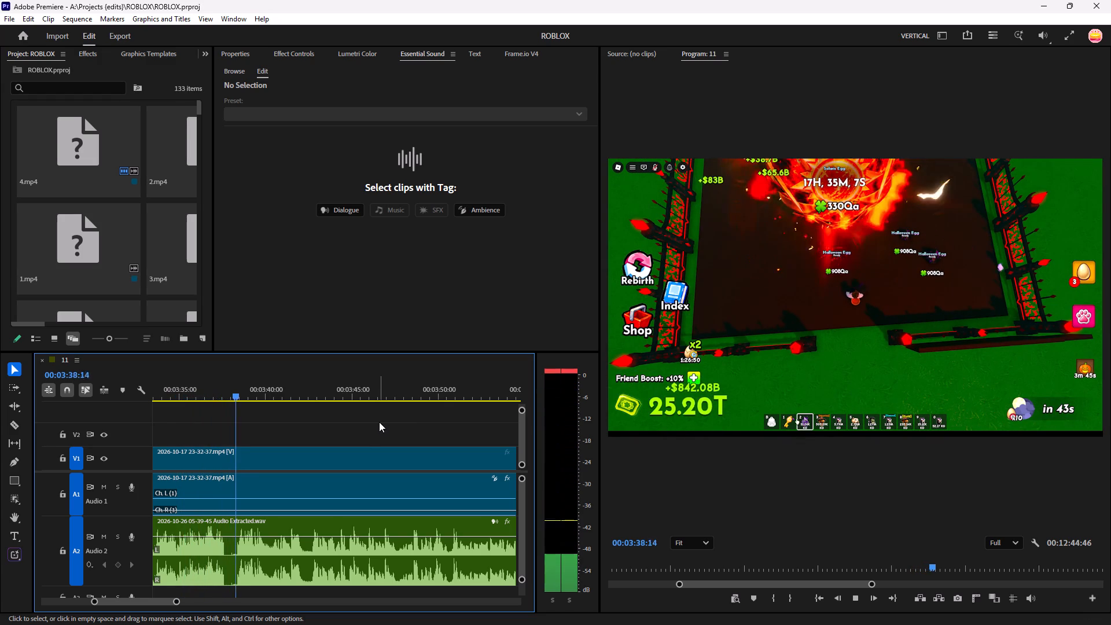
pyautogui.press('space')
# Go back to shortly after the 00:03:19:39 join and replay the A2 voice-over to about 00:03:27:20.
pyautogui.moveTo(266, 391); pyautogui.dragTo(208, 431)
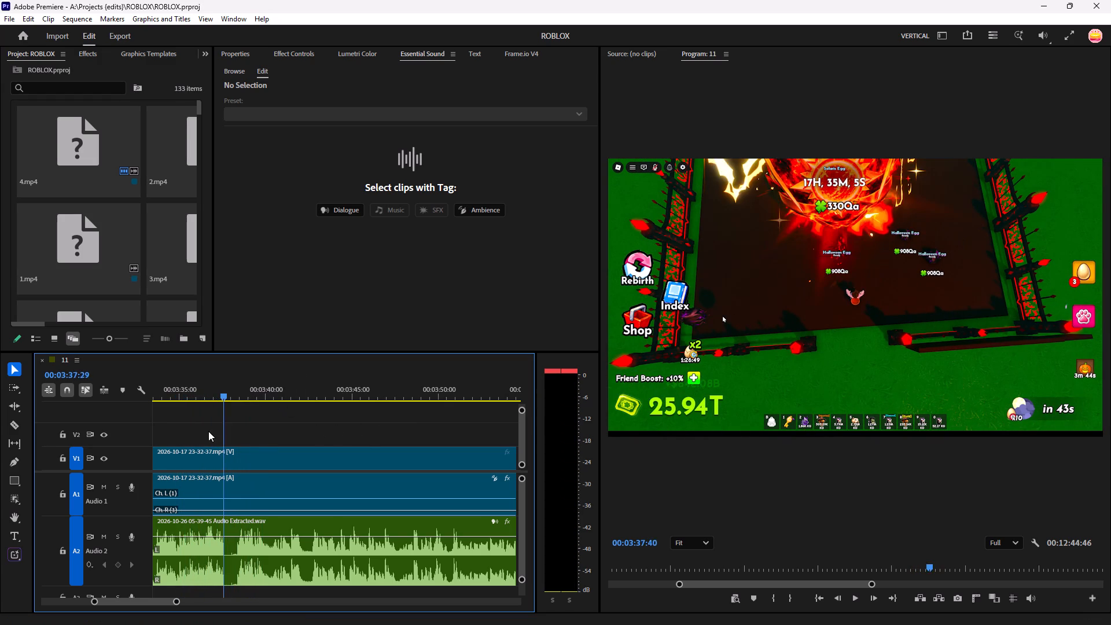
pyautogui.moveTo(208, 431); pyautogui.dragTo(329, 456)
pyautogui.press('space')
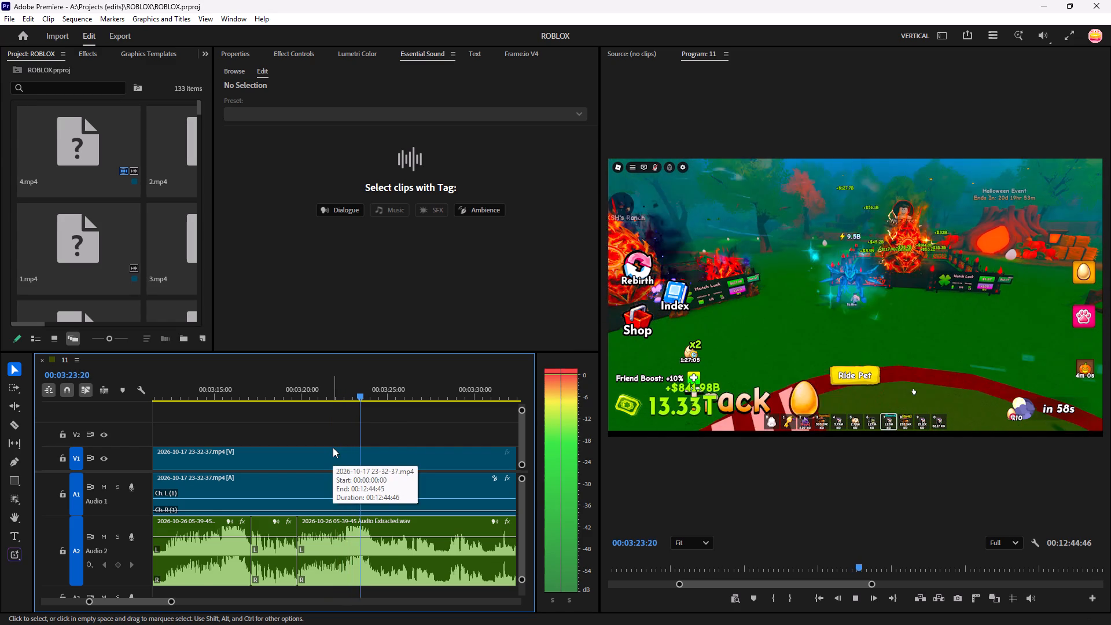
pyautogui.press('-')
pyautogui.press('-')
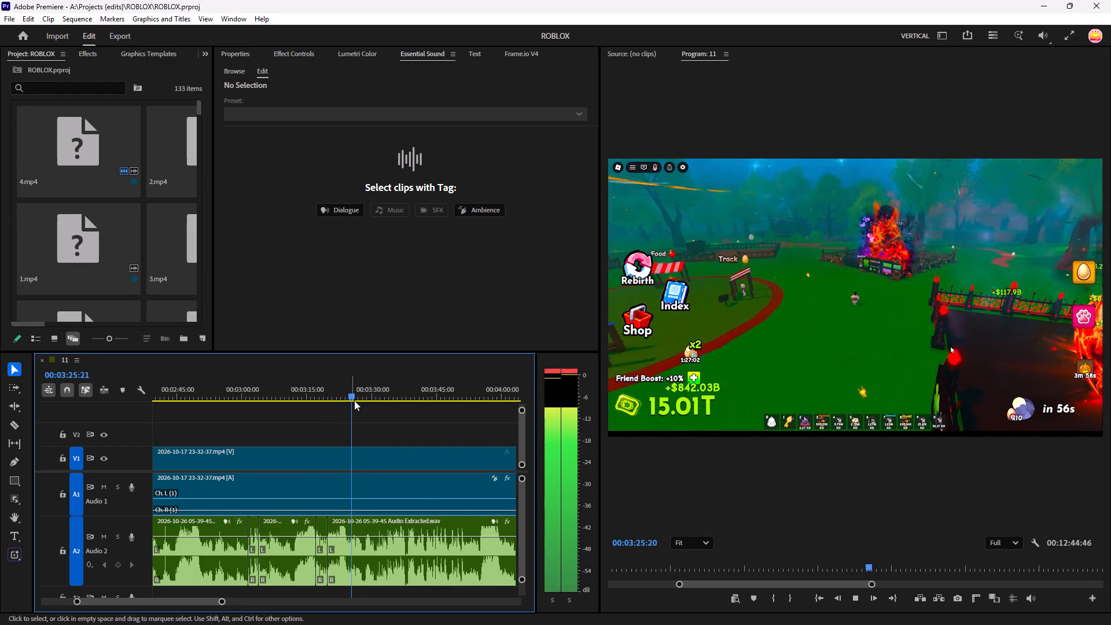
pyautogui.press('=')
pyautogui.press('=')
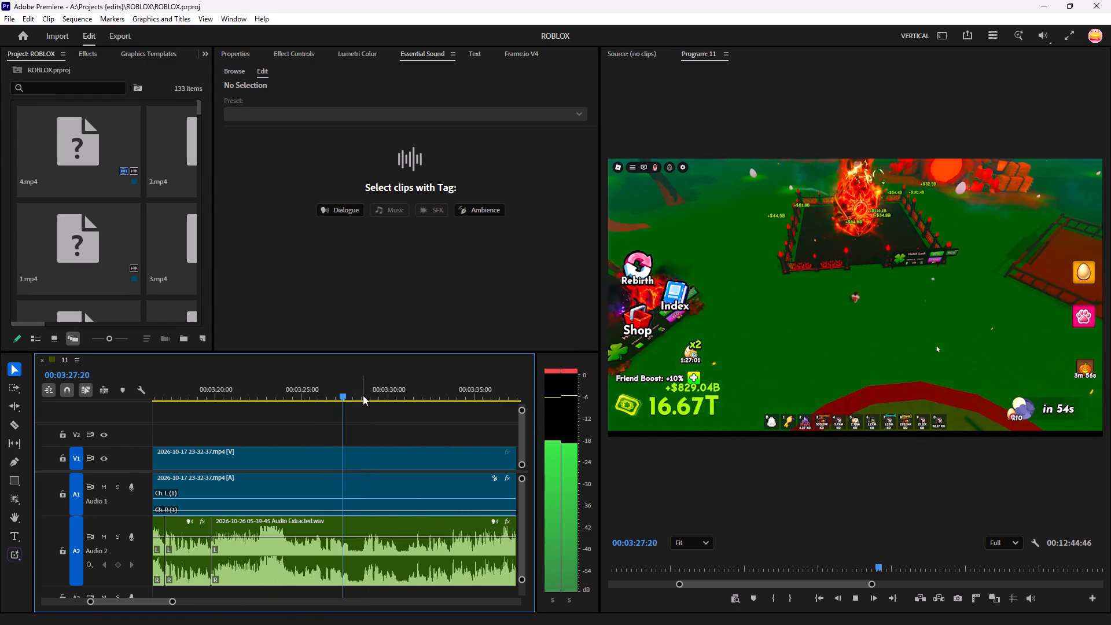
# Listen on, replay from just before 00:03:32:11, and split A2 there and at about 00:03:38:22, where the voice resumes after the pause.
pyautogui.press('c')
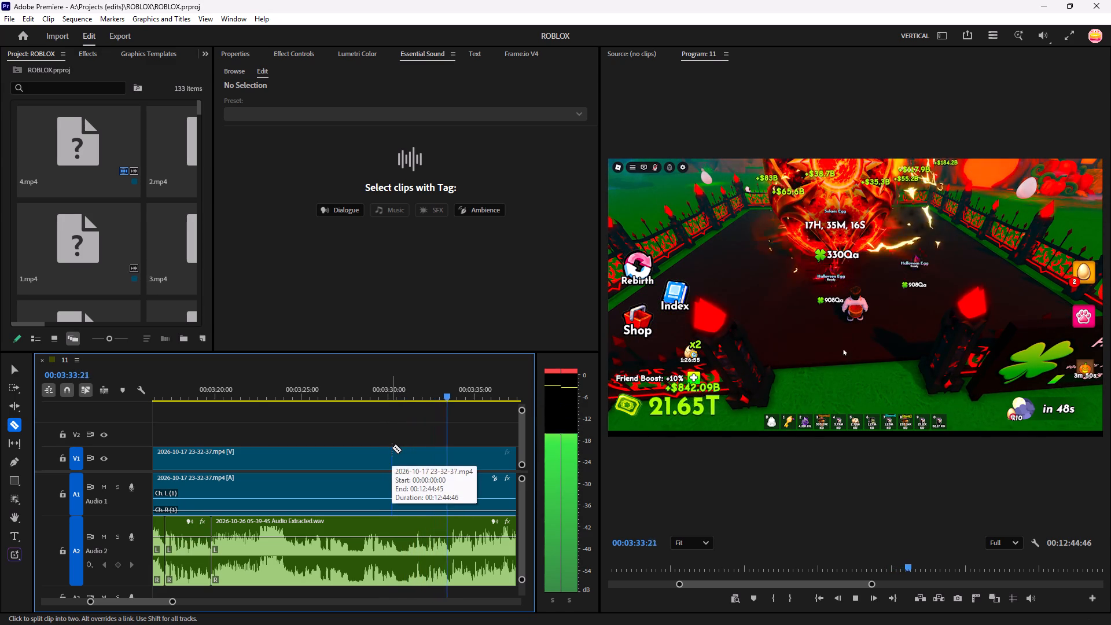
pyautogui.press('space')
pyautogui.press('space')
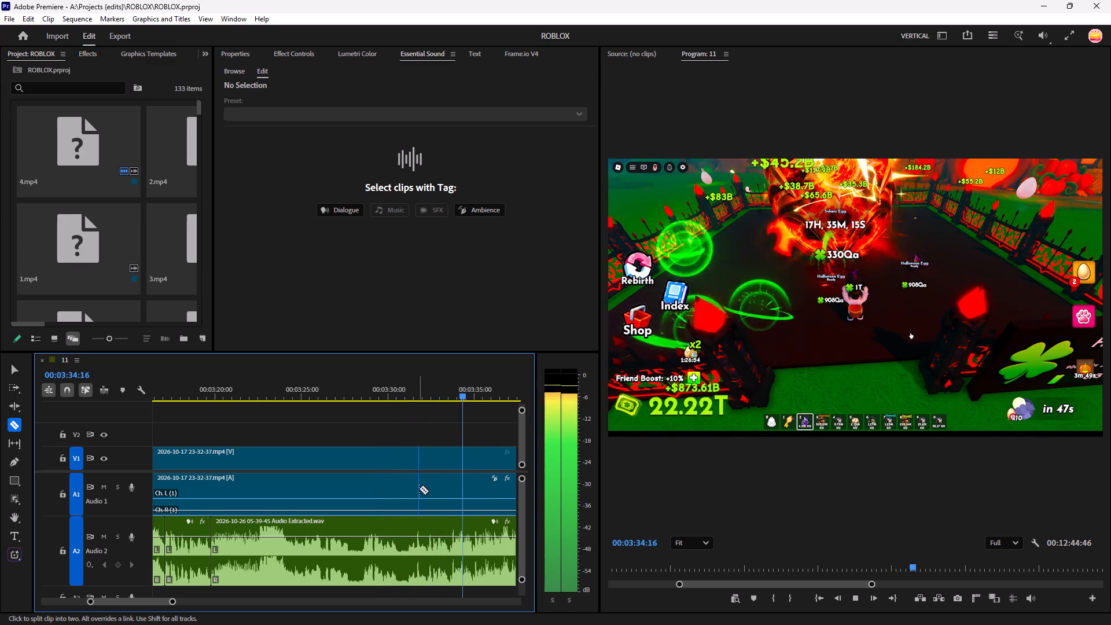
pyautogui.press('space')
pyautogui.moveTo(462, 387); pyautogui.dragTo(462, 387)
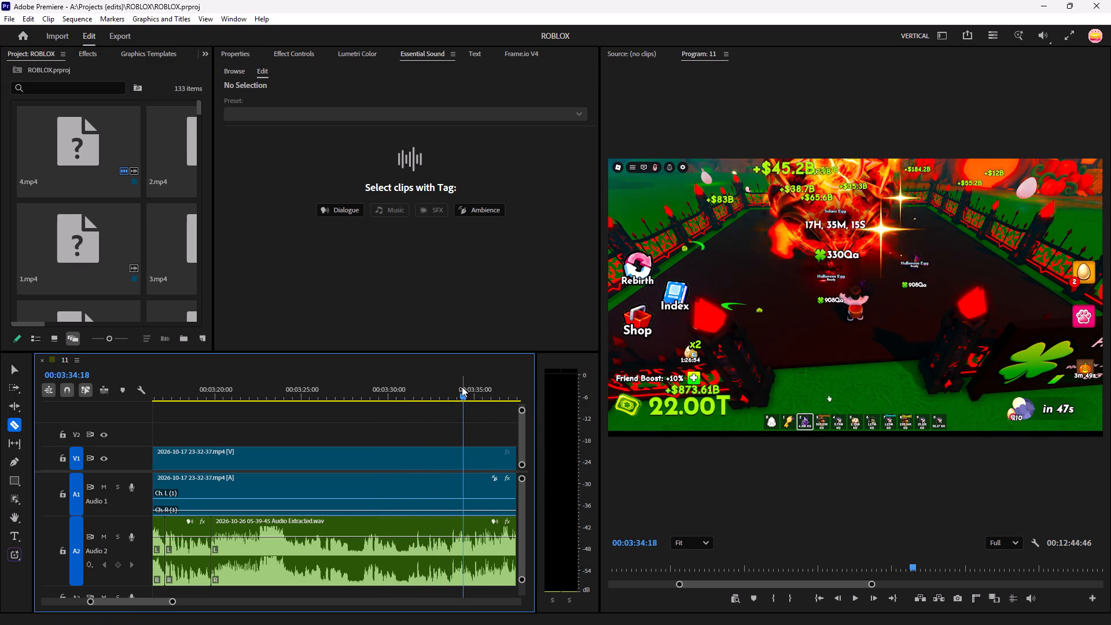
pyautogui.moveTo(462, 387); pyautogui.dragTo(421, 464)
pyautogui.press('space')
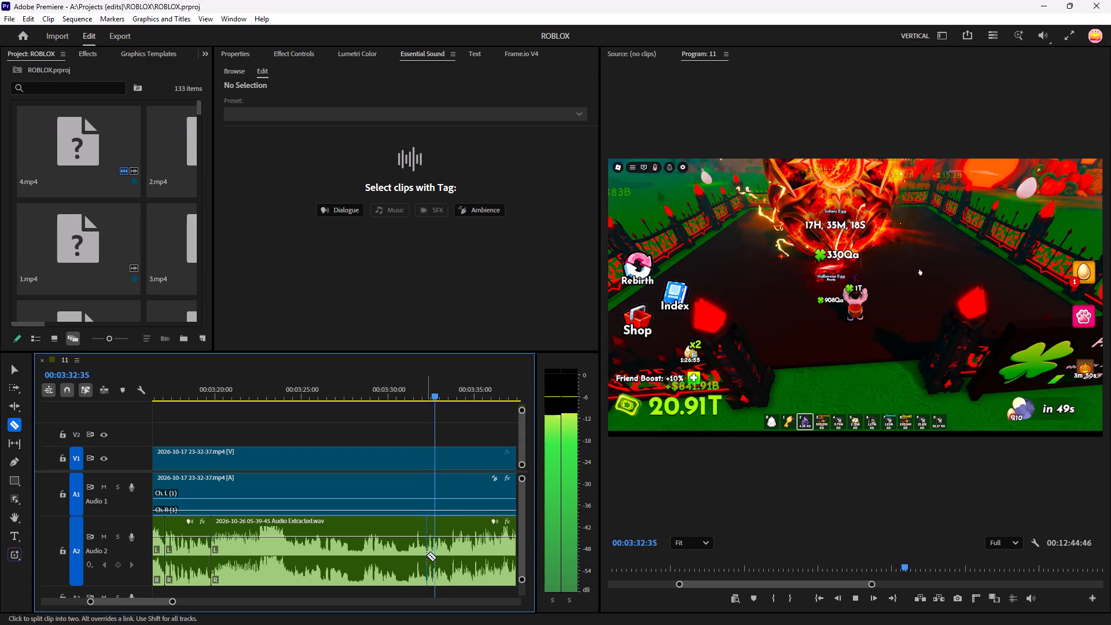
pyautogui.click(426, 555)
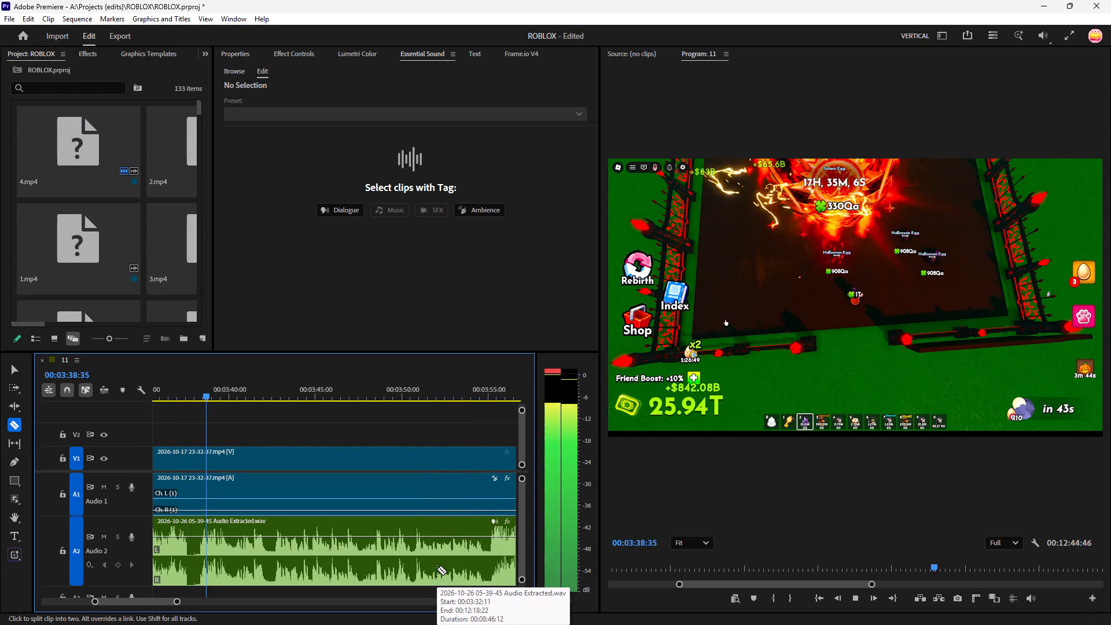
pyautogui.press('space')
pyautogui.click(201, 542)
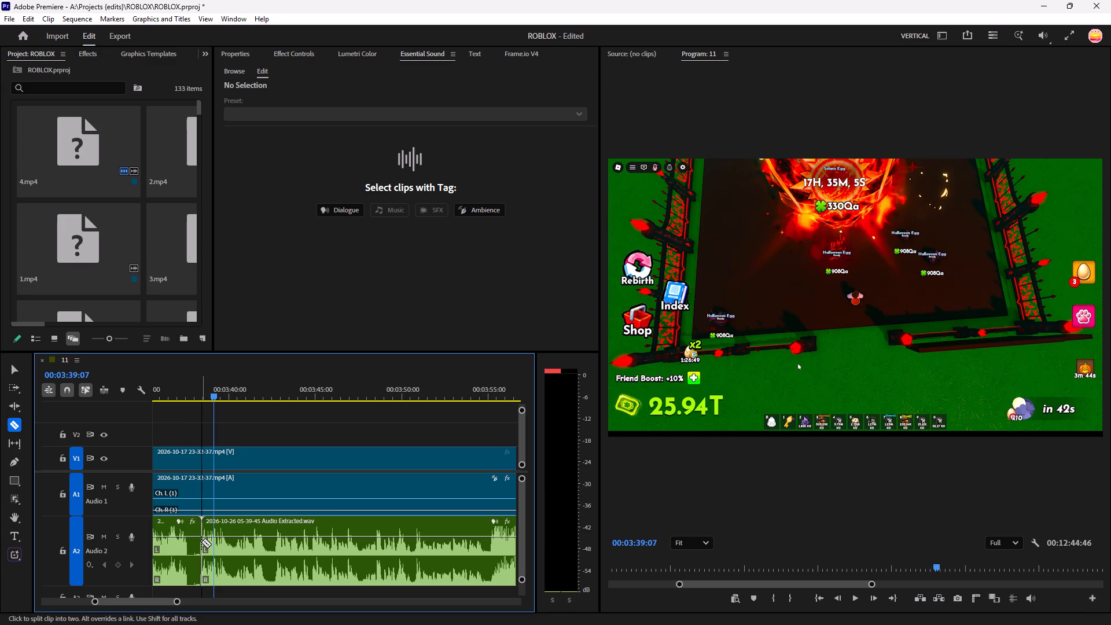
# Ripple-delete the A2 piece between the splits at 00:03:32:11 and about 00:03:38:22.
pyautogui.press('v')
pyautogui.click(192, 554)
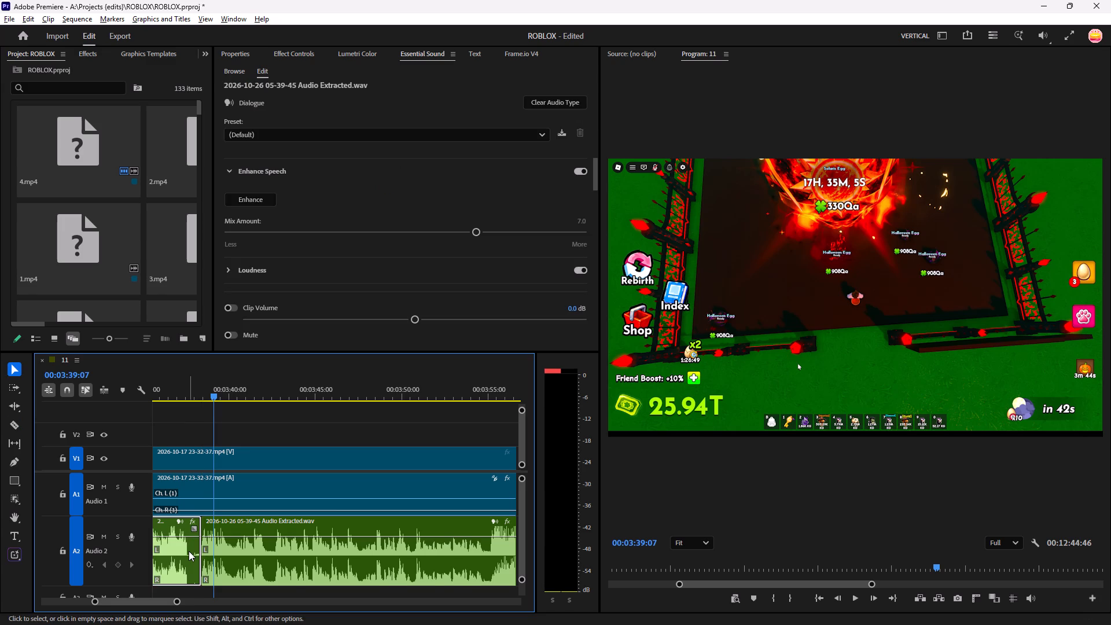
pyautogui.hotkey('alt', 'BackSpace')
# Listen to the A2 voice-over from the new join at 00:03:32:11 through to about 00:04:13:07.
pyautogui.press('space')
pyautogui.press('c')
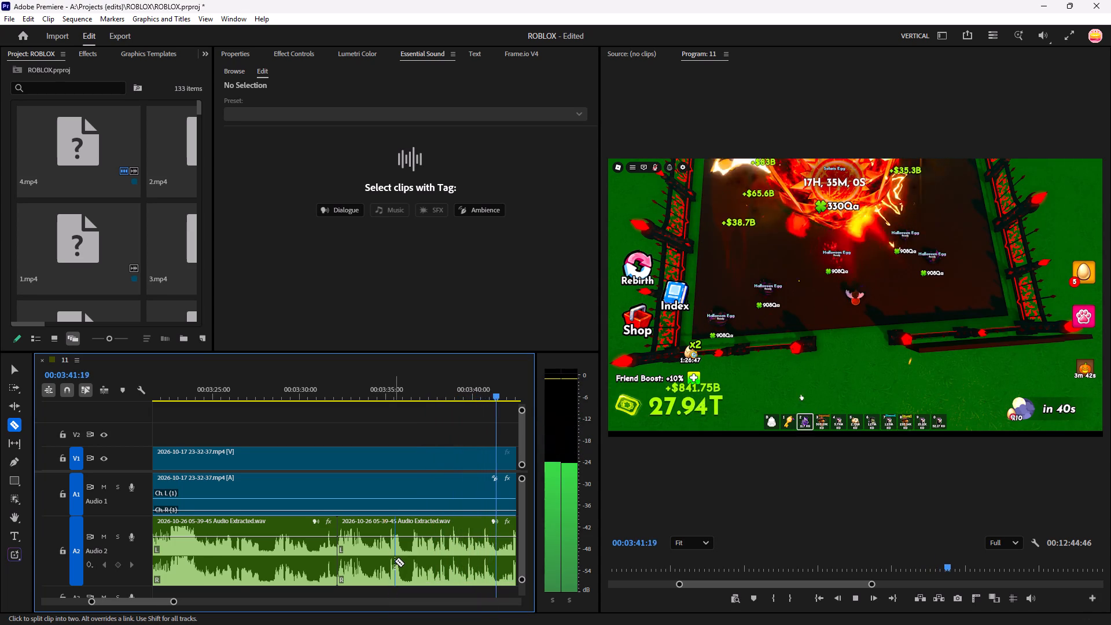
pyautogui.rightClick(393, 565)
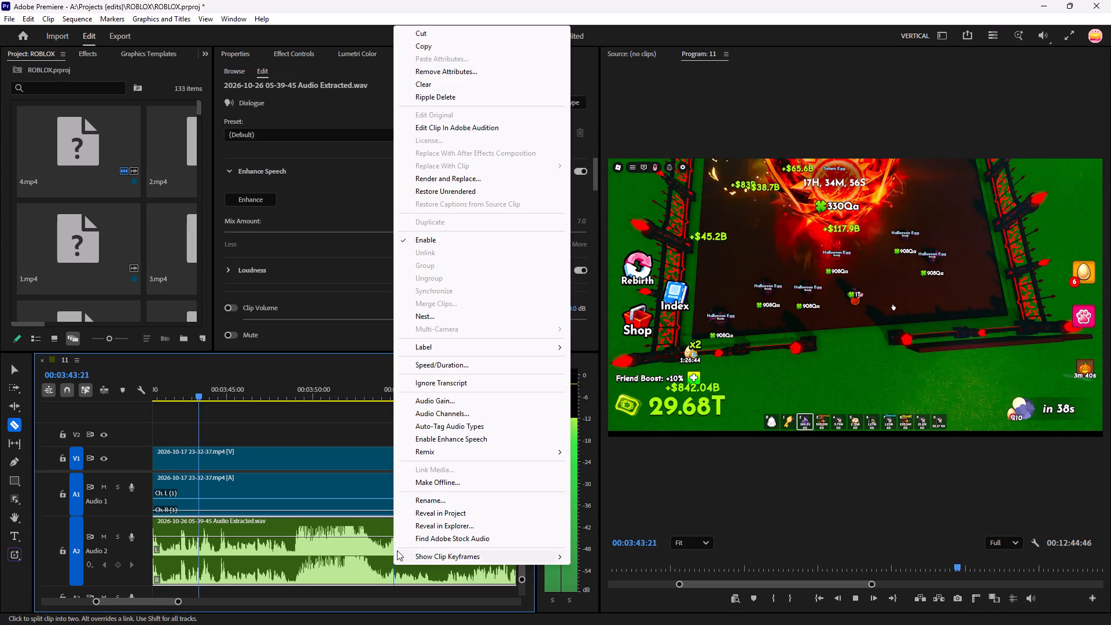
pyautogui.click(295, 418)
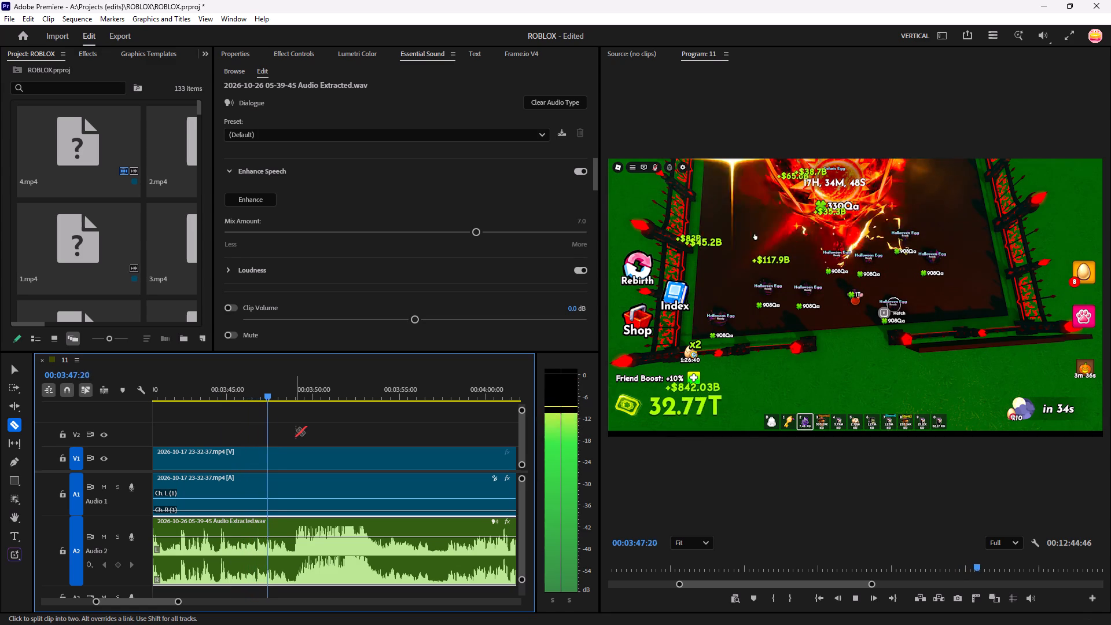
pyautogui.press('space')
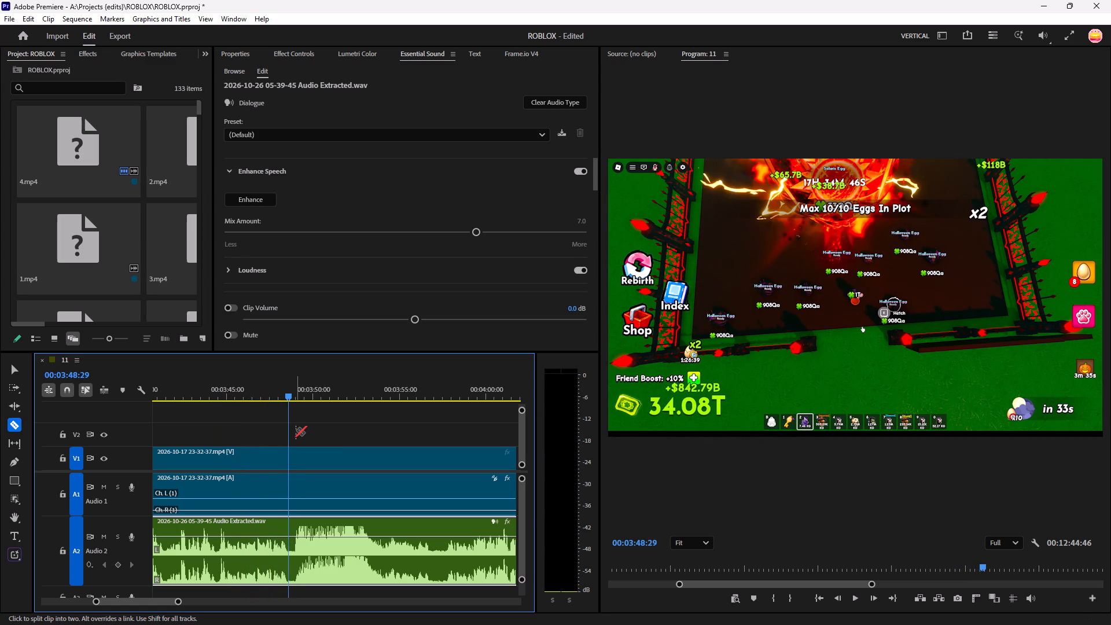
pyautogui.press('space')
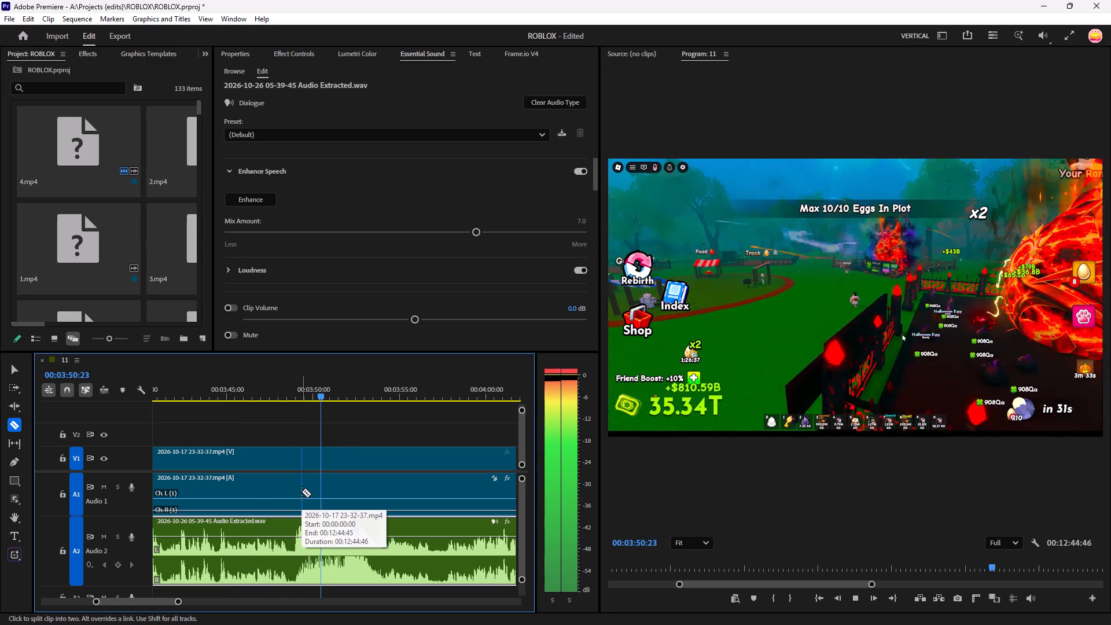
pyautogui.press('space')
pyautogui.press('space')
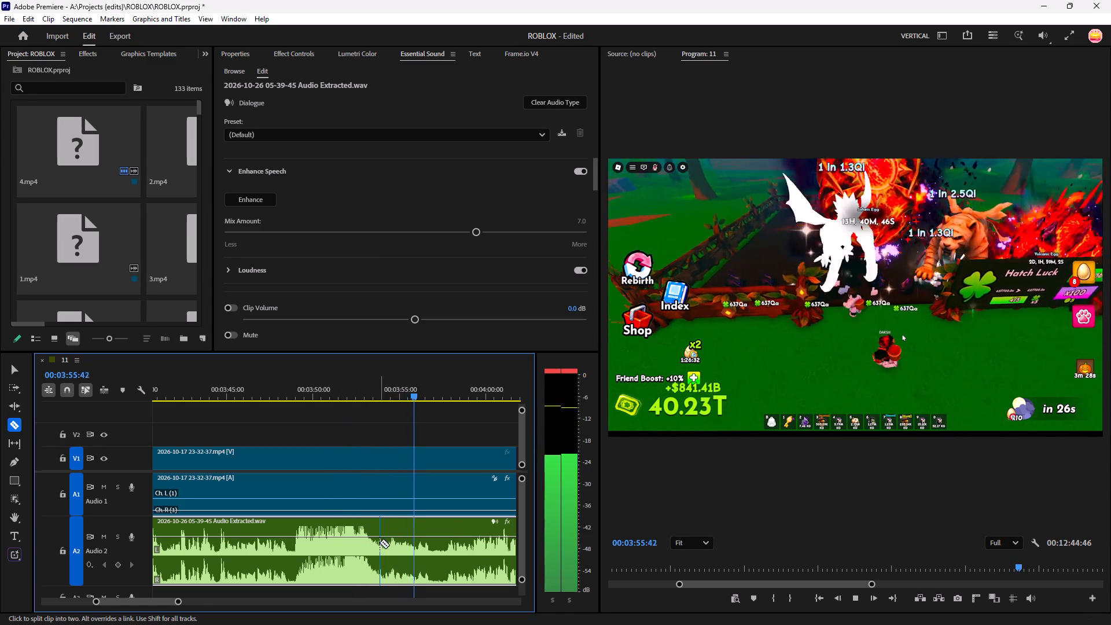
pyautogui.press('-')
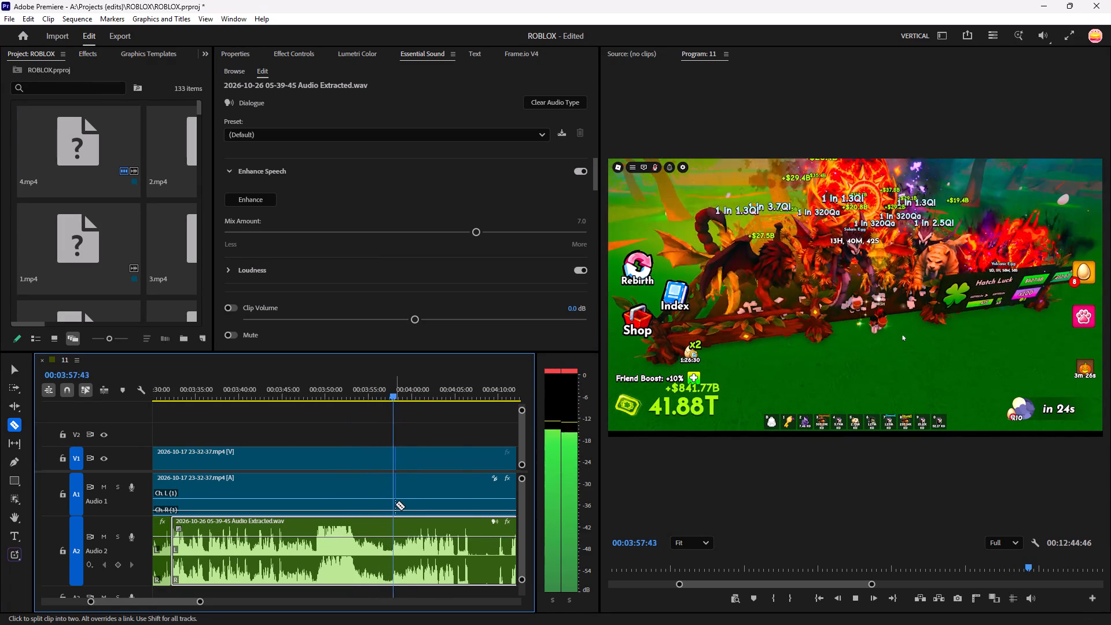
pyautogui.press('-')
pyautogui.press('-')
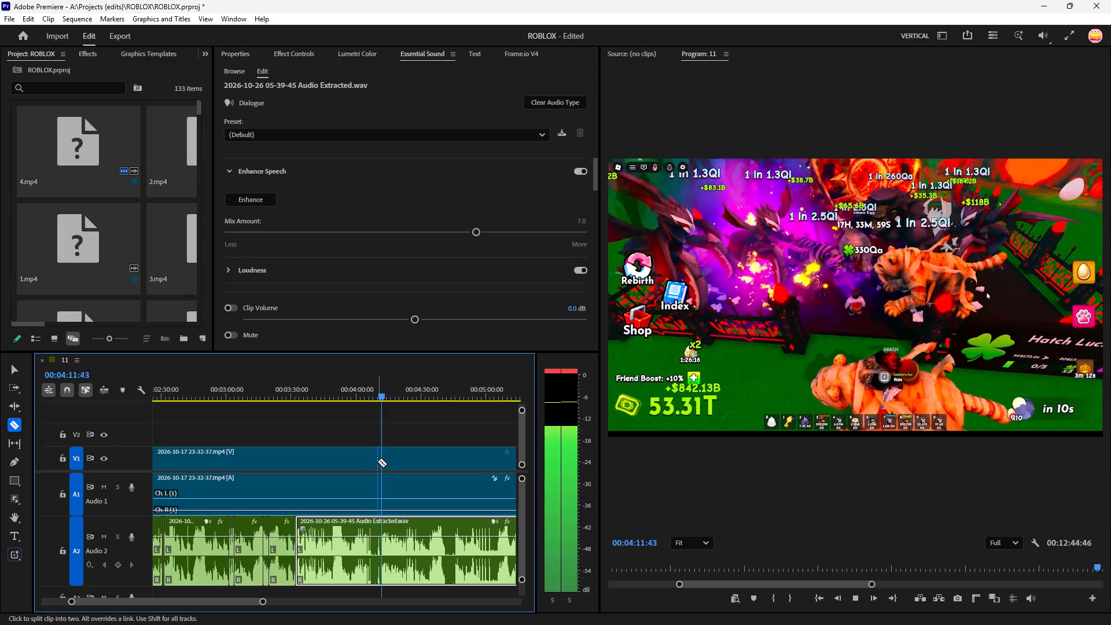
pyautogui.press('space')
pyautogui.press('space')
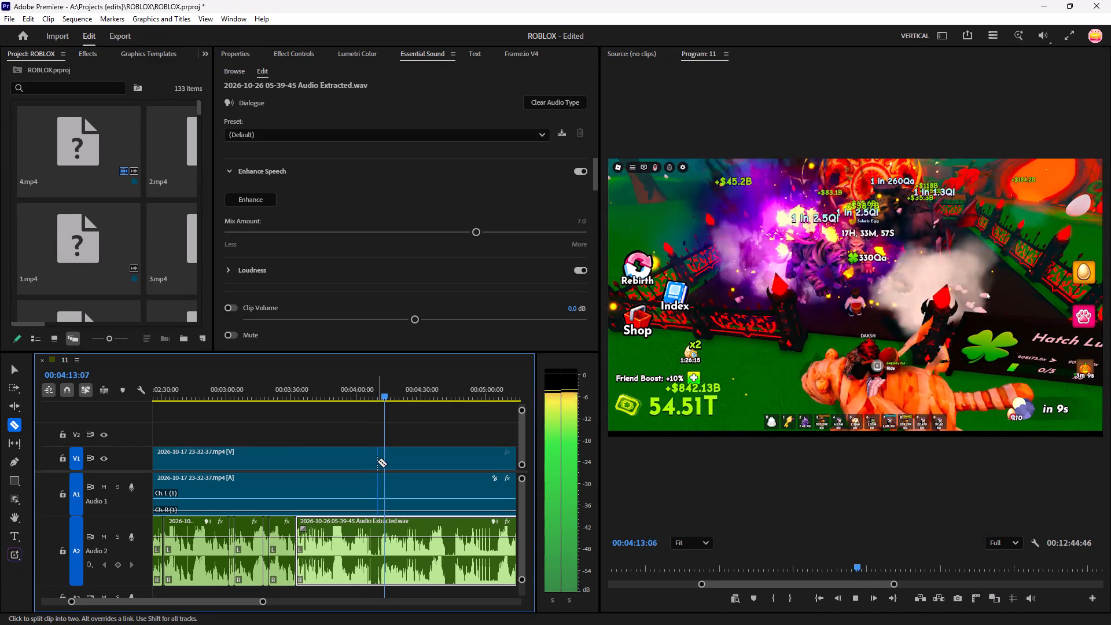
pyautogui.press('space')
# Replay A2 from about 00:03:37 and split it at 00:03:48:29, just before the loud passage begins.
pyautogui.moveTo(387, 388); pyautogui.dragTo(307, 490)
pyautogui.press('space')
pyautogui.write('==')
pyautogui.press('=')
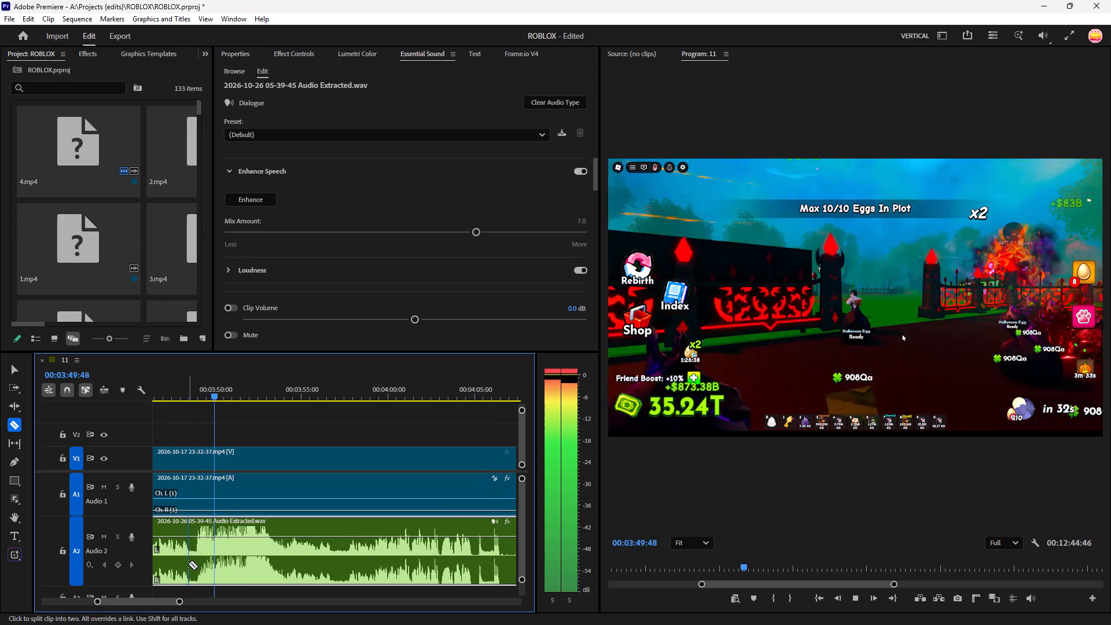
pyautogui.click(190, 562)
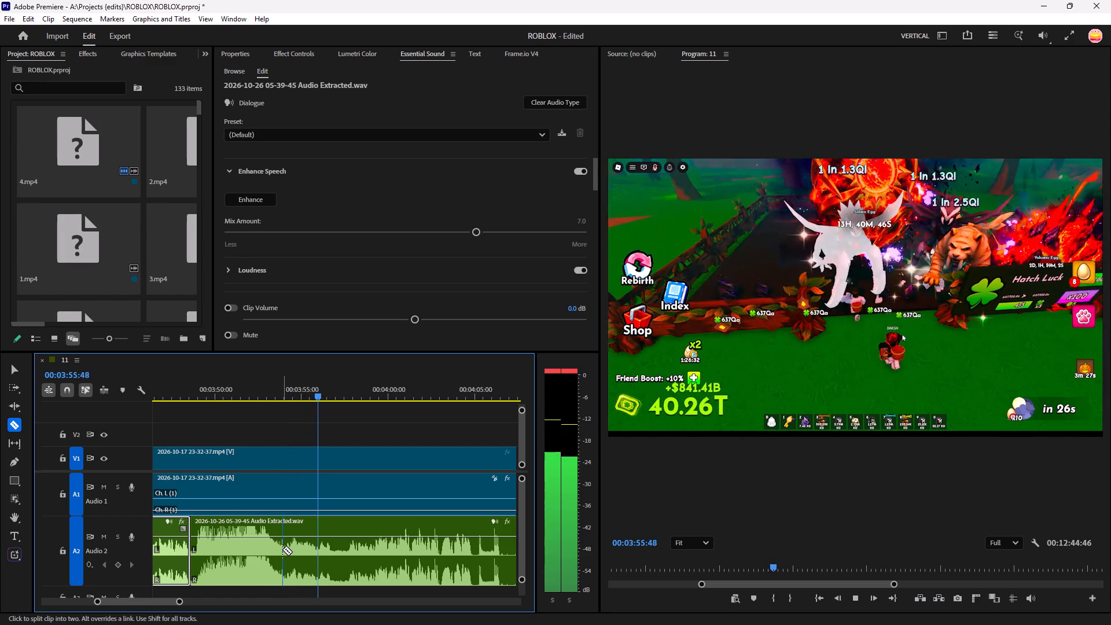
# Listen on to about 00:03:59:47, replay from about 00:03:54, and split A2 at 00:03:56:35, after the loud passage fades.
pyautogui.rightClick(284, 549)
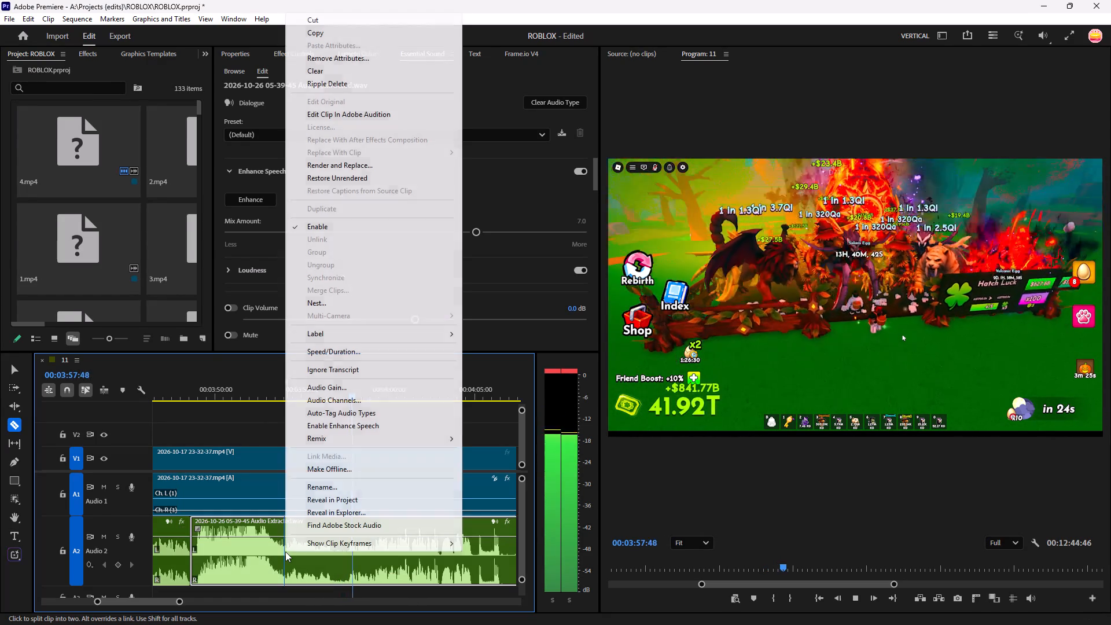
pyautogui.click(230, 442)
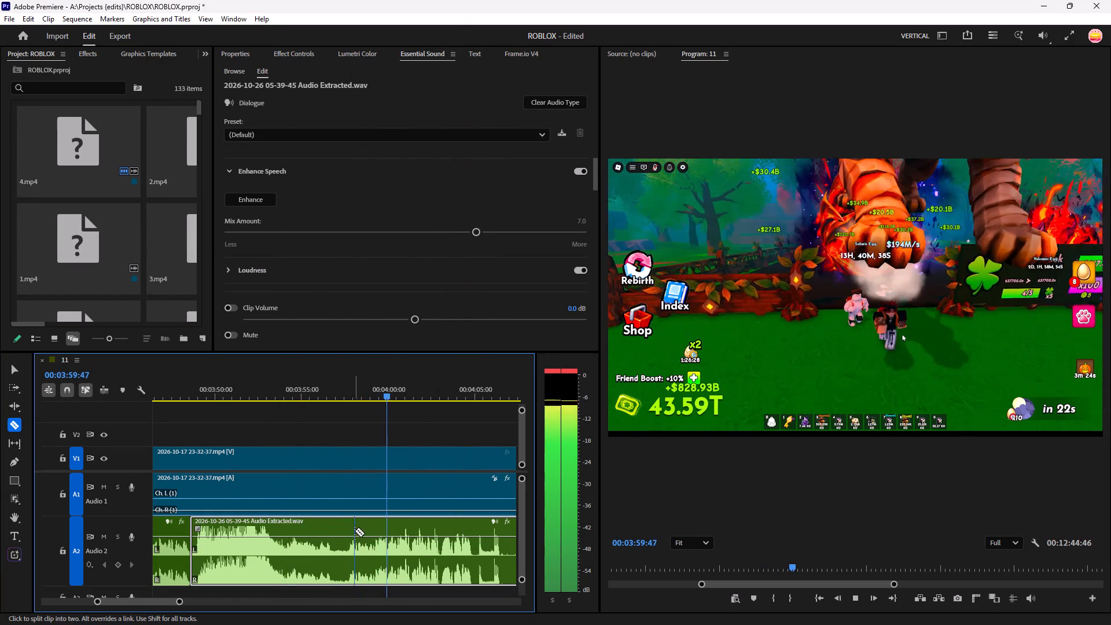
pyautogui.press('space')
pyautogui.moveTo(387, 396); pyautogui.dragTo(385, 399)
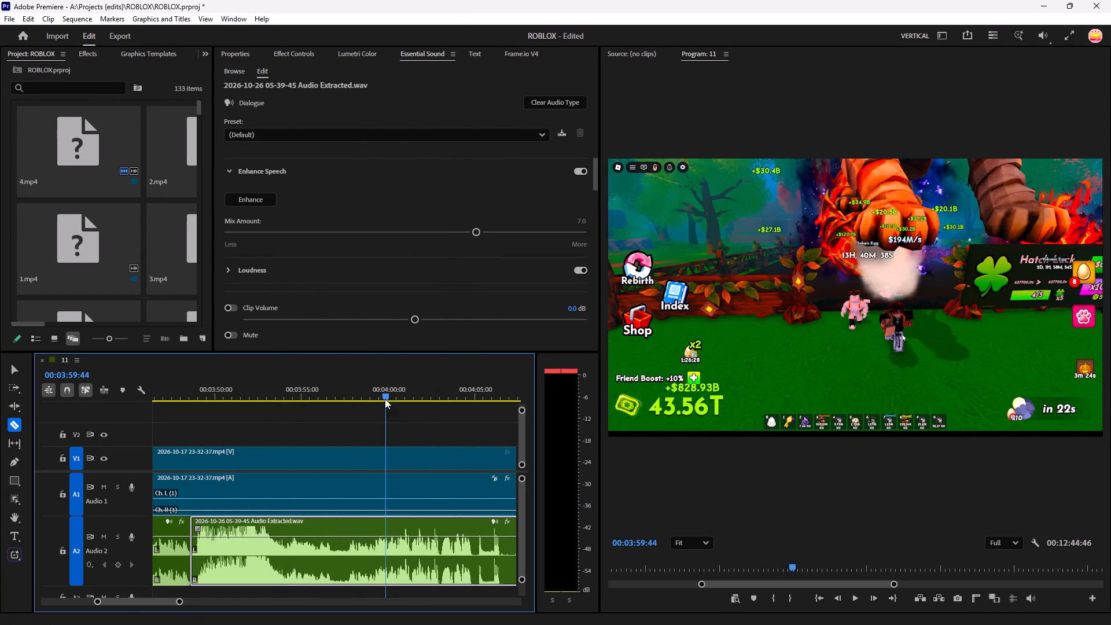
pyautogui.moveTo(385, 399); pyautogui.dragTo(288, 490)
pyautogui.press('space')
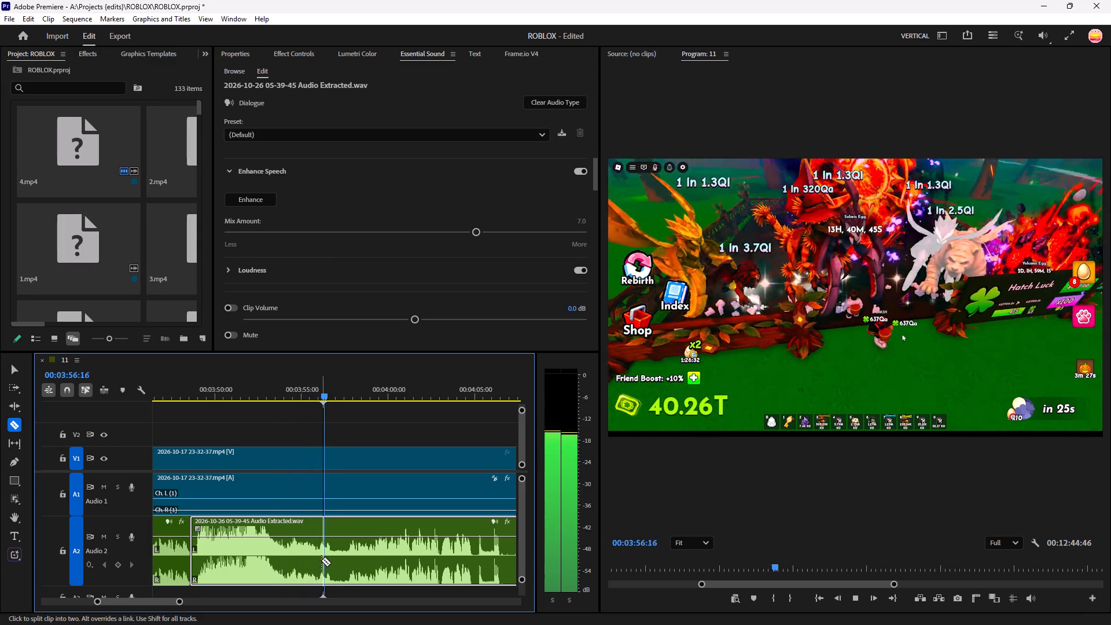
pyautogui.click(331, 556)
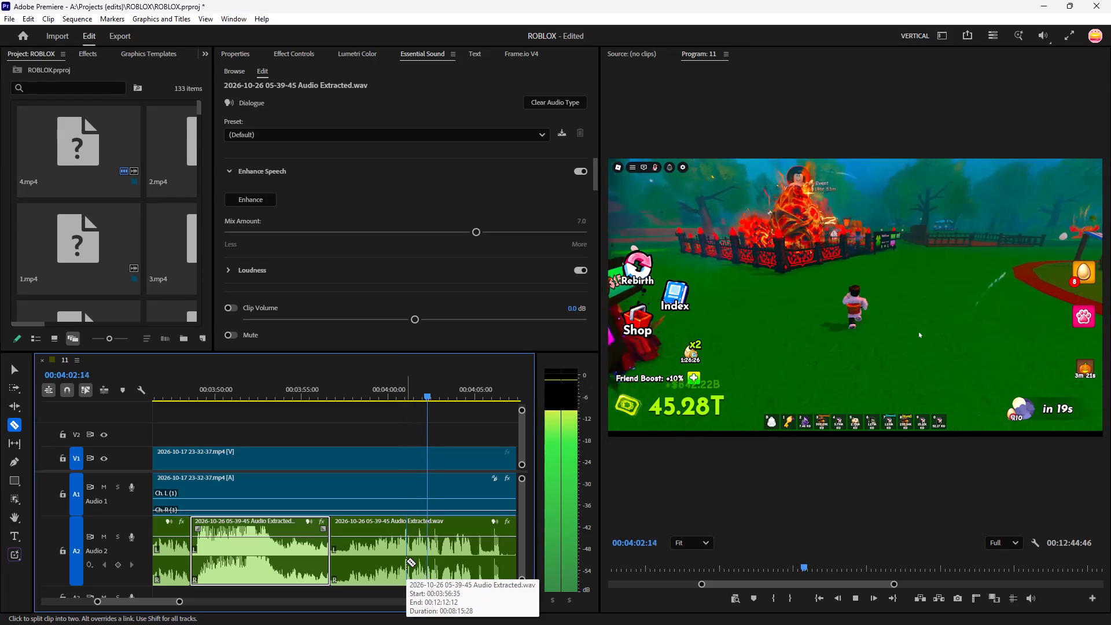
# Listen on, split A2 at about 00:04:11:24, where continuous speech resumes, and ripple-delete the piece back to the 00:03:56:35 split.
pyautogui.press('space')
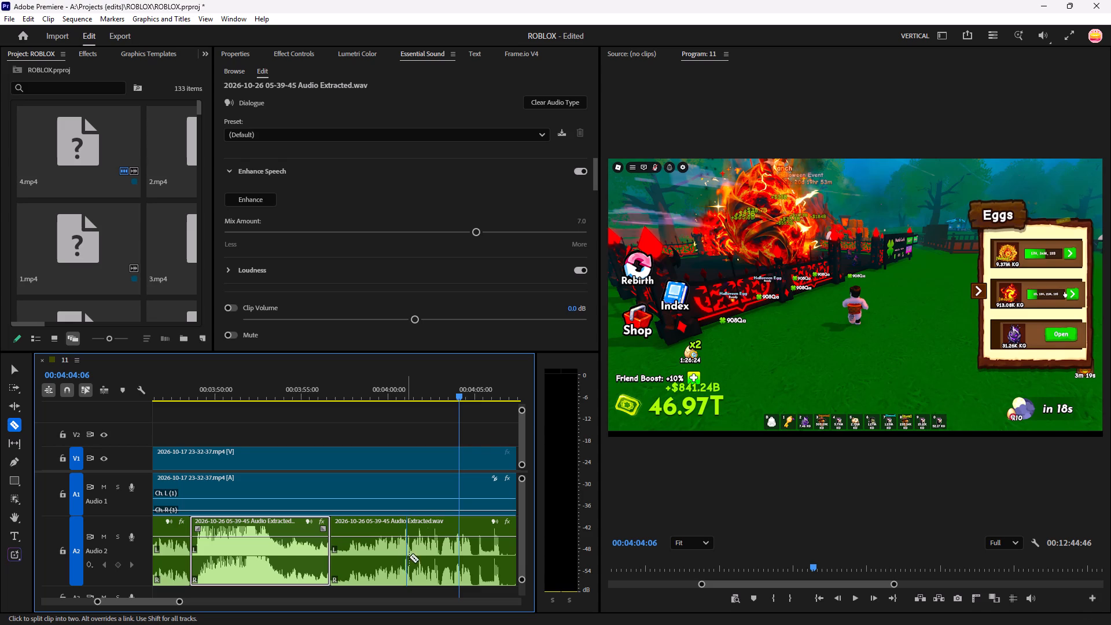
pyautogui.moveTo(468, 394); pyautogui.dragTo(413, 425)
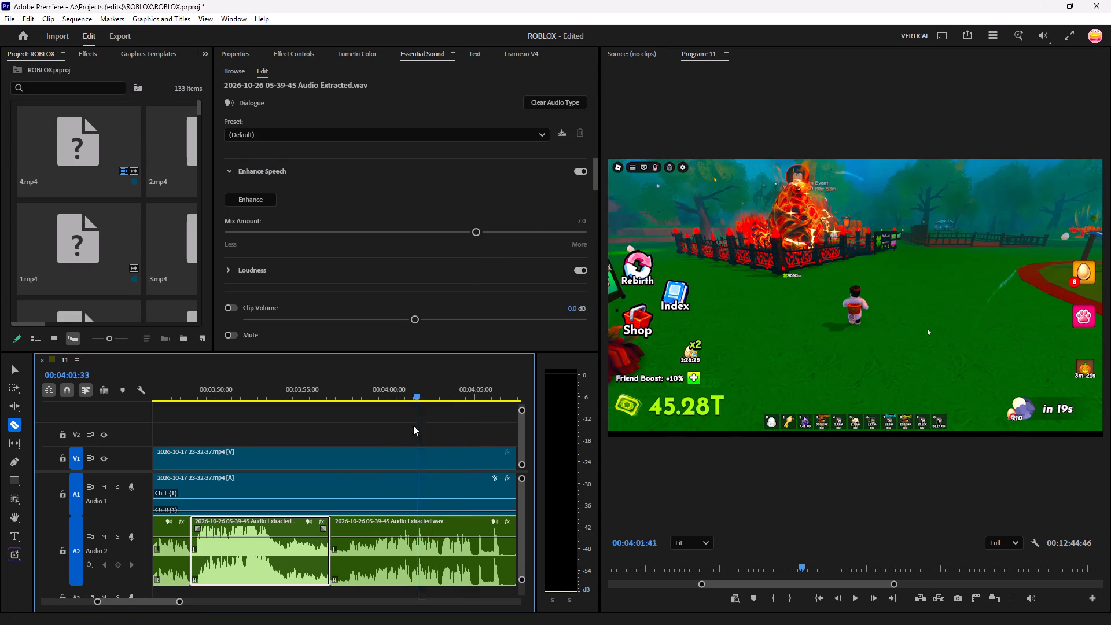
pyautogui.moveTo(413, 425); pyautogui.dragTo(345, 471)
pyautogui.press('space')
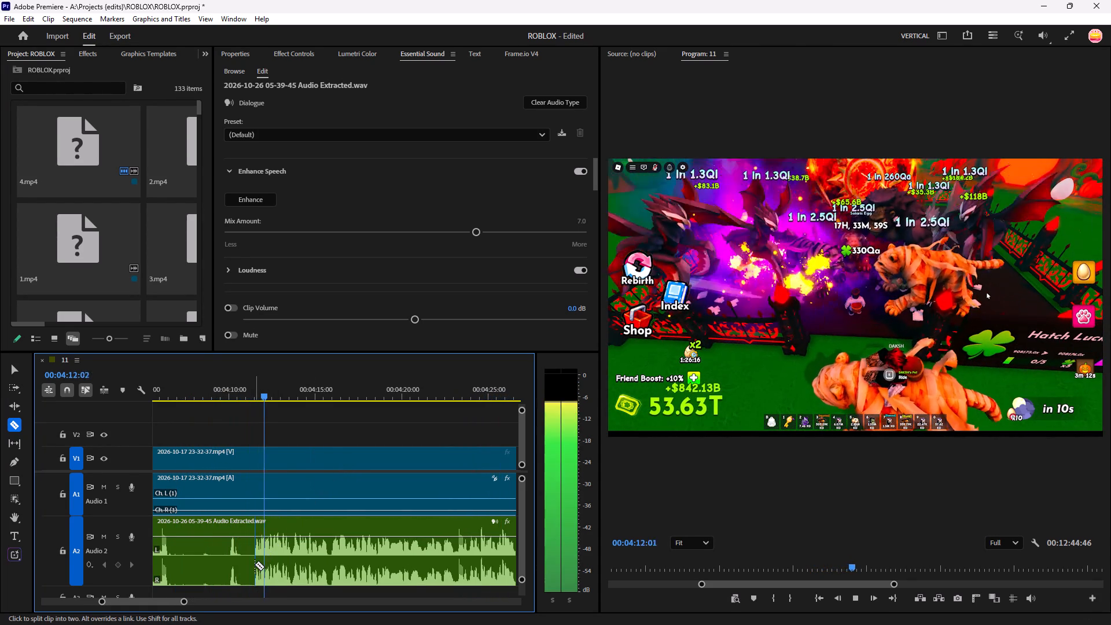
pyautogui.click(254, 565)
pyautogui.press('v')
pyautogui.click(240, 558)
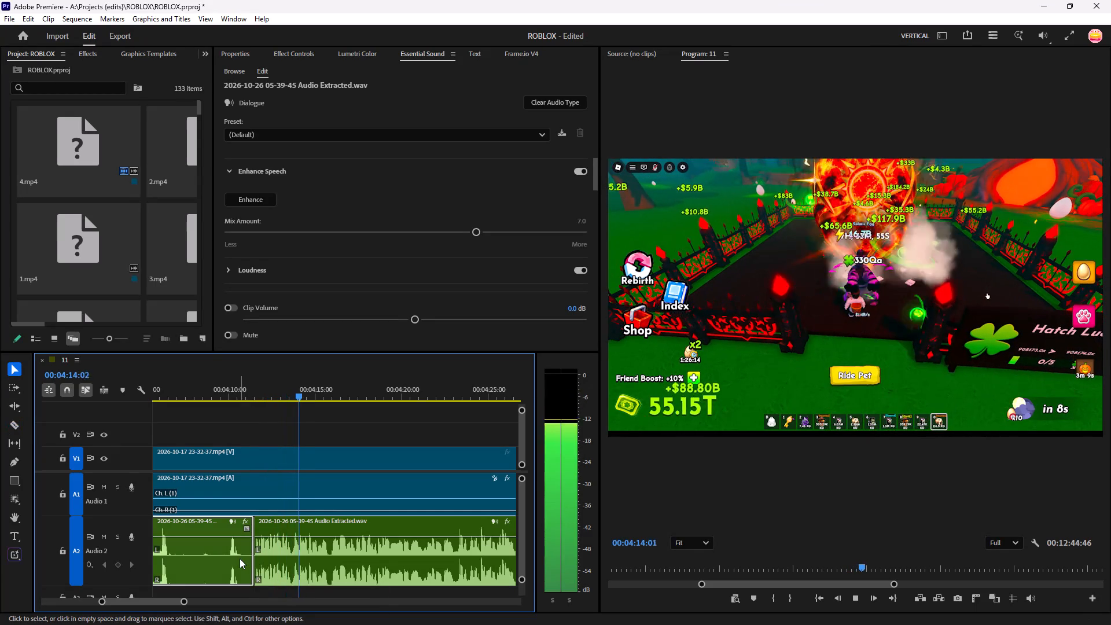
pyautogui.press('space')
pyautogui.hotkey('alt', 'BackSpace')
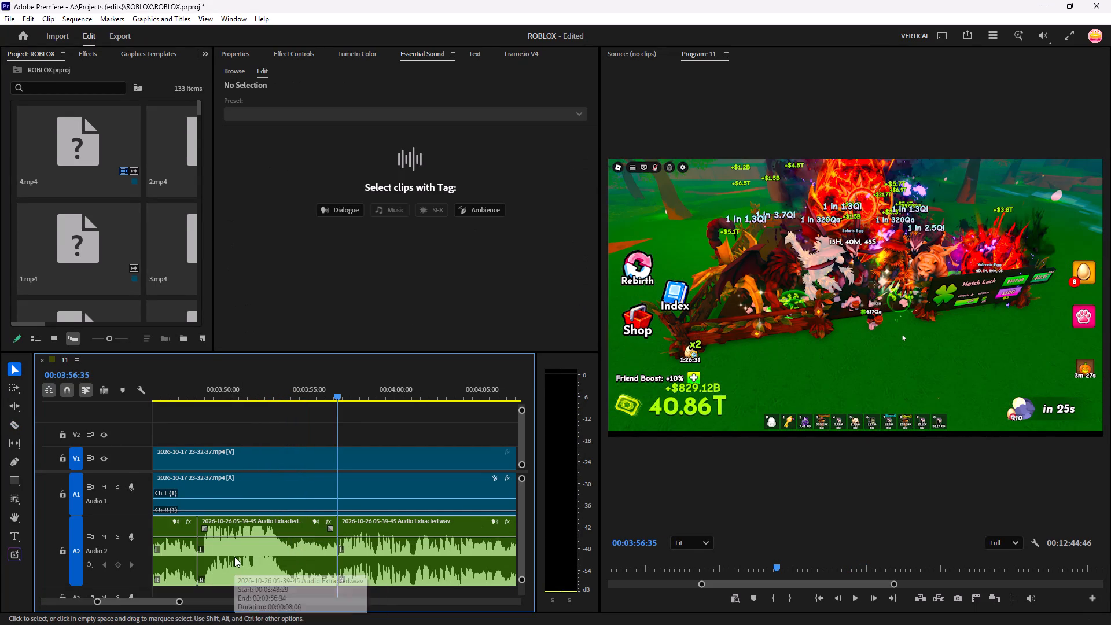
# Replay A2 across the new join at 00:03:56:35 and split the following clip at 00:03:57:48.
pyautogui.moveTo(334, 397); pyautogui.dragTo(321, 416)
pyautogui.press('space')
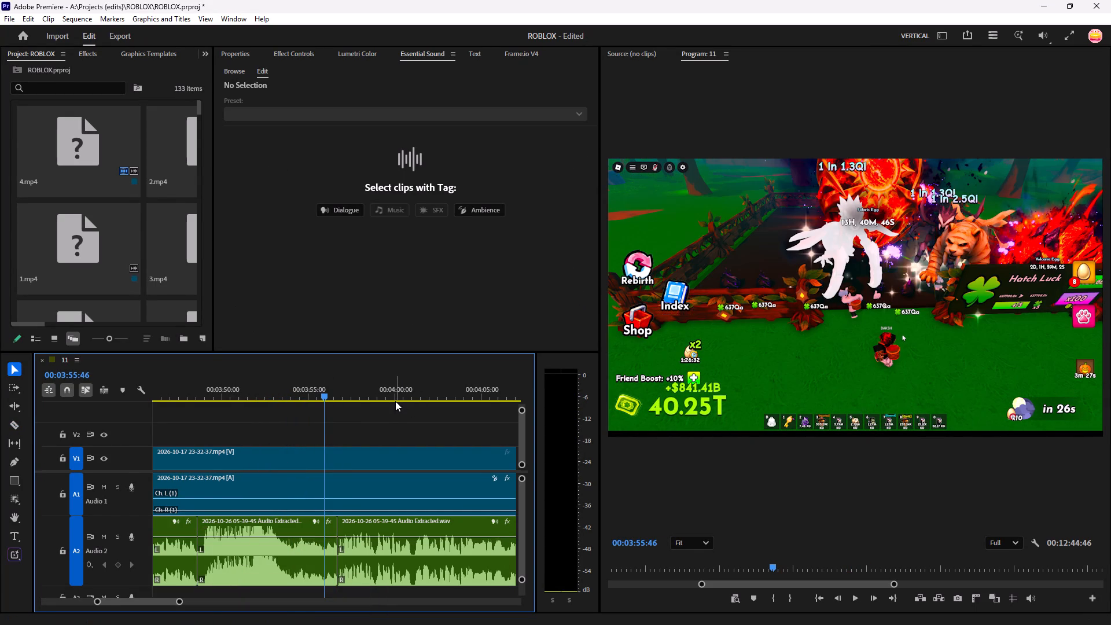
pyautogui.press('space')
pyautogui.write('=')
pyautogui.press('=')
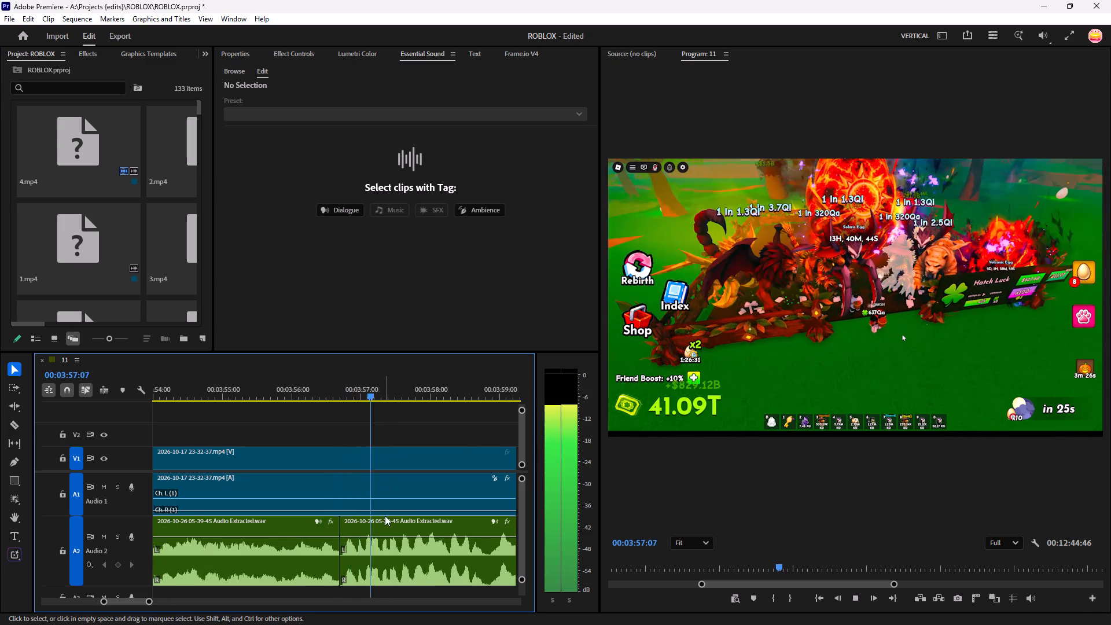
pyautogui.press('space')
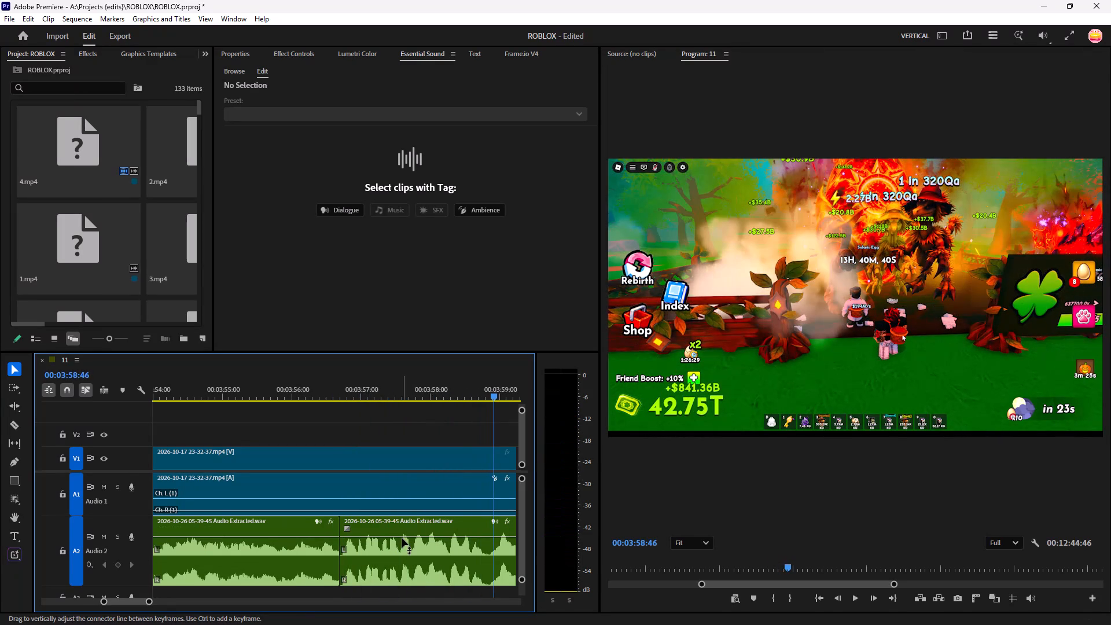
pyautogui.press('c')
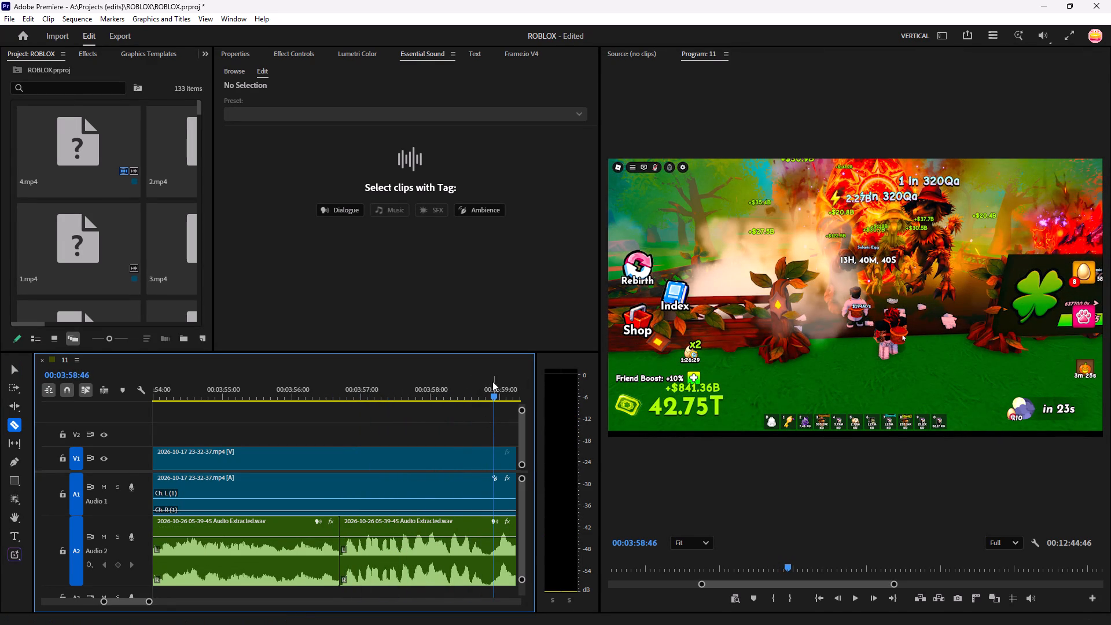
pyautogui.moveTo(489, 393); pyautogui.dragTo(370, 497)
pyautogui.press('space')
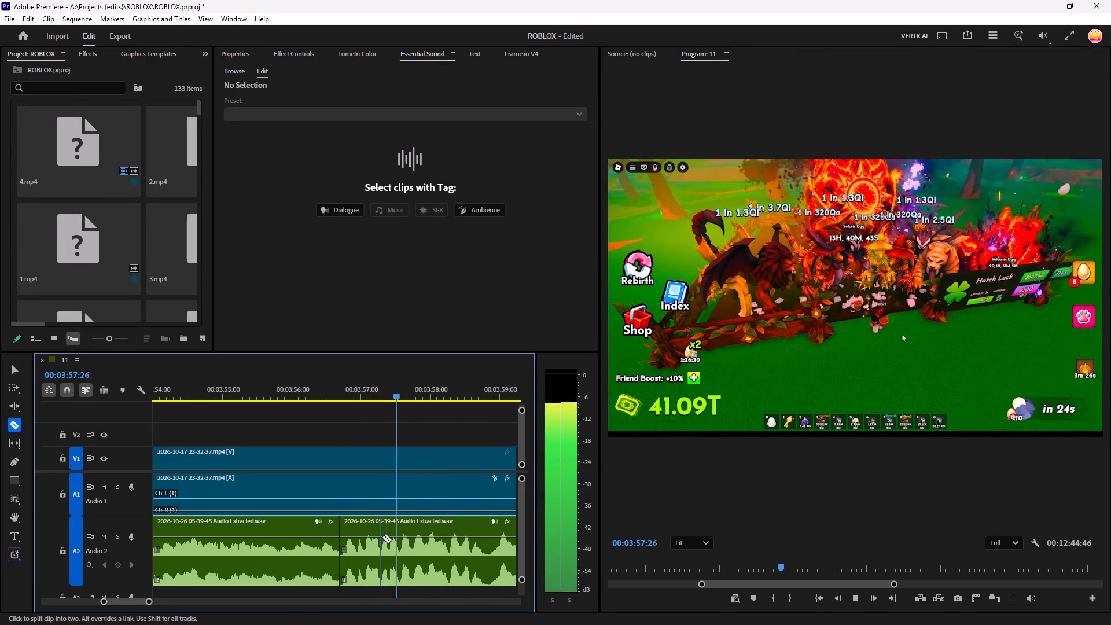
pyautogui.press('space')
pyautogui.press('space')
pyautogui.press('space')
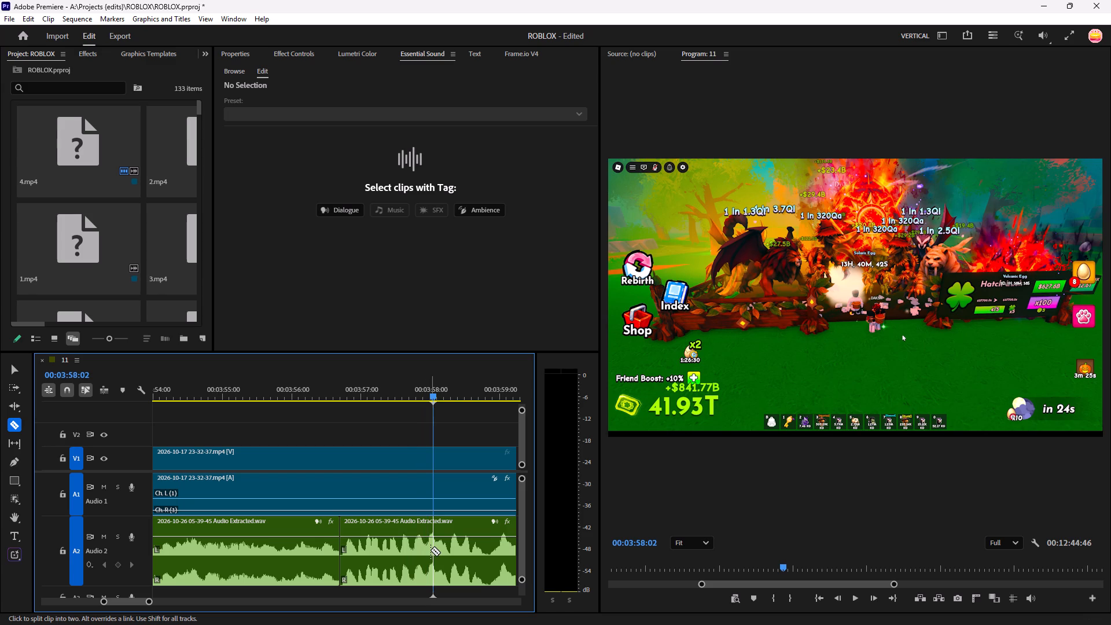
pyautogui.click(427, 551)
# Listen on and split A2 at about 00:03:58:45, in the short gap before the next phrase.
pyautogui.press('space')
pyautogui.press('space')
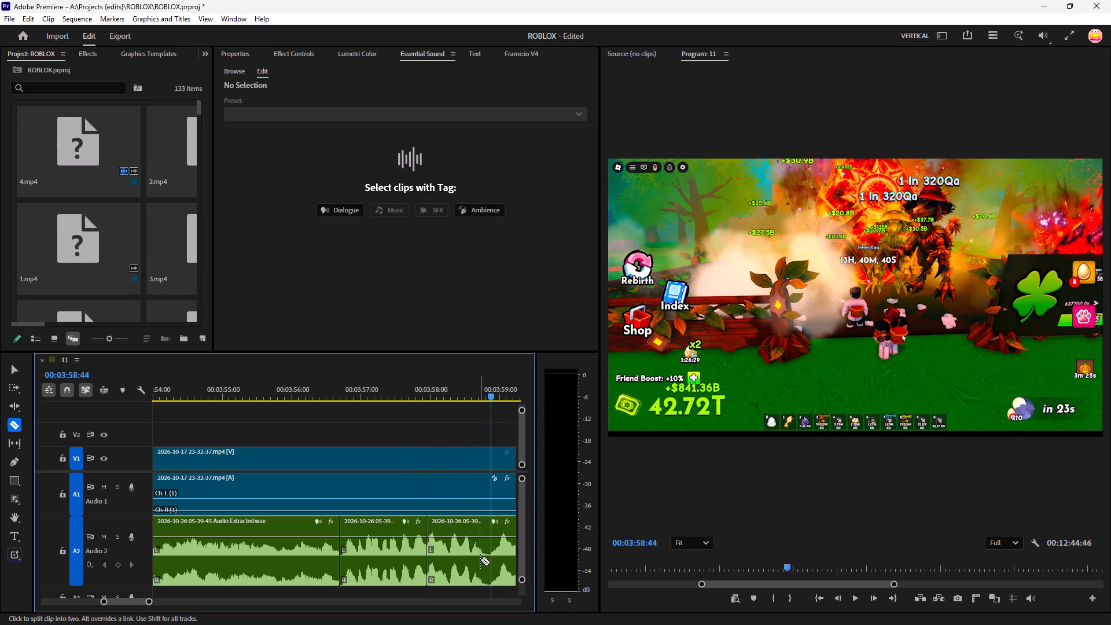
pyautogui.press('space')
pyautogui.press('space')
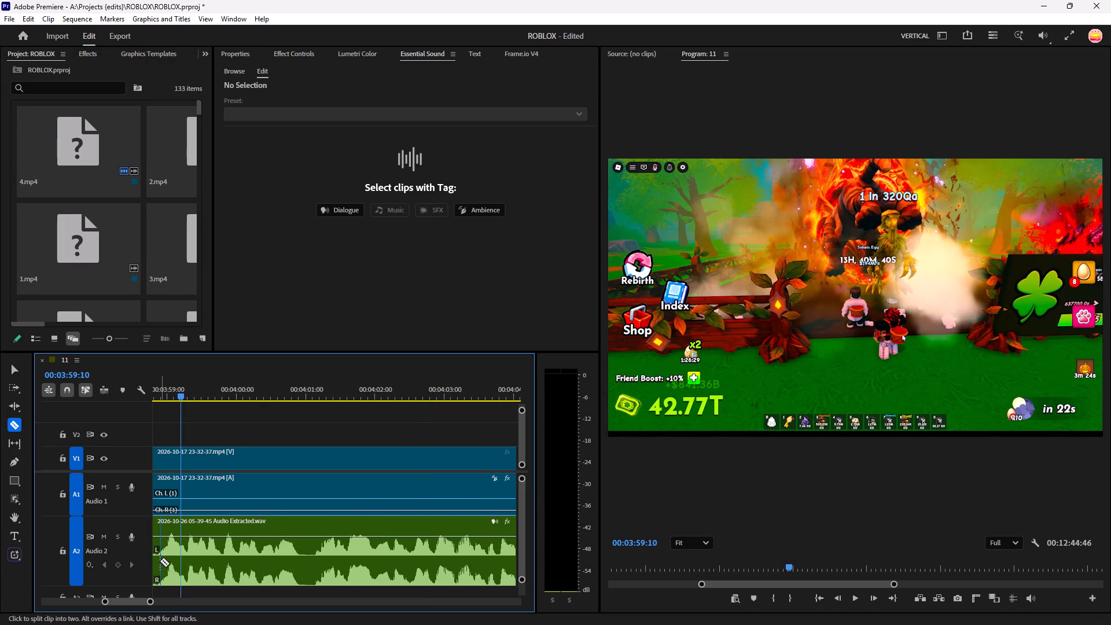
pyautogui.click(160, 561)
# Ripple-delete the short A2 piece between the splits at 00:03:57:48 and about 00:03:58:45.
pyautogui.press('v')
pyautogui.moveTo(178, 388); pyautogui.dragTo(277, 424)
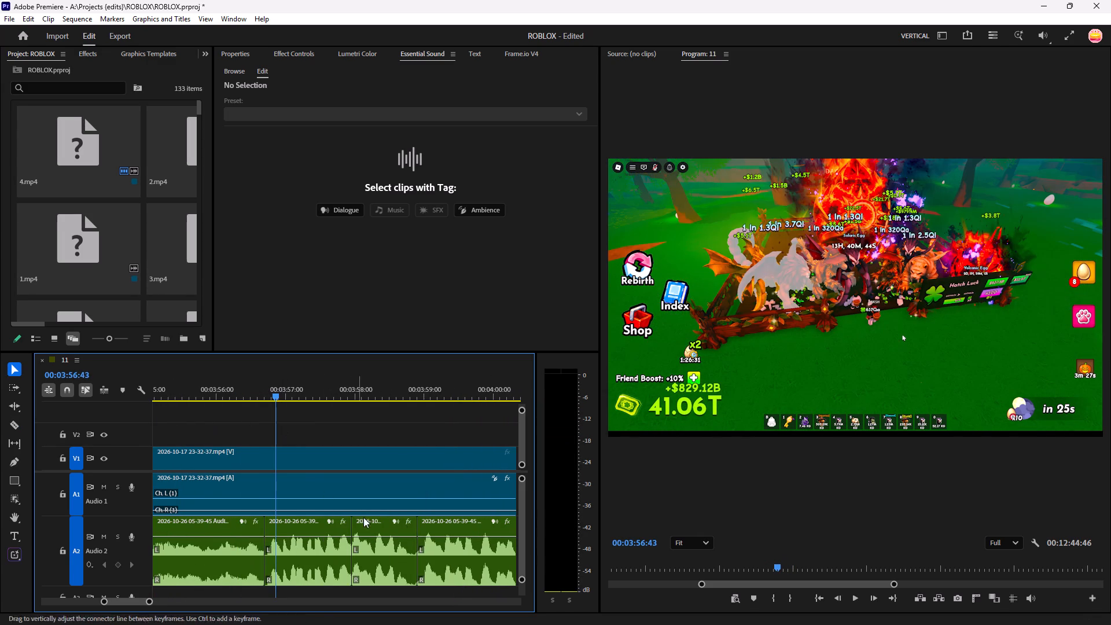
pyautogui.press('v')
pyautogui.click(382, 545)
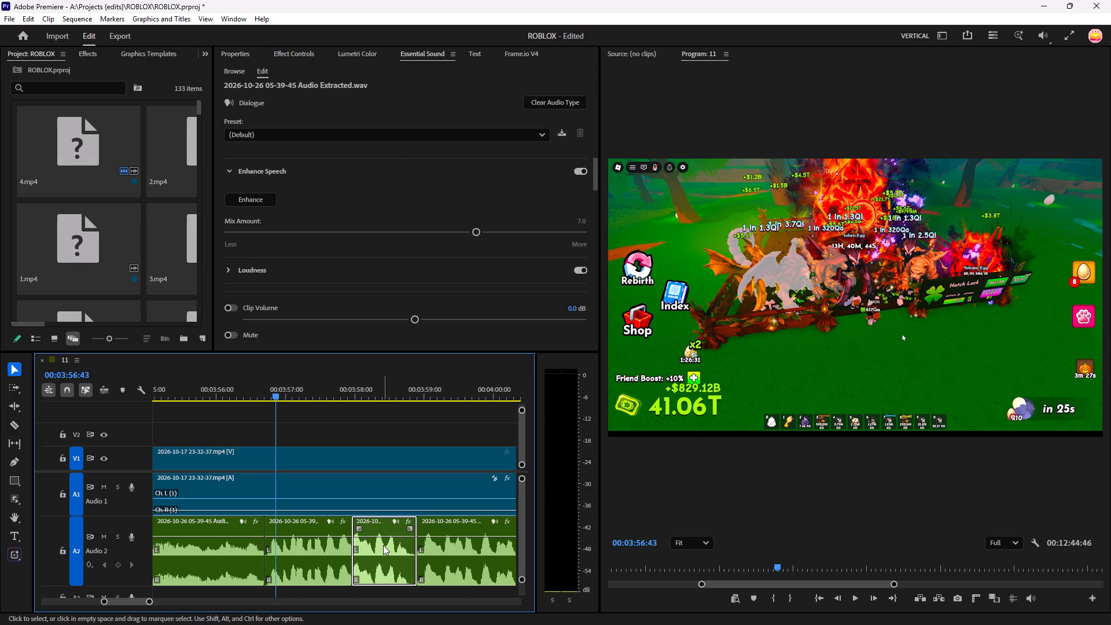
pyautogui.click(326, 548)
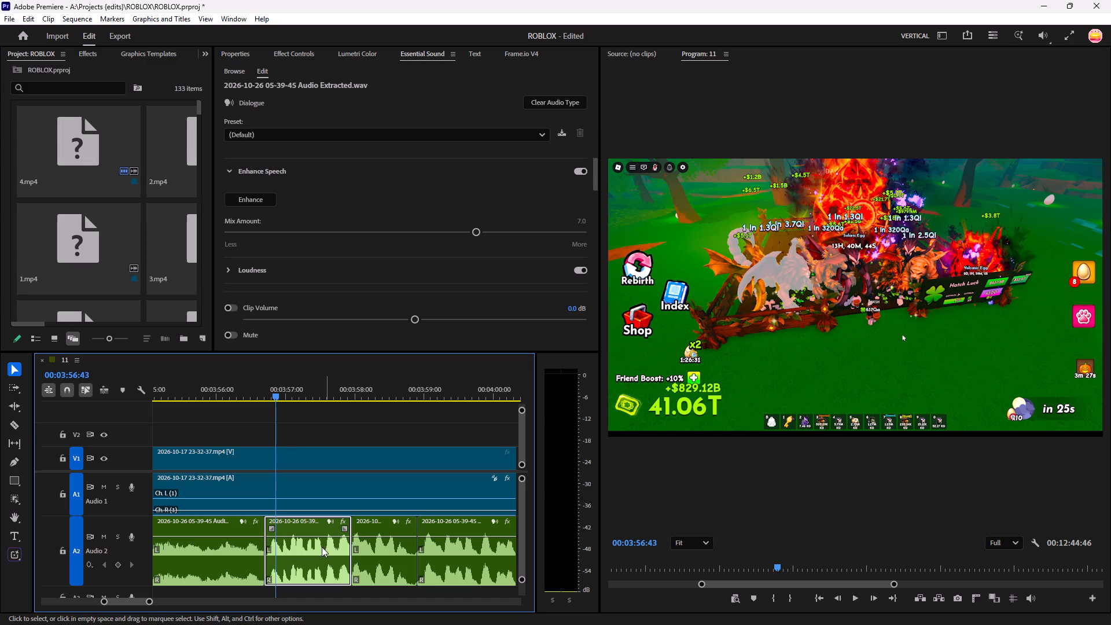
pyautogui.click(393, 550)
pyautogui.hotkey('alt', 'BackSpace')
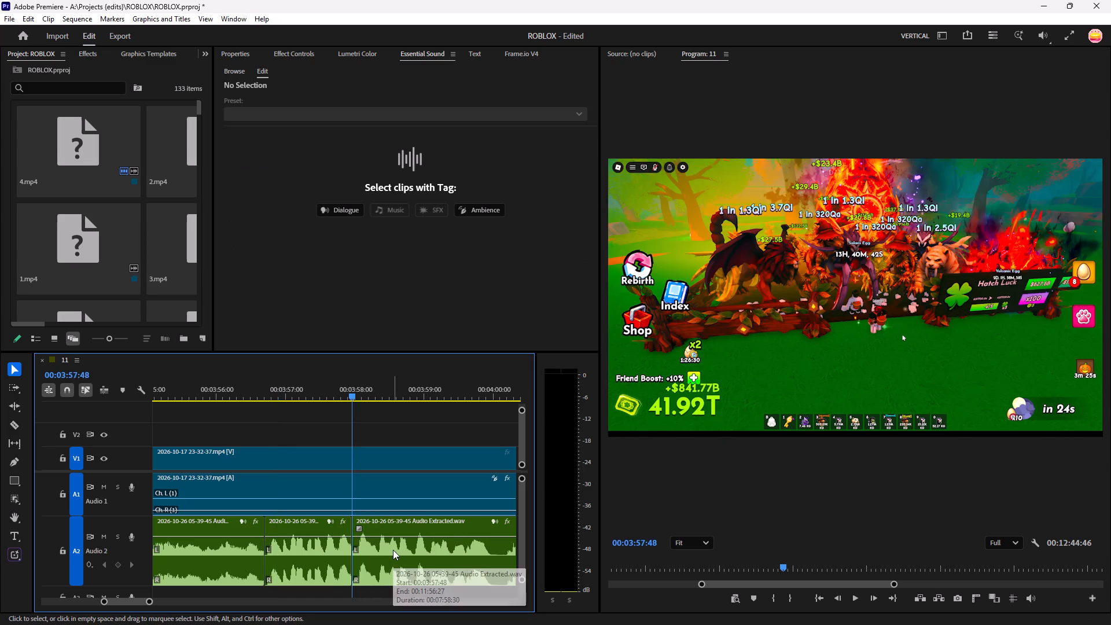
# Replay A2 across the new join at 00:03:57:48 and split the following clip at about 00:04:00:12, where the next phrase starts.
pyautogui.press('space')
pyautogui.press('space')
pyautogui.moveTo(412, 370); pyautogui.dragTo(296, 511)
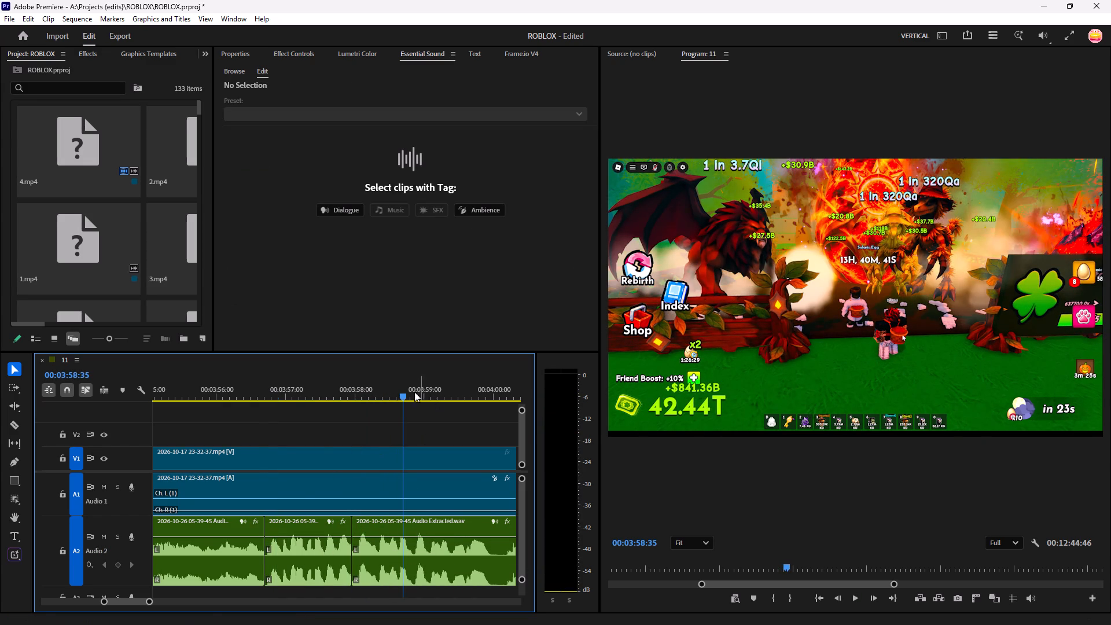
pyautogui.moveTo(399, 391); pyautogui.dragTo(262, 481)
pyautogui.press('space')
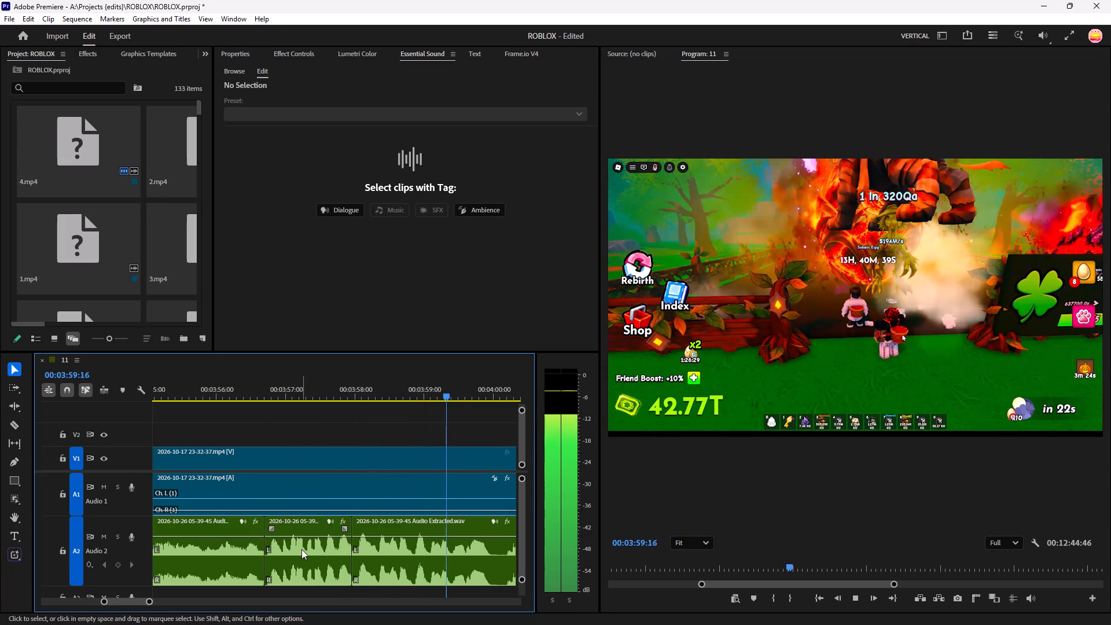
pyautogui.press('c')
pyautogui.press('space')
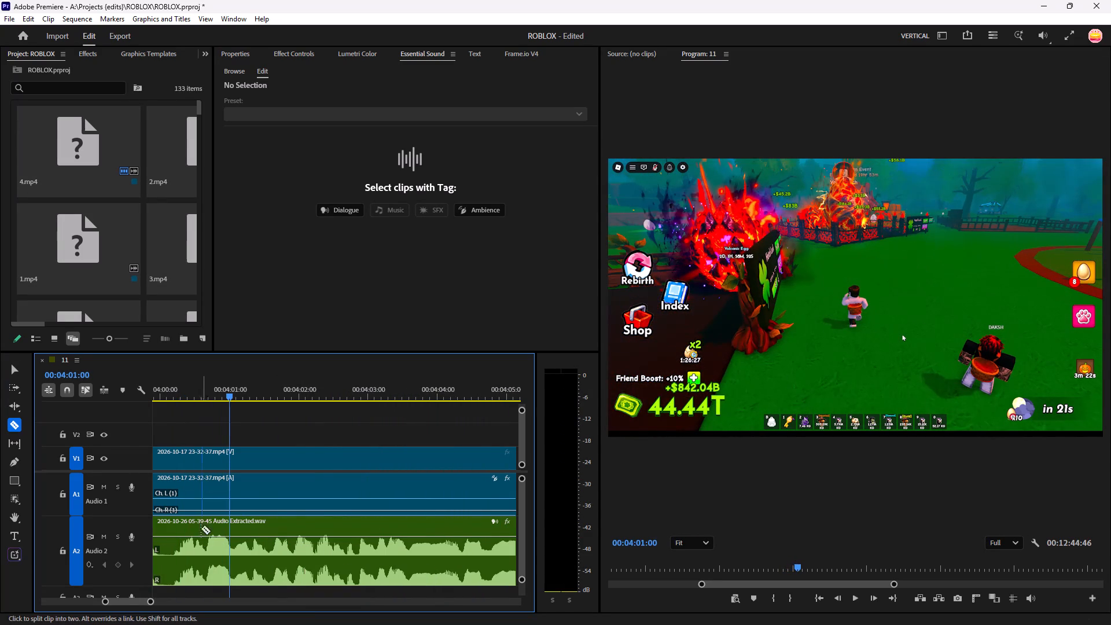
pyautogui.click(176, 572)
# Move the A2 clip after the new split earlier so it starts at 00:03:59:46, covering the quiet gap before it.
pyautogui.press('v')
pyautogui.moveTo(196, 568); pyautogui.dragTo(186, 576)
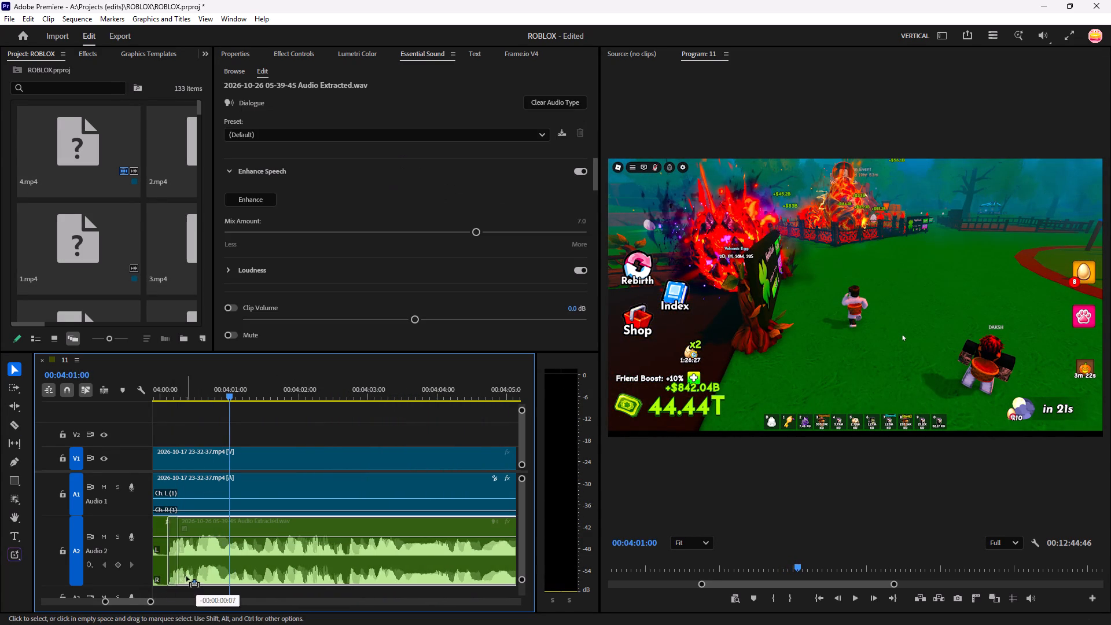
pyautogui.moveTo(186, 576); pyautogui.dragTo(185, 582)
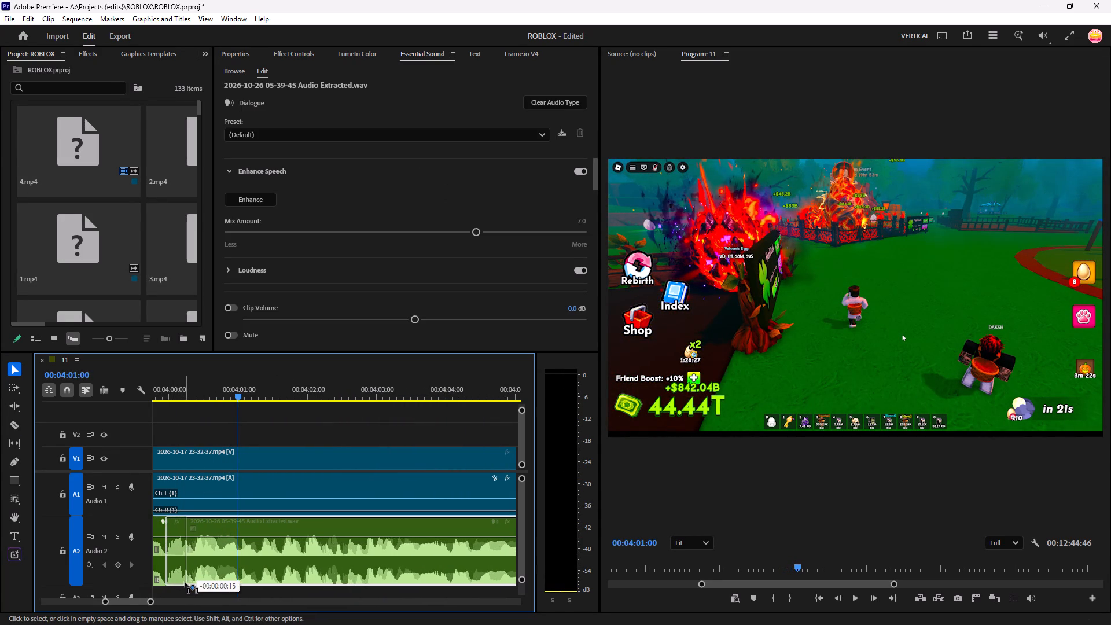
pyautogui.moveTo(185, 582); pyautogui.dragTo(182, 585)
# Listen on, split A2 at 00:04:06:45 and about 00:04:07:11, and ripple-delete the short quiet piece between the splits.
pyautogui.press('space')
pyautogui.press('c')
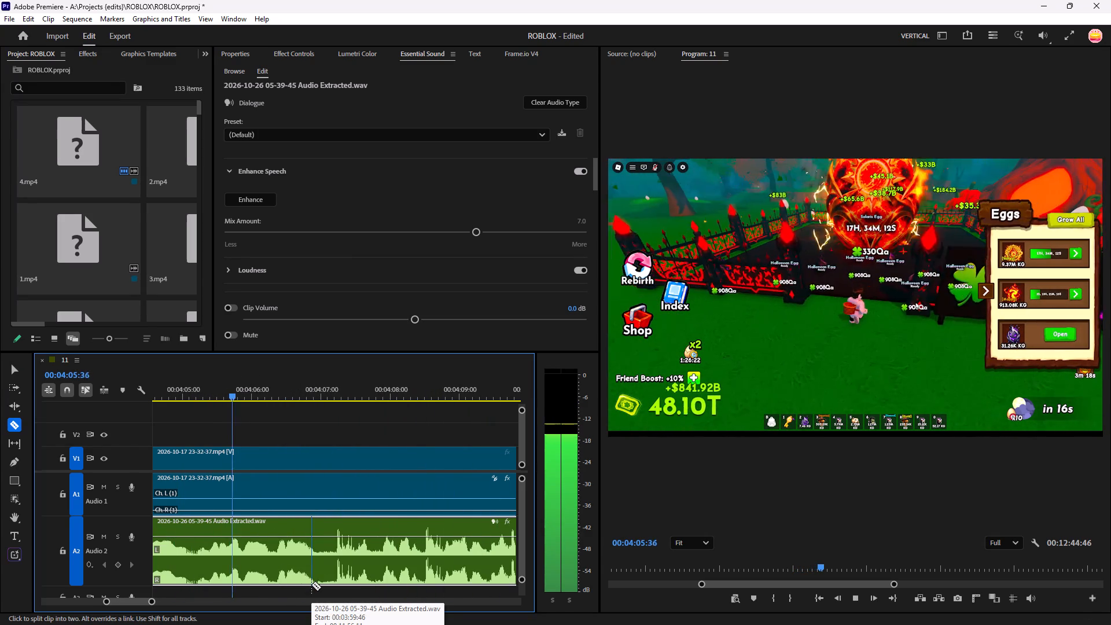
pyautogui.press('space')
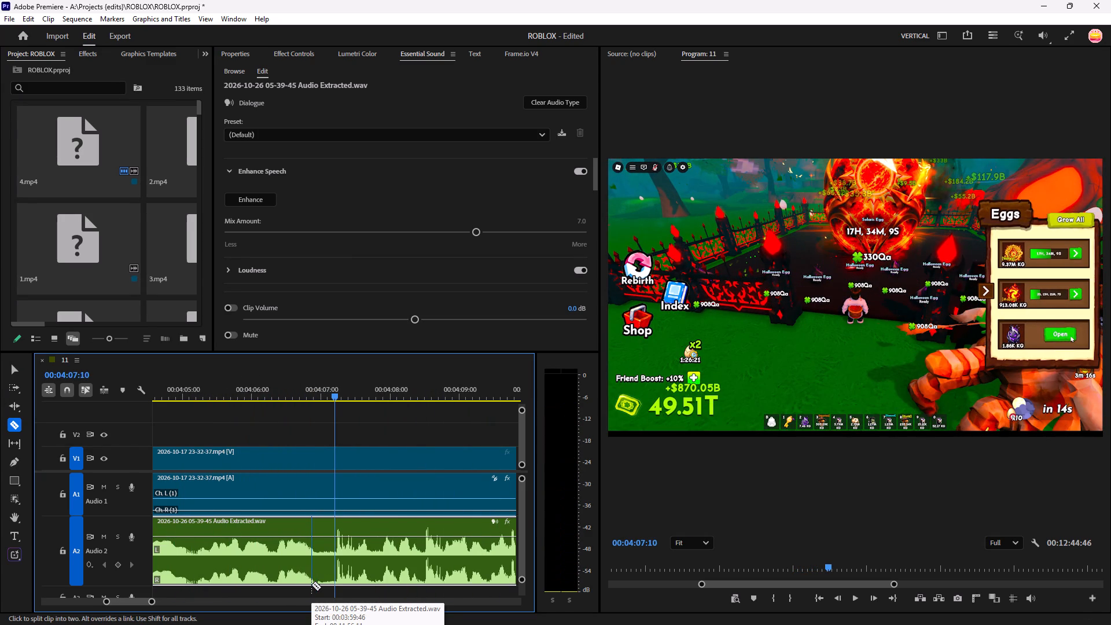
pyautogui.press('space')
pyautogui.press('space')
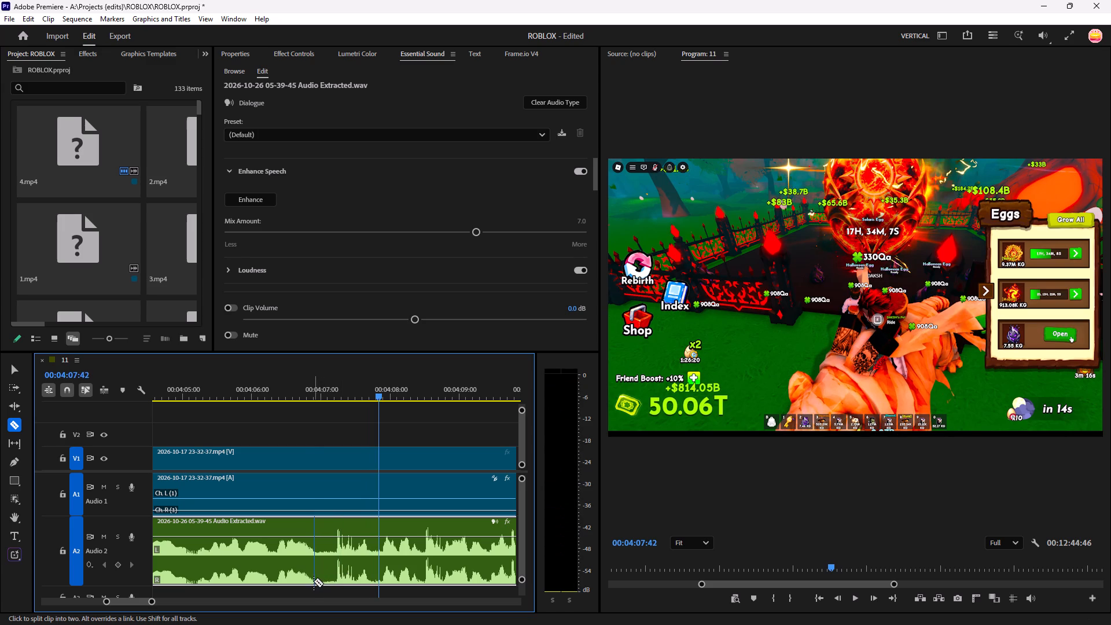
pyautogui.click(314, 581)
pyautogui.click(336, 572)
pyautogui.press('v')
pyautogui.click(326, 570)
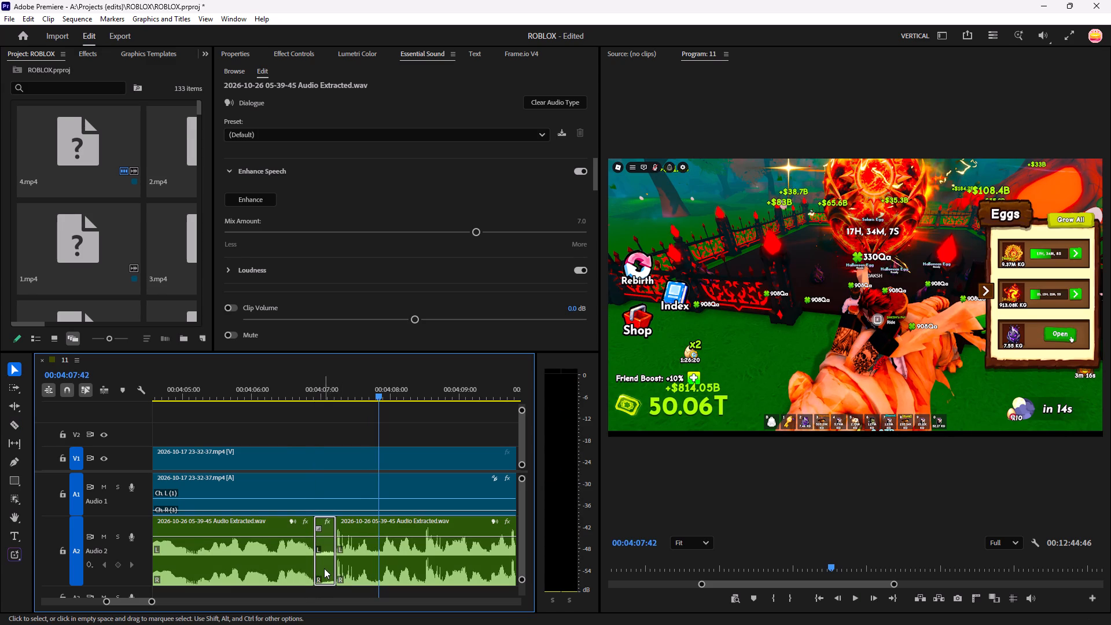
pyautogui.hotkey('alt', 'BackSpace')
# Listen on, split A2 at 00:04:10:06 and 00:04:10:40, and ripple-delete the piece between the splits.
pyautogui.press('space')
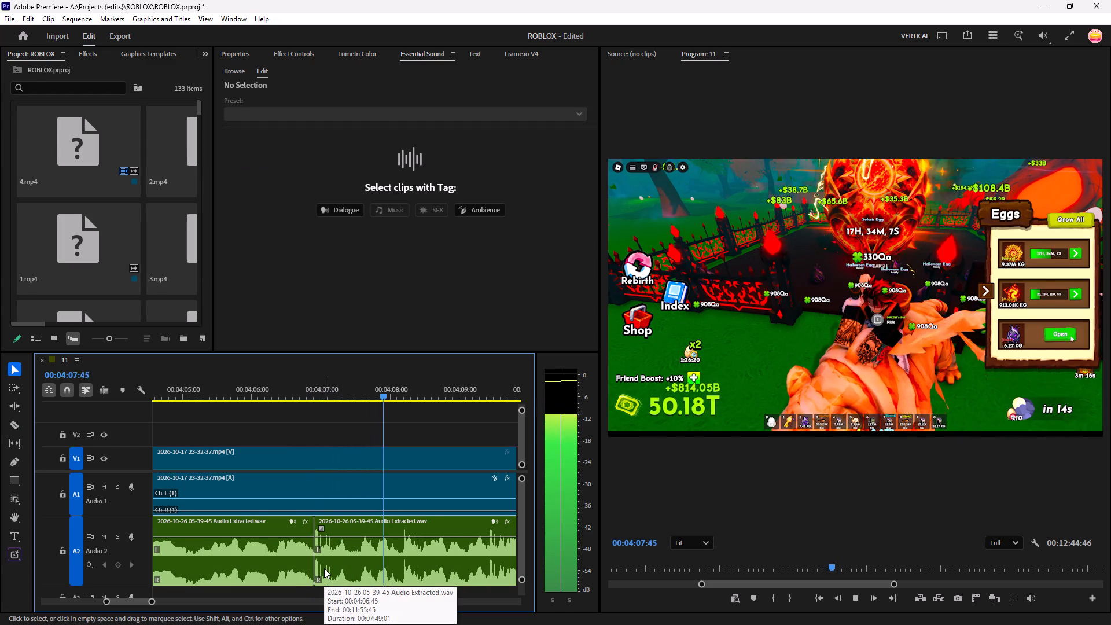
pyautogui.press('c')
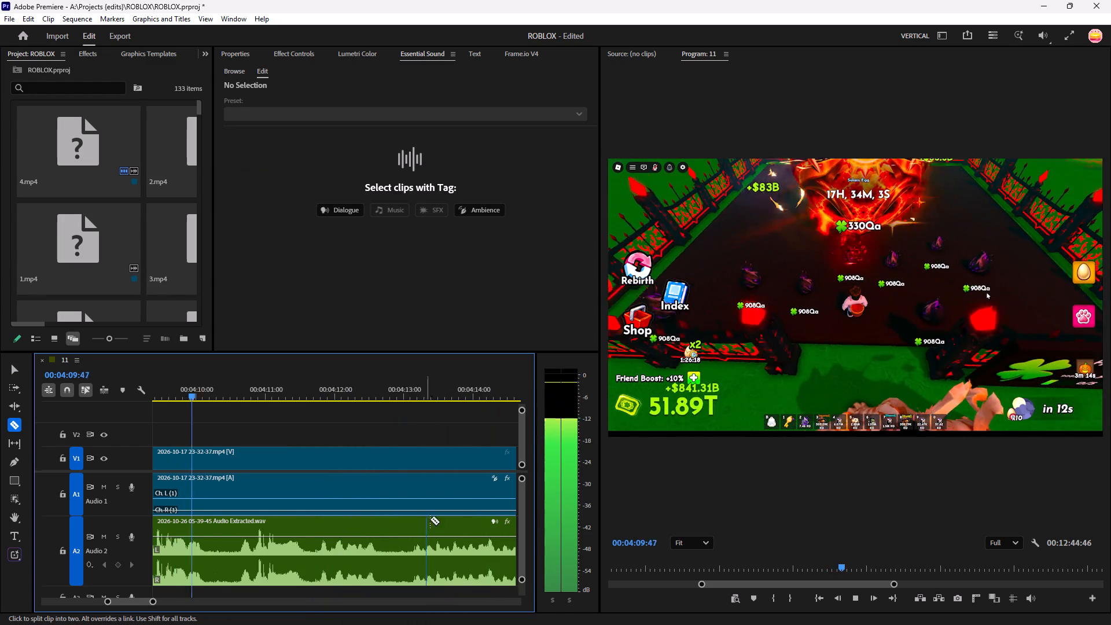
pyautogui.press('space')
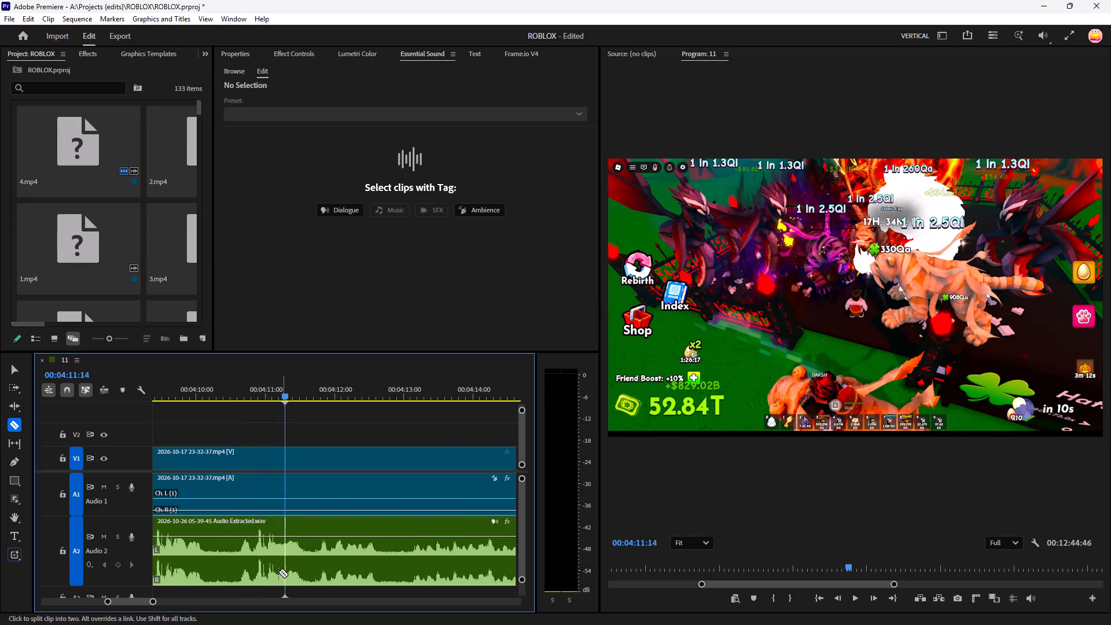
pyautogui.moveTo(277, 383); pyautogui.dragTo(212, 490)
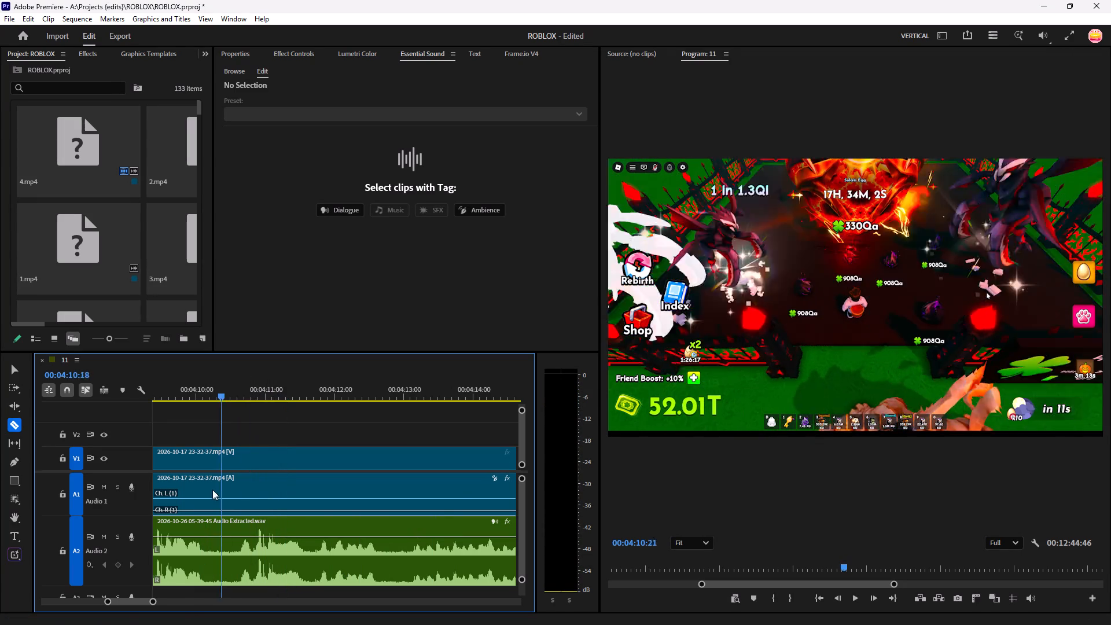
pyautogui.moveTo(212, 490); pyautogui.dragTo(182, 518)
pyautogui.press('space')
pyautogui.click(205, 559)
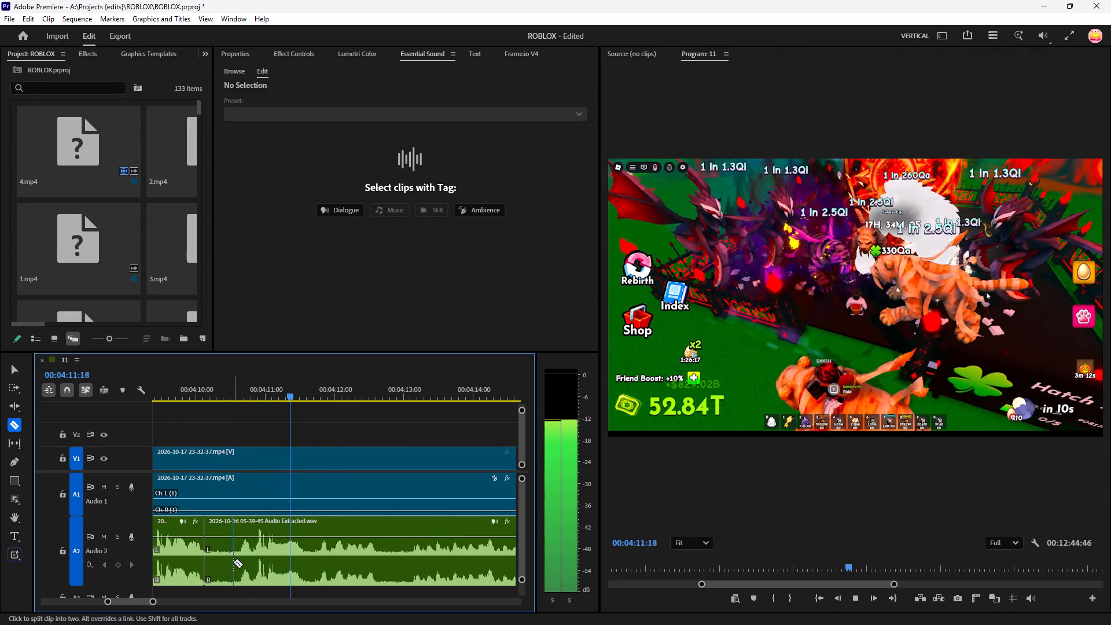
pyautogui.press('space')
pyautogui.click(253, 562)
pyautogui.press('b')
pyautogui.click(214, 562)
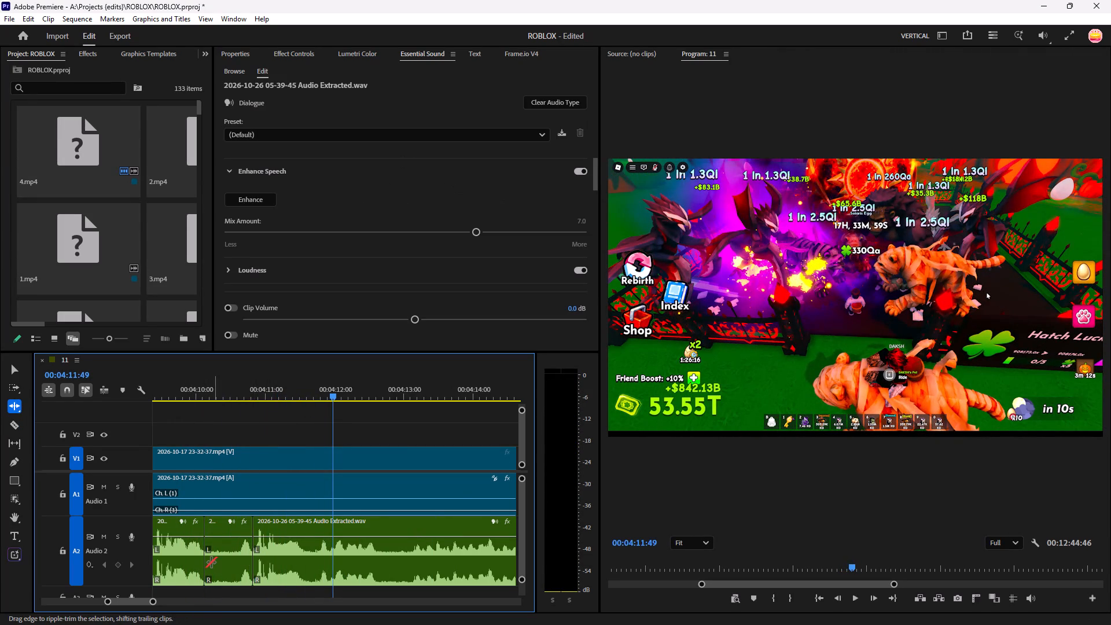
pyautogui.press('v')
pyautogui.click(233, 566)
pyautogui.hotkey('alt', 'BackSpace')
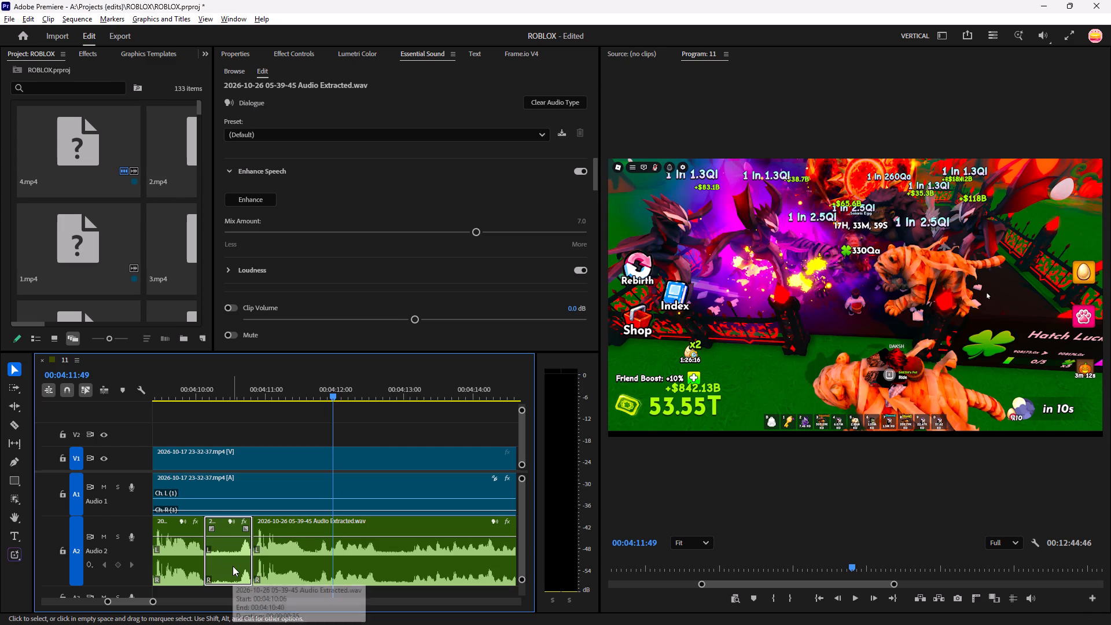
# Listen on and split A2 at 00:04:23:34, where the sound fades out and the long silence begins.
pyautogui.press('space')
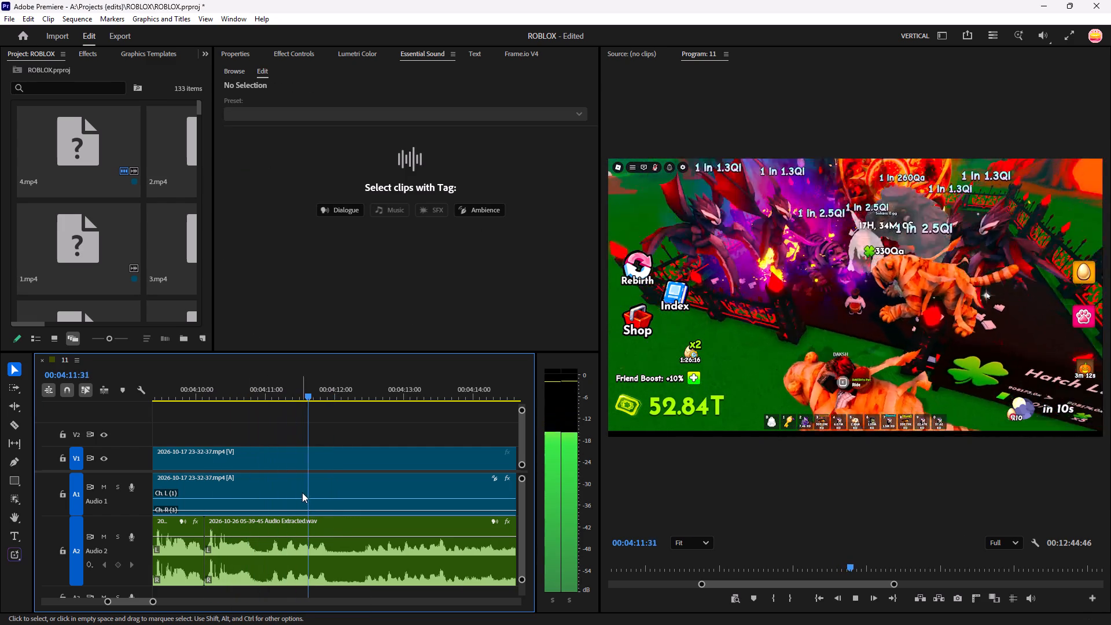
pyautogui.press('c')
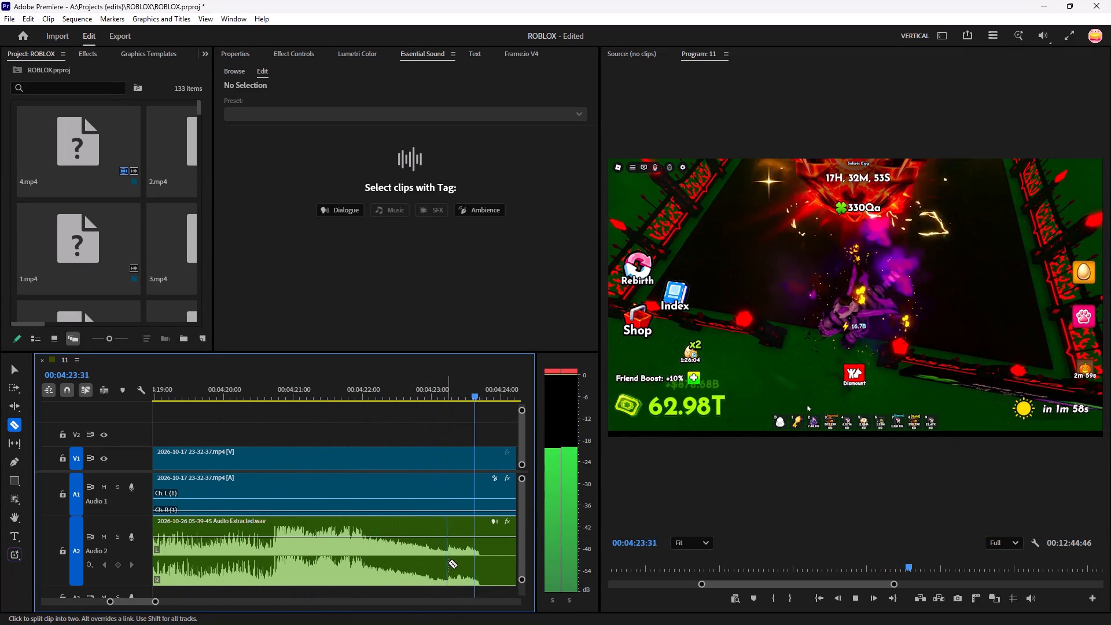
pyautogui.press('space')
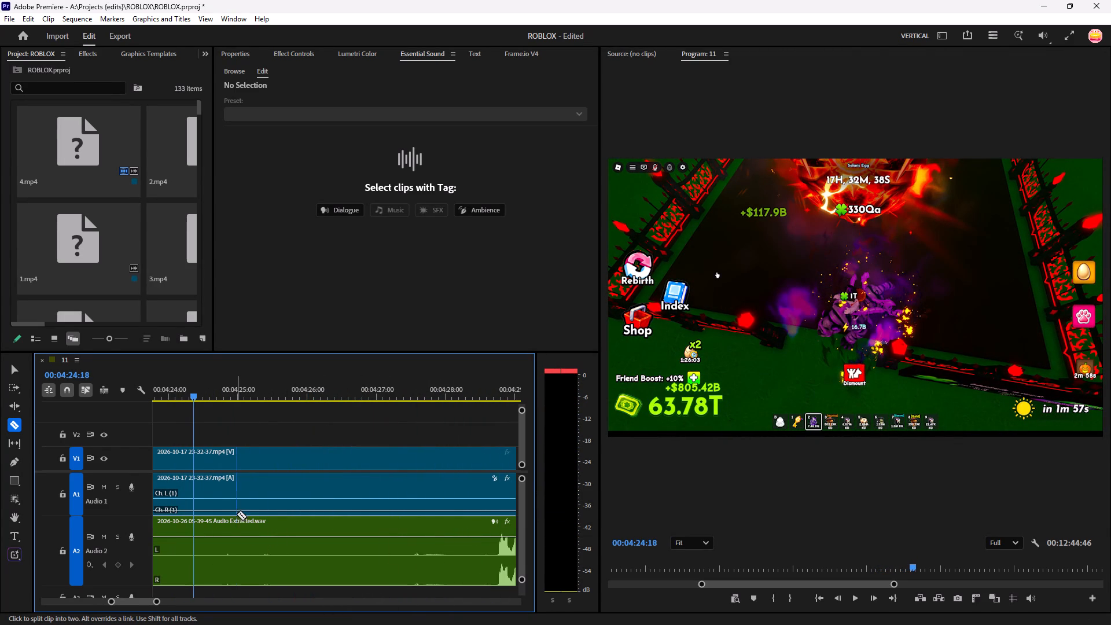
pyautogui.press('-')
pyautogui.click(242, 565)
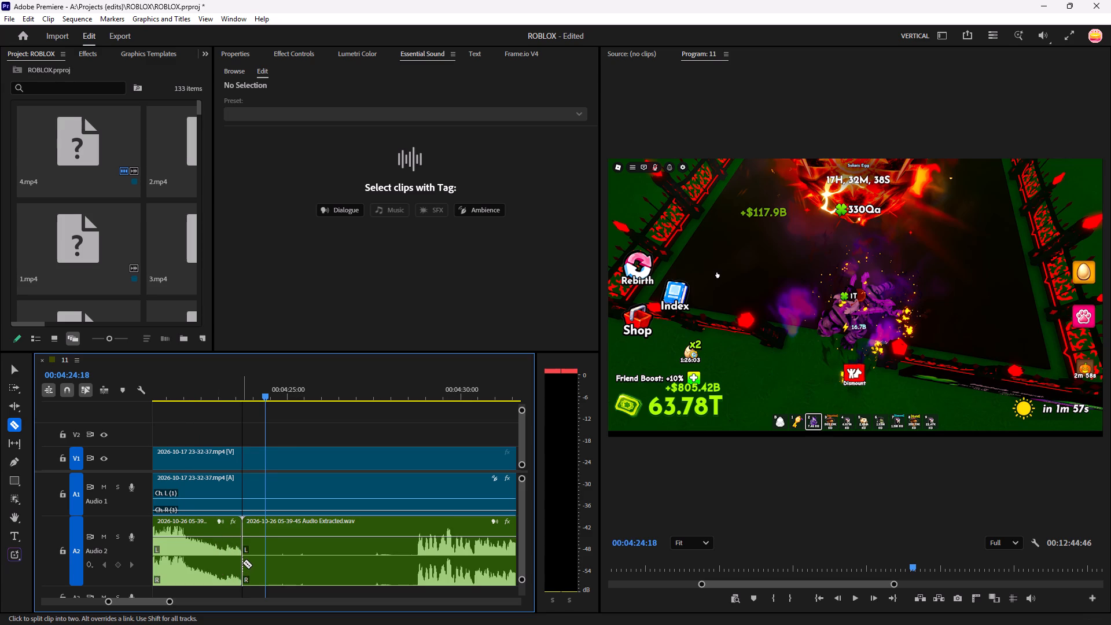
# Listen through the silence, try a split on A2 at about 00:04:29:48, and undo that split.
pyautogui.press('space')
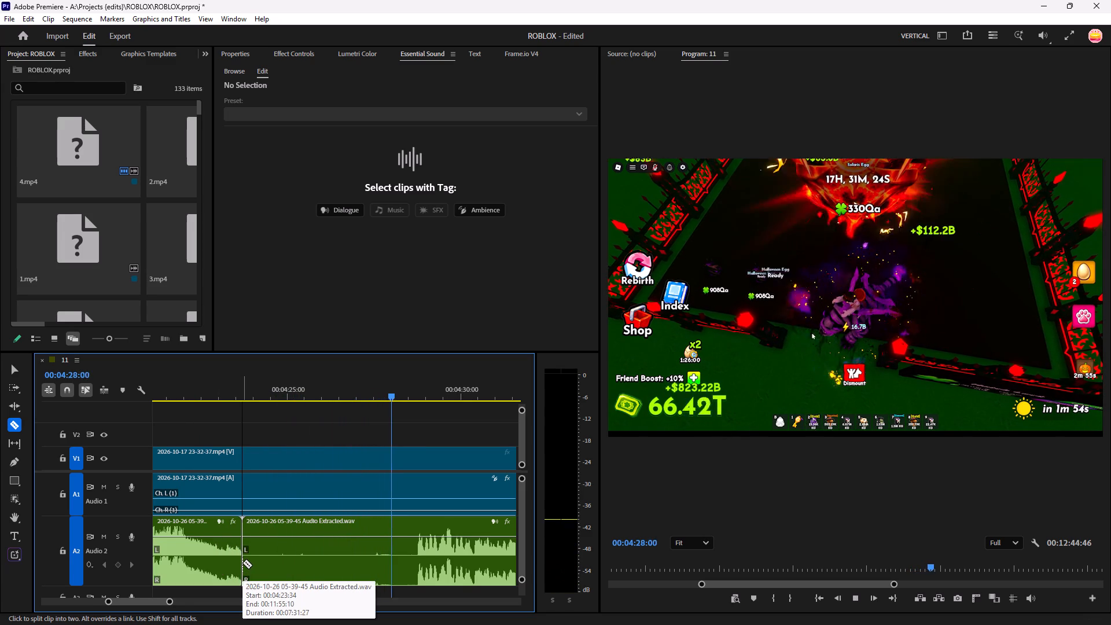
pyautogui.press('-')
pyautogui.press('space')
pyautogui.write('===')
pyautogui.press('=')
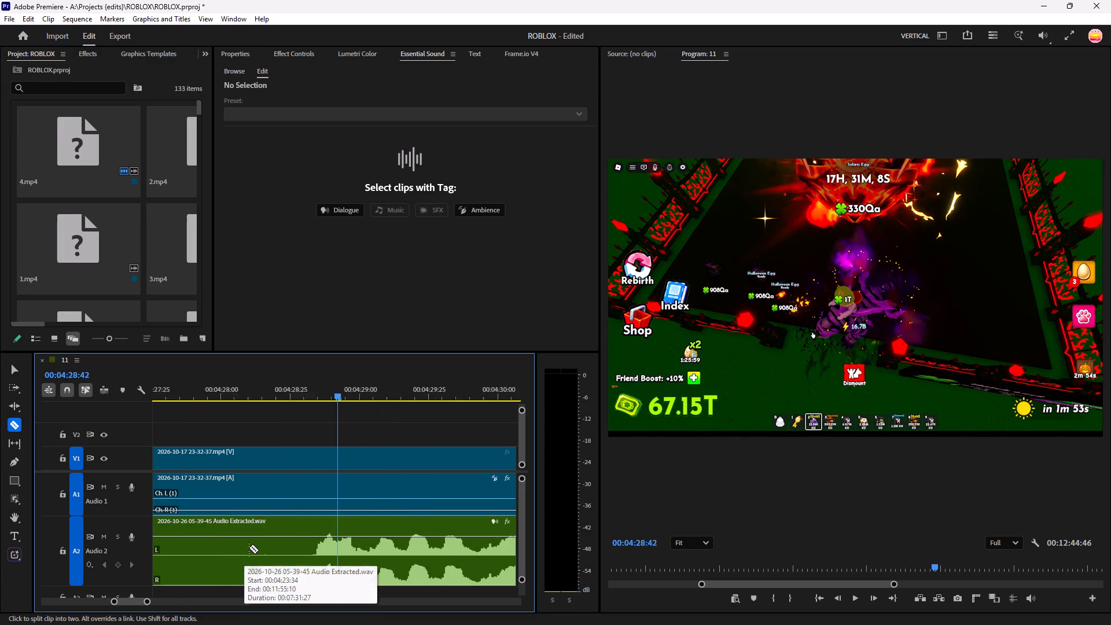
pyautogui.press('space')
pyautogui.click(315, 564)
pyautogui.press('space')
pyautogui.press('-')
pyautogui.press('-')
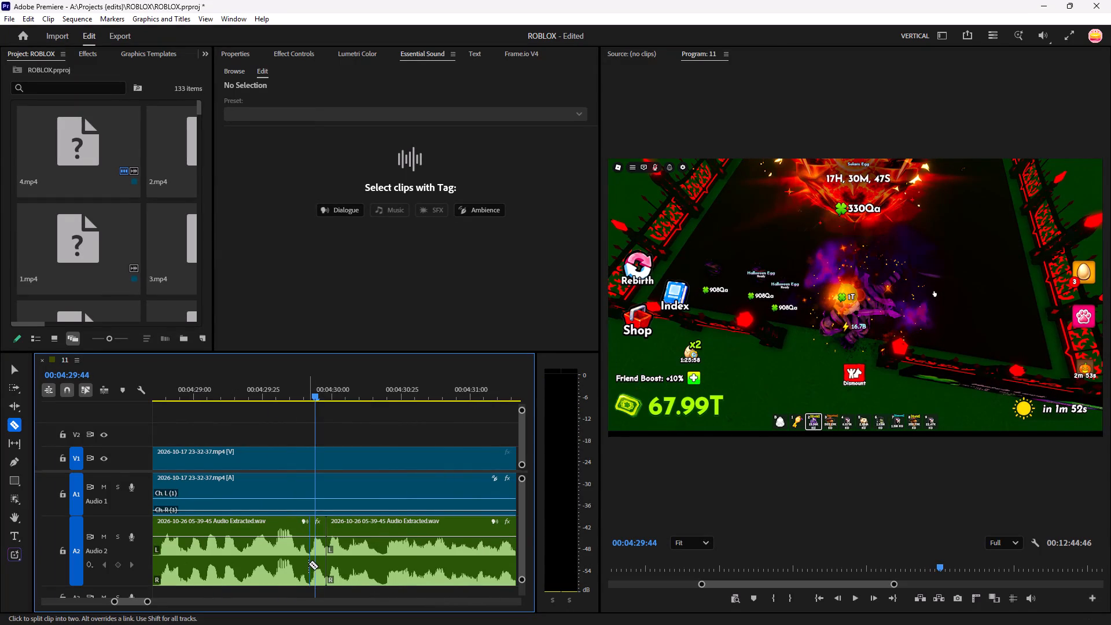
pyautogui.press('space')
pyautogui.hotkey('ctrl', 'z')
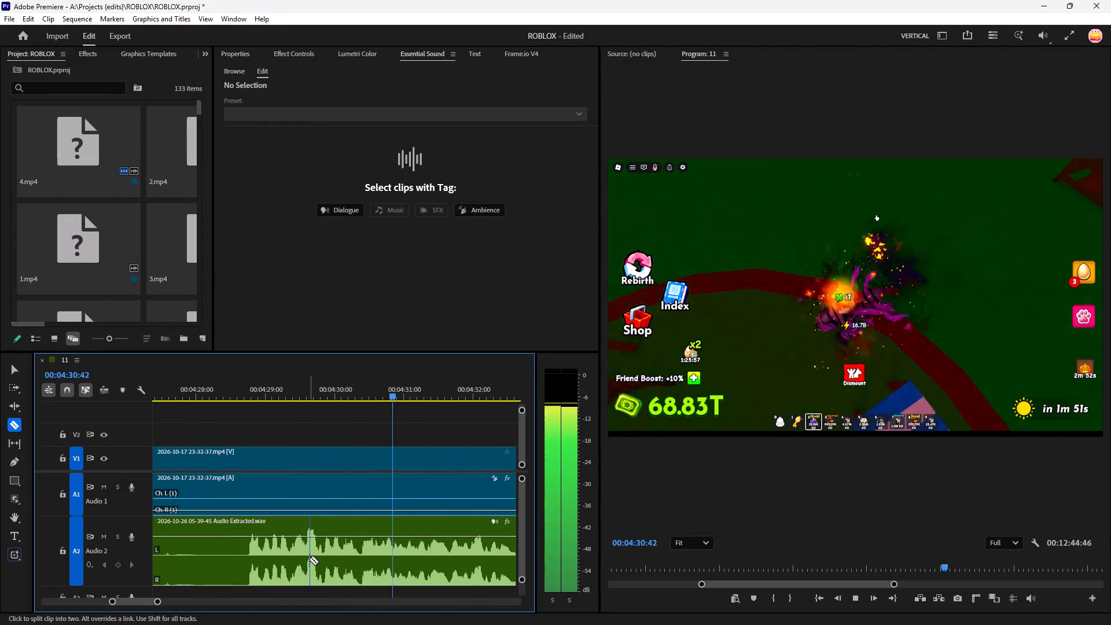
# Split A2 at about 00:04:28:38, where speech resumes, and ripple-delete the silent piece back to the 00:04:23:34 split.
pyautogui.press('space')
pyautogui.click(248, 562)
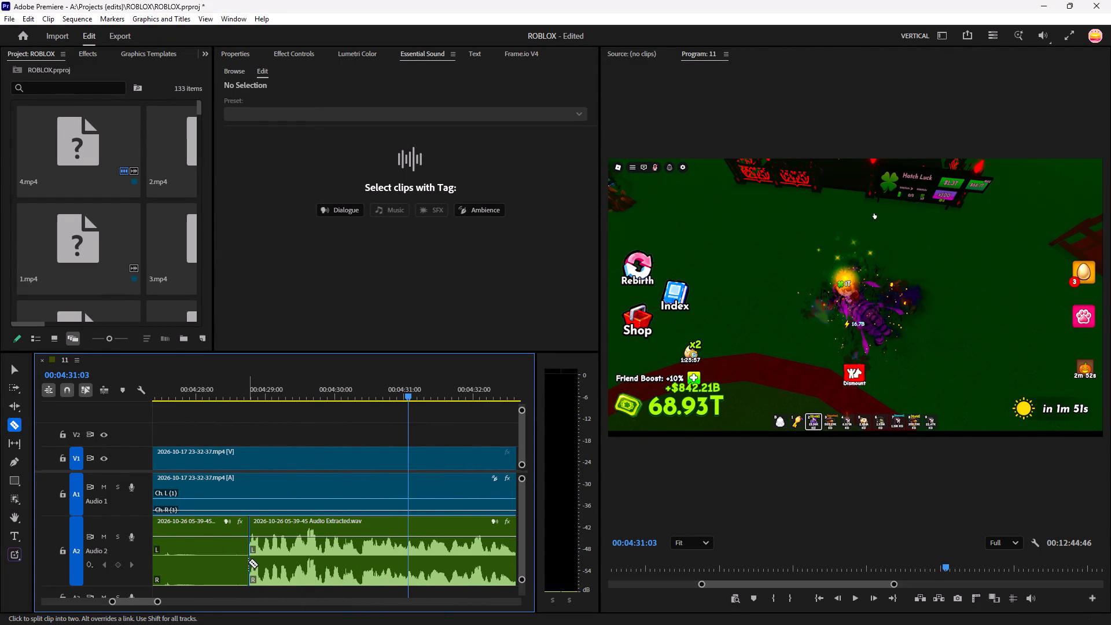
pyautogui.press('v')
pyautogui.click(222, 563)
pyautogui.hotkey('alt', 'BackSpace')
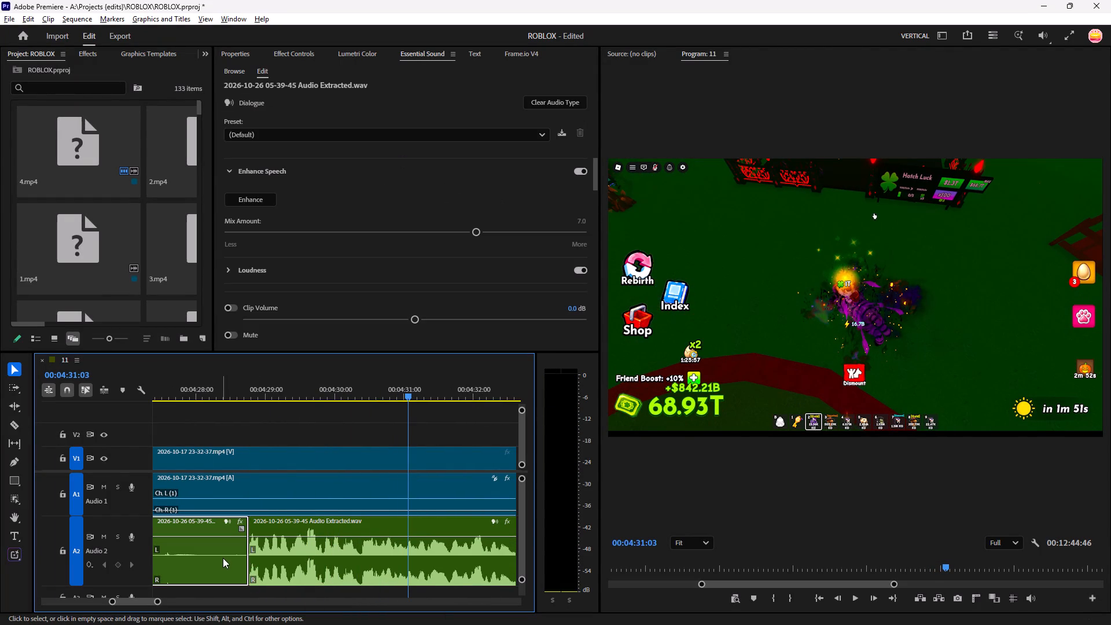
# Ripple-delete the unwanted A2 clip that runs from 00:04:10:06 to 00:04:23:34.
pyautogui.click(223, 558)
pyautogui.hotkey('alt', 'BackSpace')
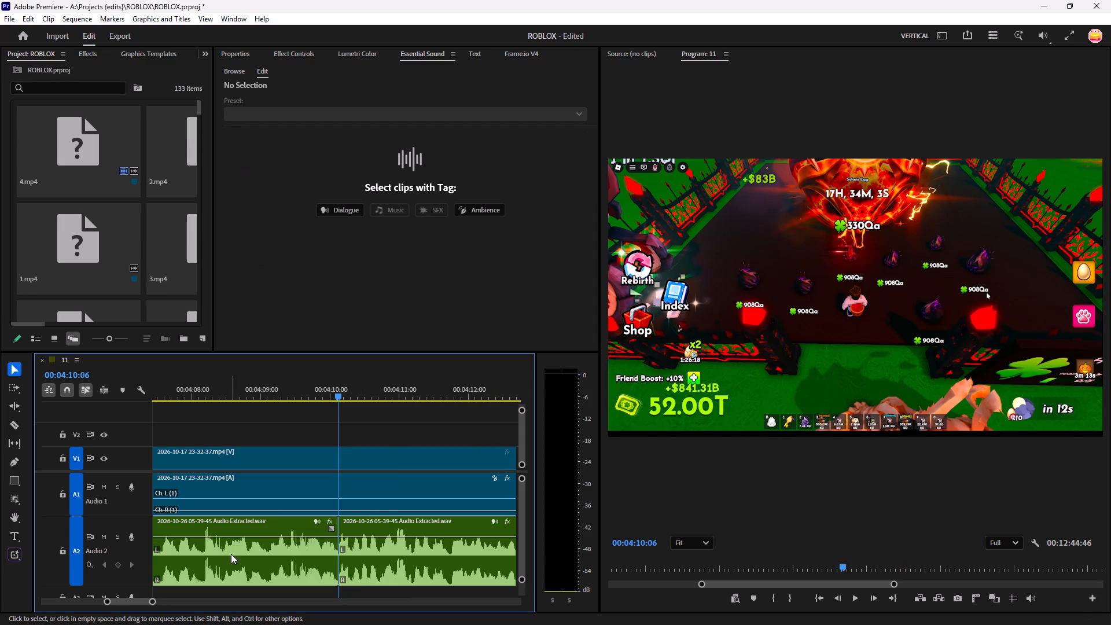
# Replay A2 from about 00:04:06 across the new join at 00:04:10:06 and split the following clip at about 00:04:20:43.
pyautogui.press('-')
pyautogui.press('-')
pyautogui.moveTo(334, 395); pyautogui.dragTo(334, 396)
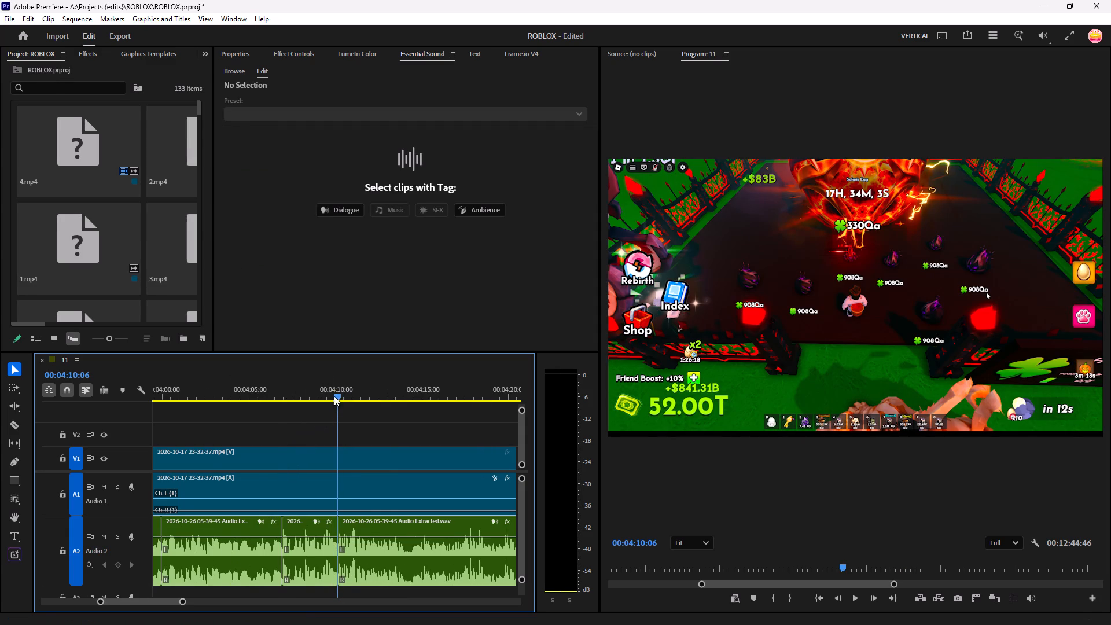
pyautogui.moveTo(334, 396); pyautogui.dragTo(267, 488)
pyautogui.press('space')
pyautogui.click(284, 557)
pyautogui.click(312, 565)
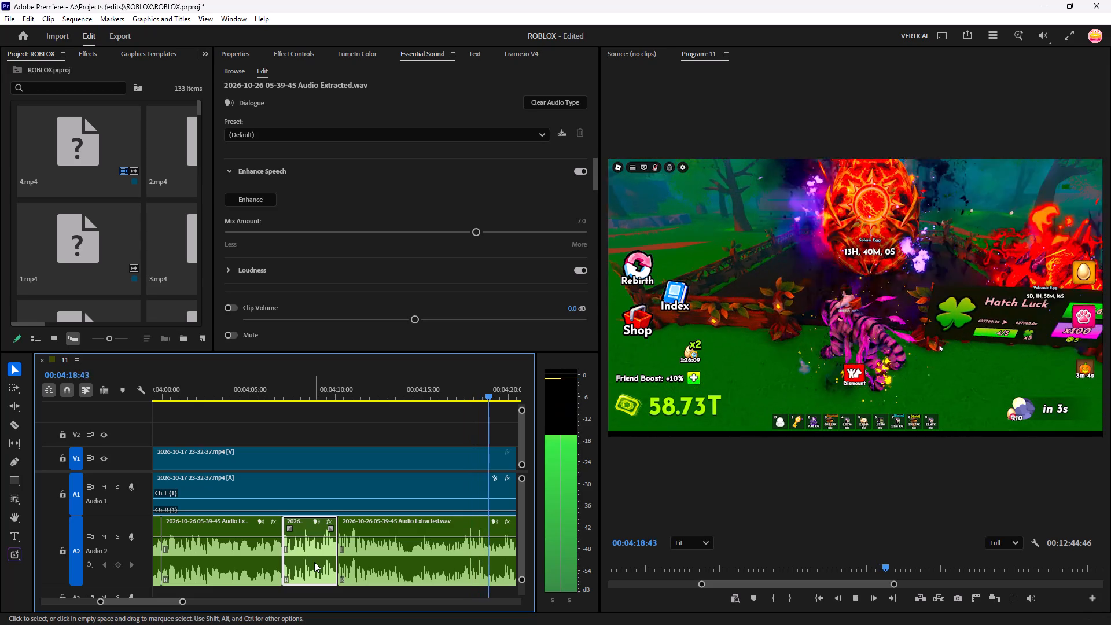
pyautogui.press('-')
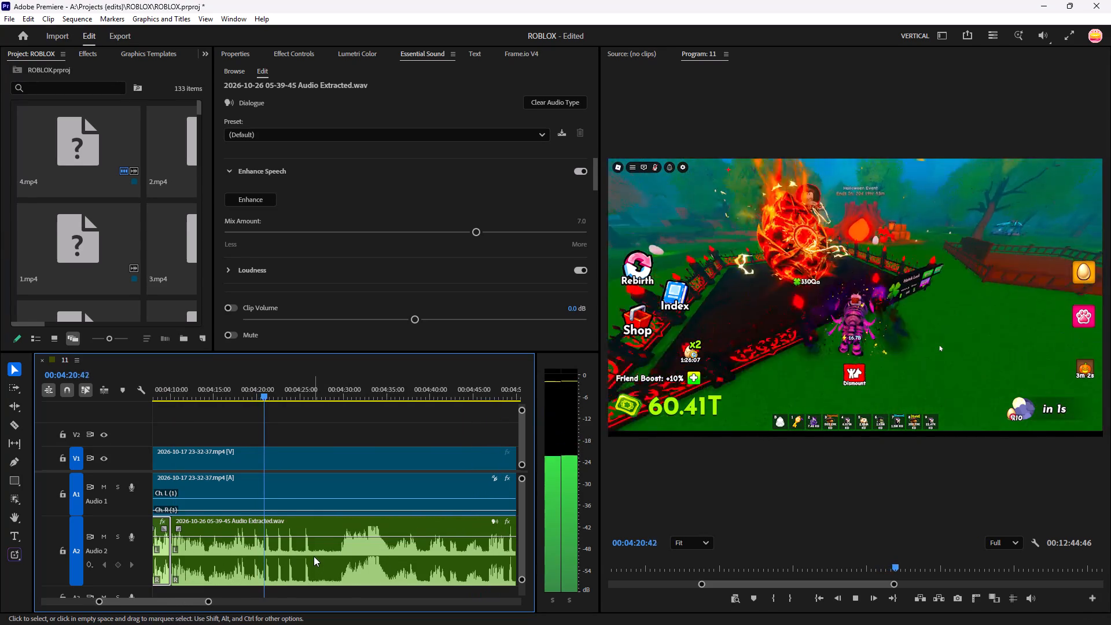
pyautogui.press('=')
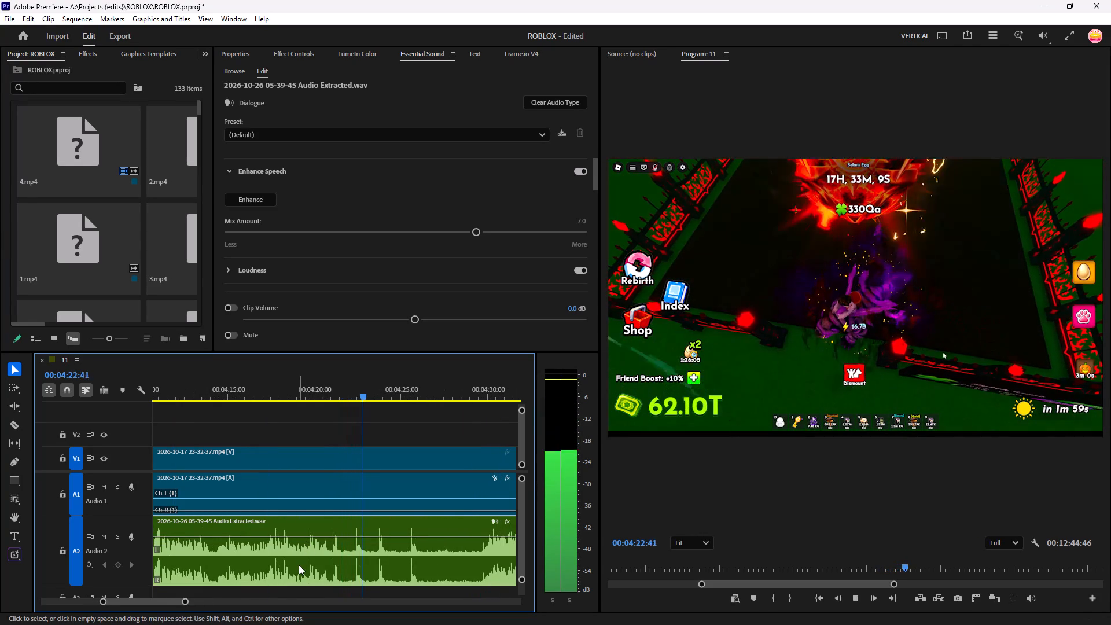
pyautogui.press('c')
pyautogui.click(329, 557)
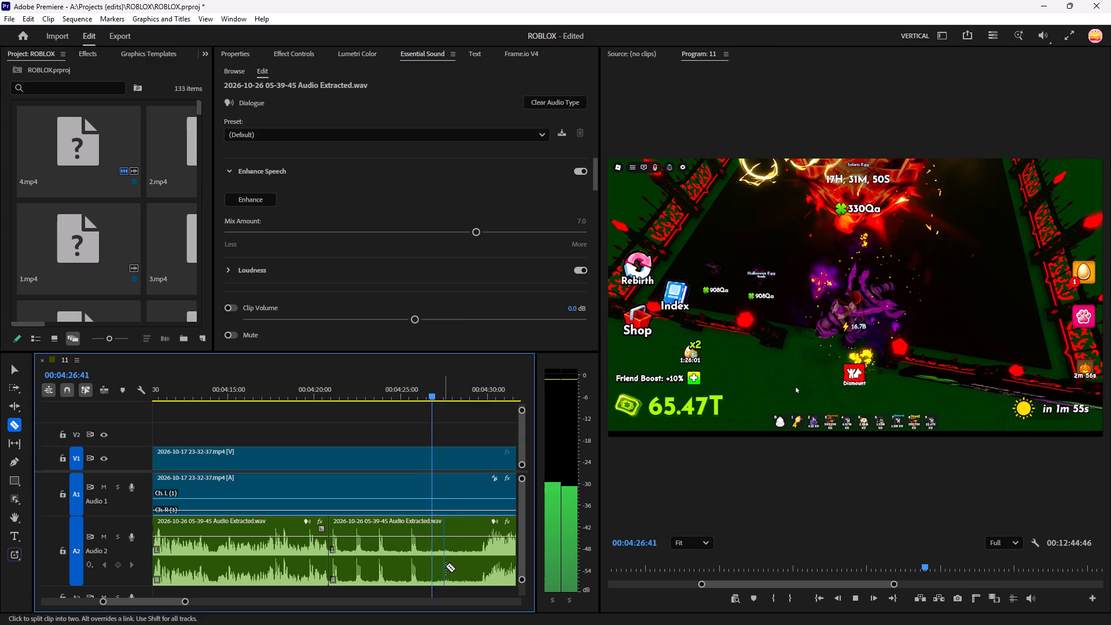
# Split A2 at 00:04:29:28, where speech resumes, and ripple-delete the piece back to the 00:04:20:42 split.
pyautogui.click(480, 569)
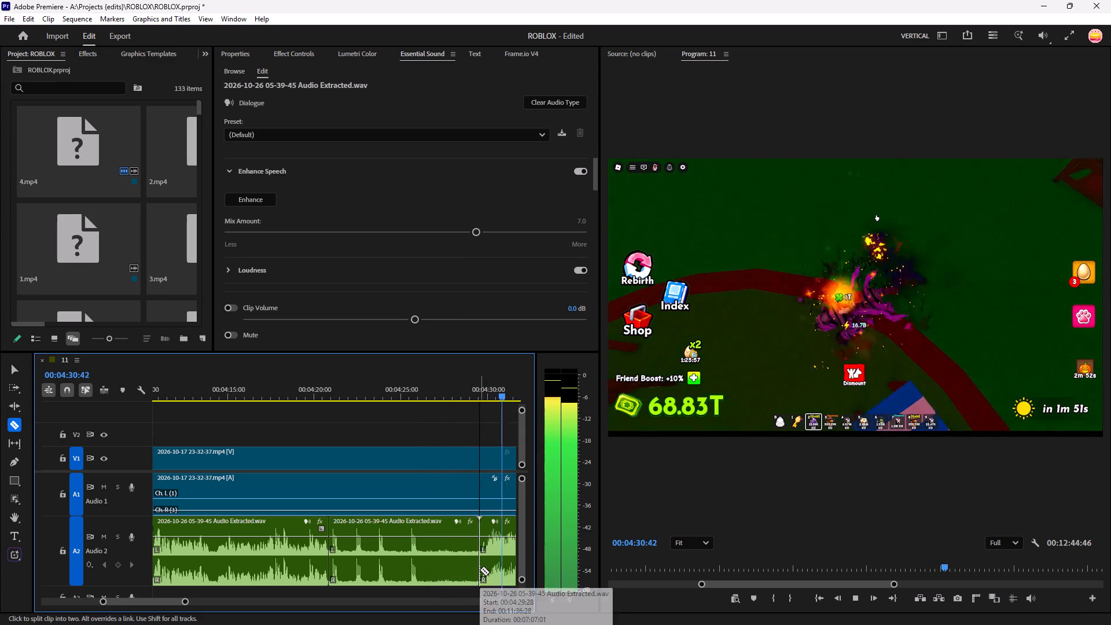
pyautogui.press('space')
pyautogui.press('space')
pyautogui.press('space')
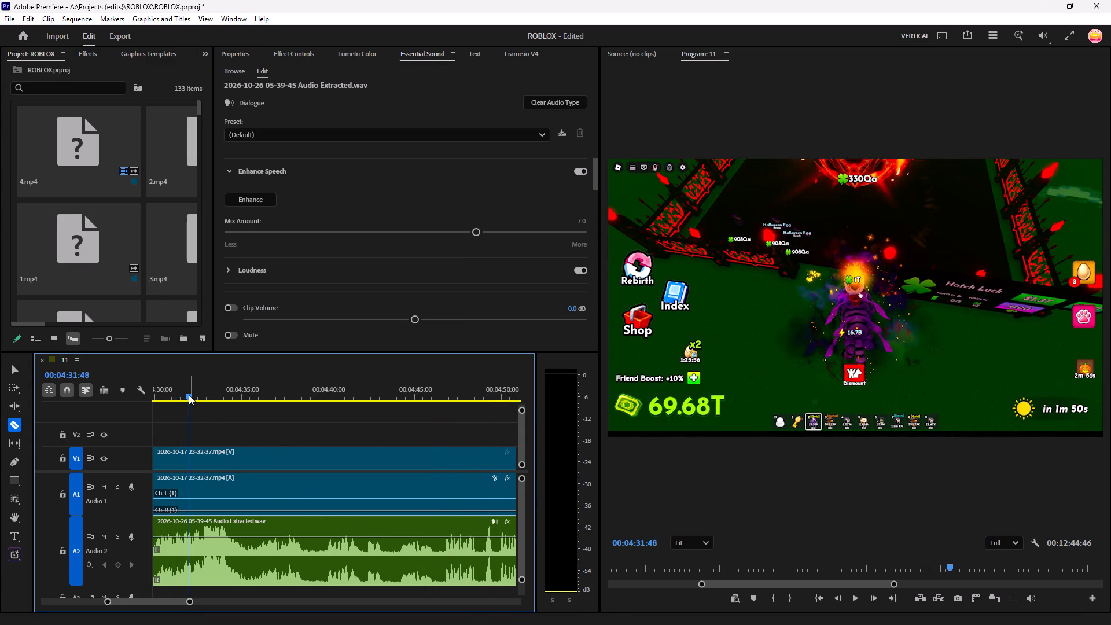
pyautogui.moveTo(188, 385); pyautogui.dragTo(267, 422)
pyautogui.press('v')
pyautogui.click(439, 563)
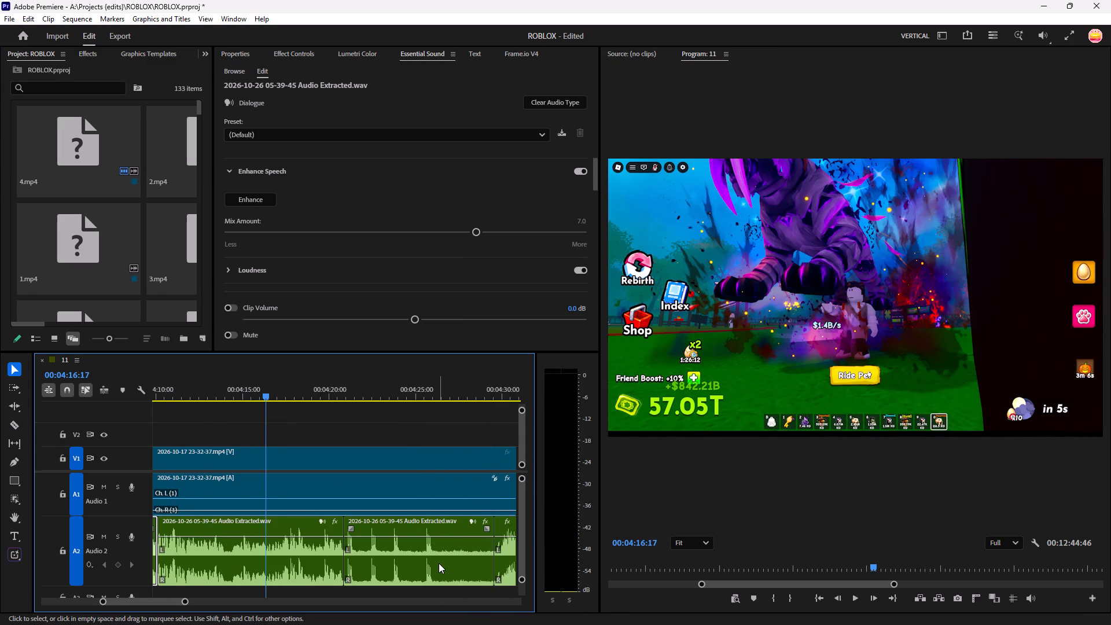
pyautogui.hotkey('alt', 'BackSpace')
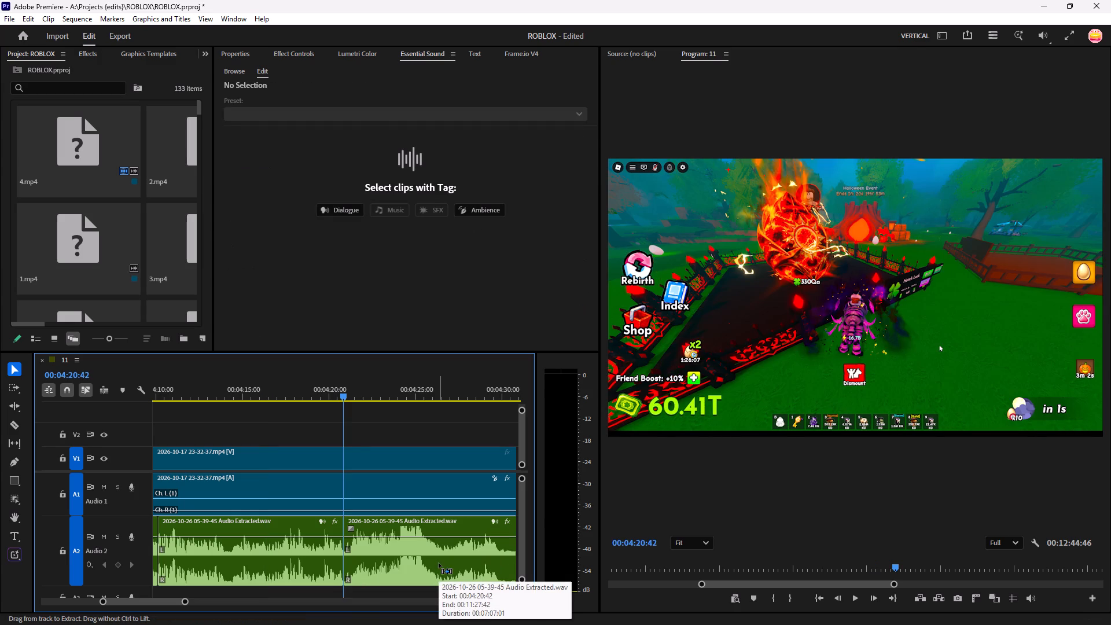
# Save the project.
pyautogui.hotkey('ctrl', 's')
# Play A2 on from the new join at 00:04:20:42, replay the phrase, and split the clip at about 00:04:30.
pyautogui.write('------')
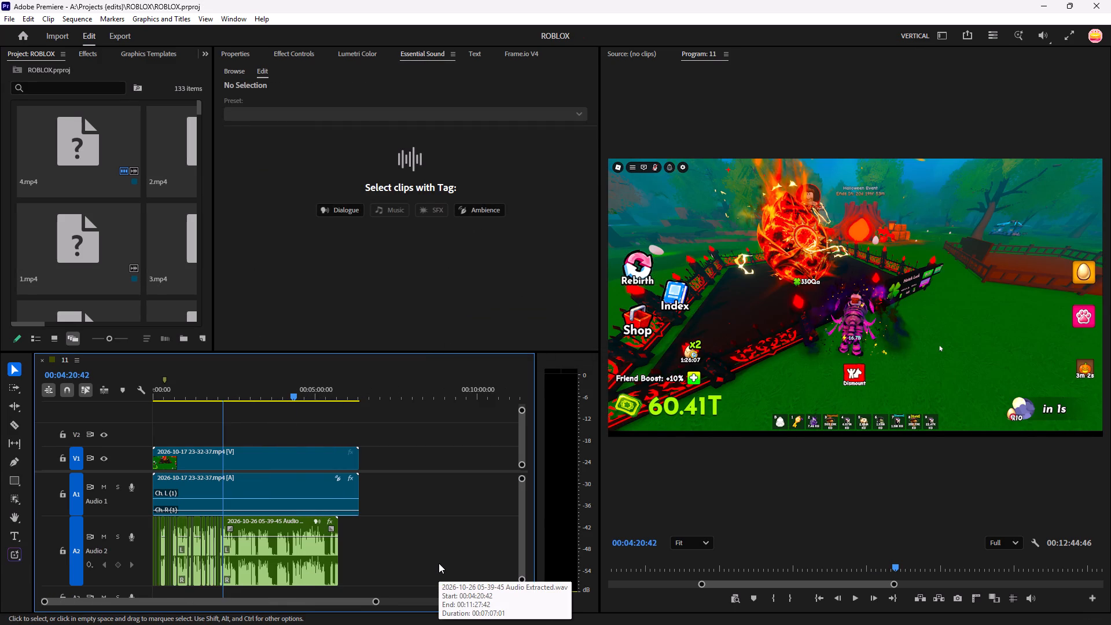
pyautogui.write('====')
pyautogui.press('space')
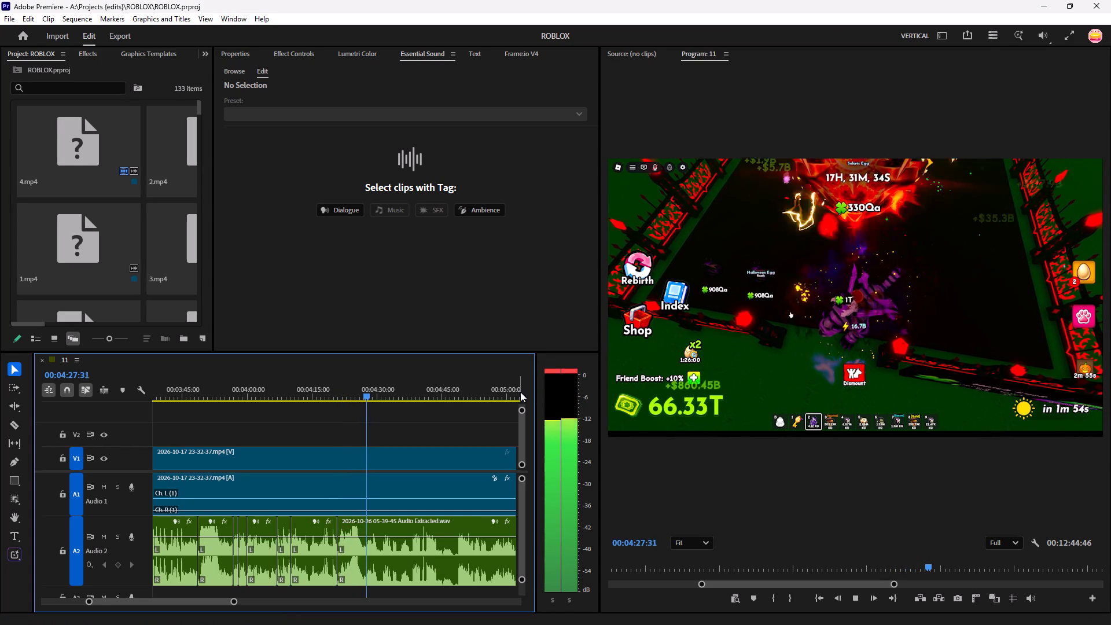
pyautogui.press('c')
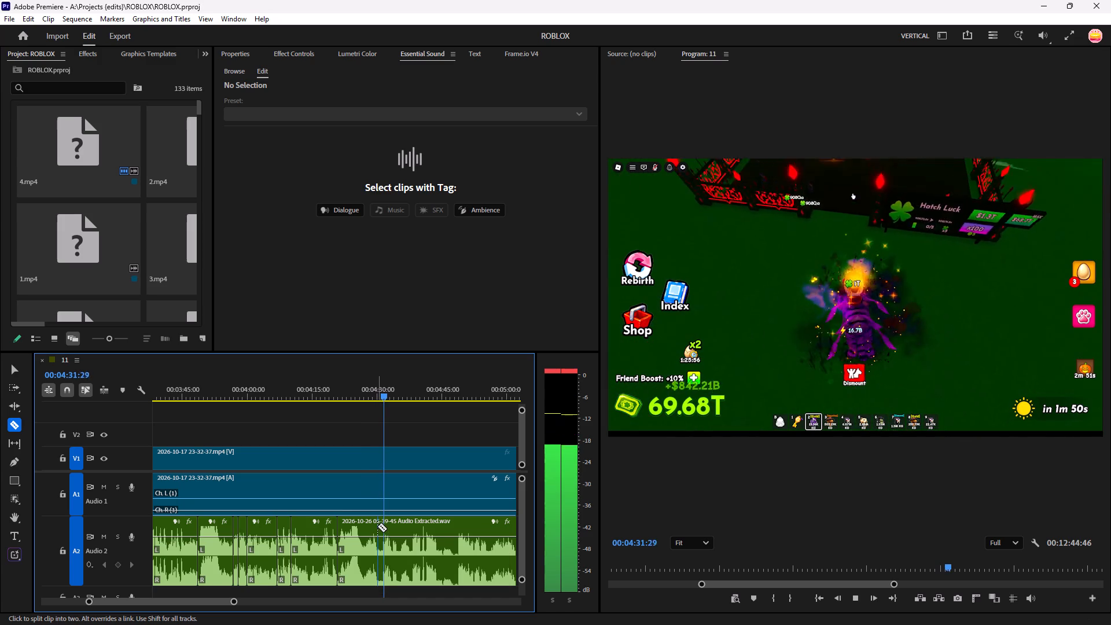
pyautogui.write('==')
pyautogui.press('space')
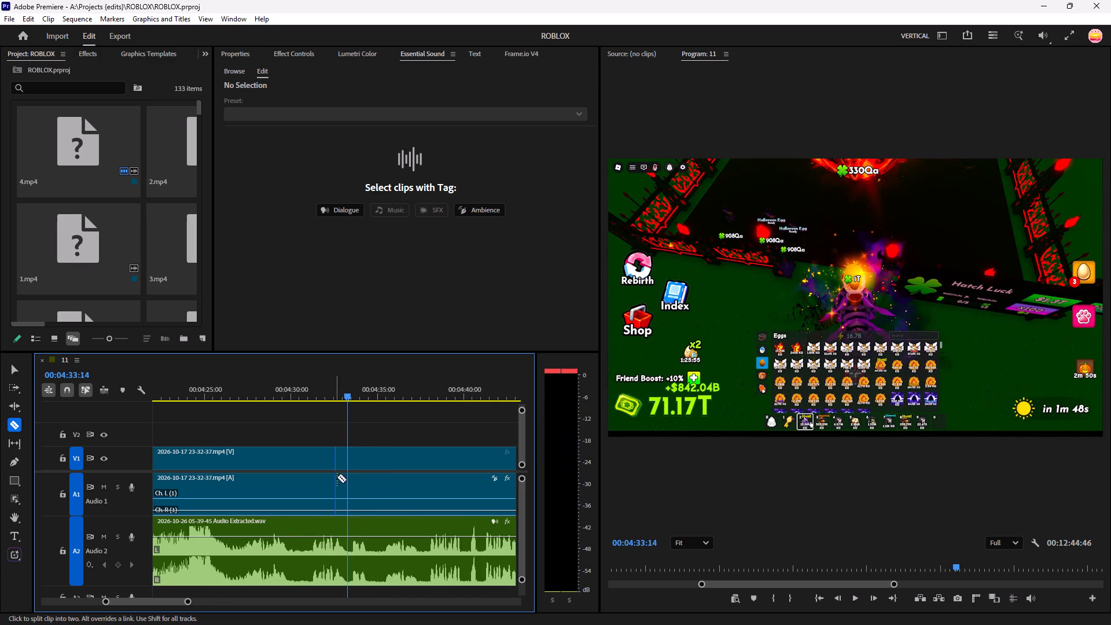
pyautogui.press('-')
pyautogui.press('-')
pyautogui.moveTo(349, 396); pyautogui.dragTo(321, 452)
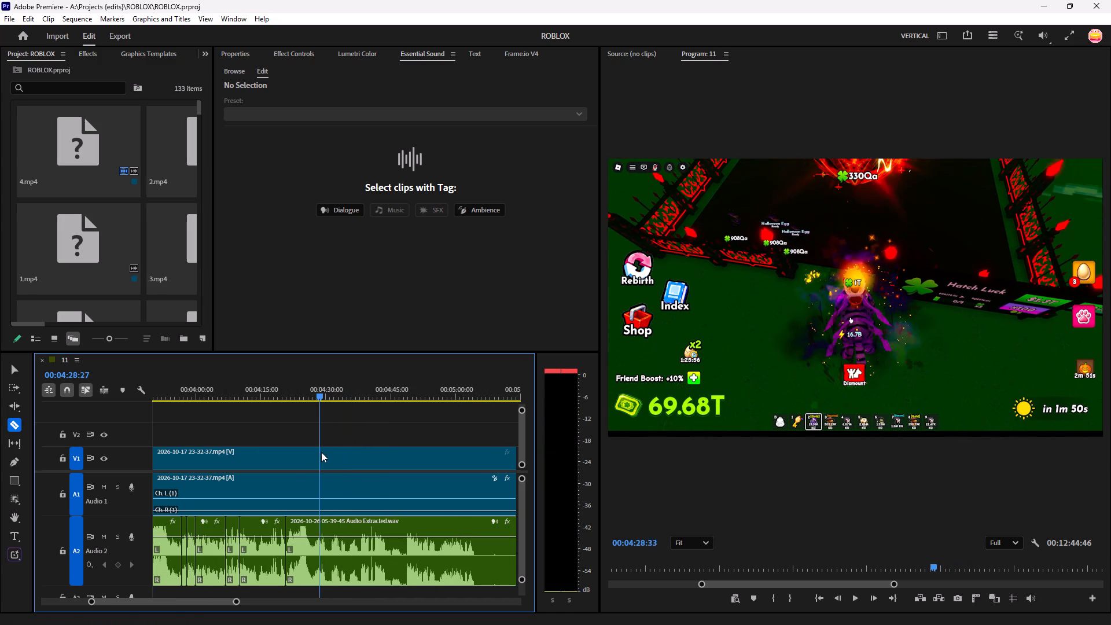
pyautogui.moveTo(321, 452); pyautogui.dragTo(310, 468)
pyautogui.press('space')
pyautogui.press('=')
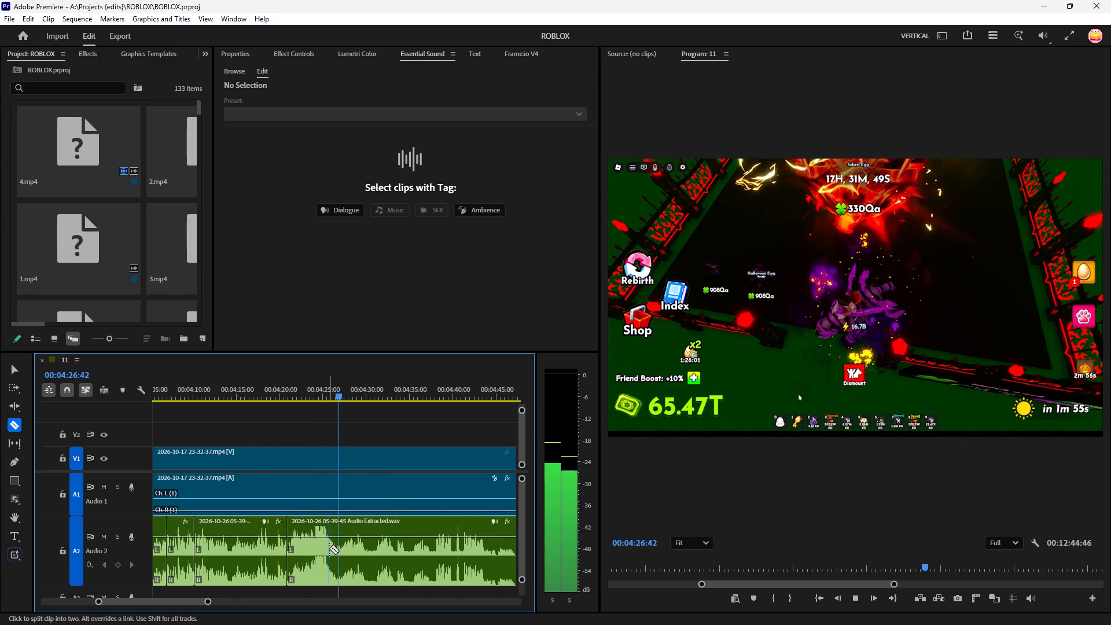
pyautogui.click(367, 564)
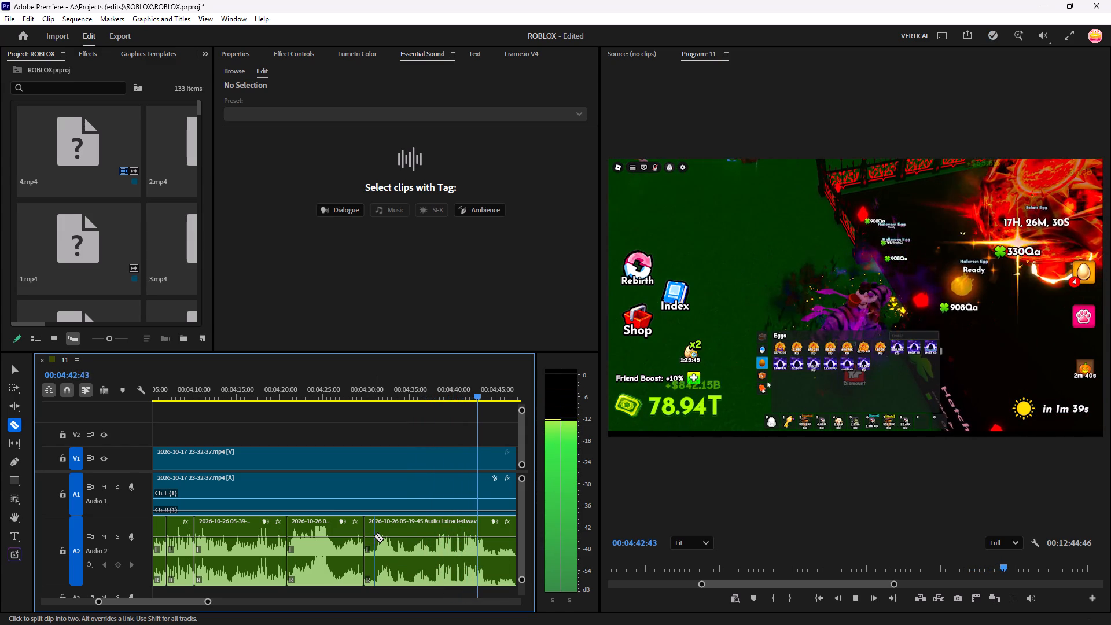
# Listen through A2 from 00:04:30 to about 00:05:05 and split it at about 00:04:48:30, where speech resumes.
pyautogui.press('-')
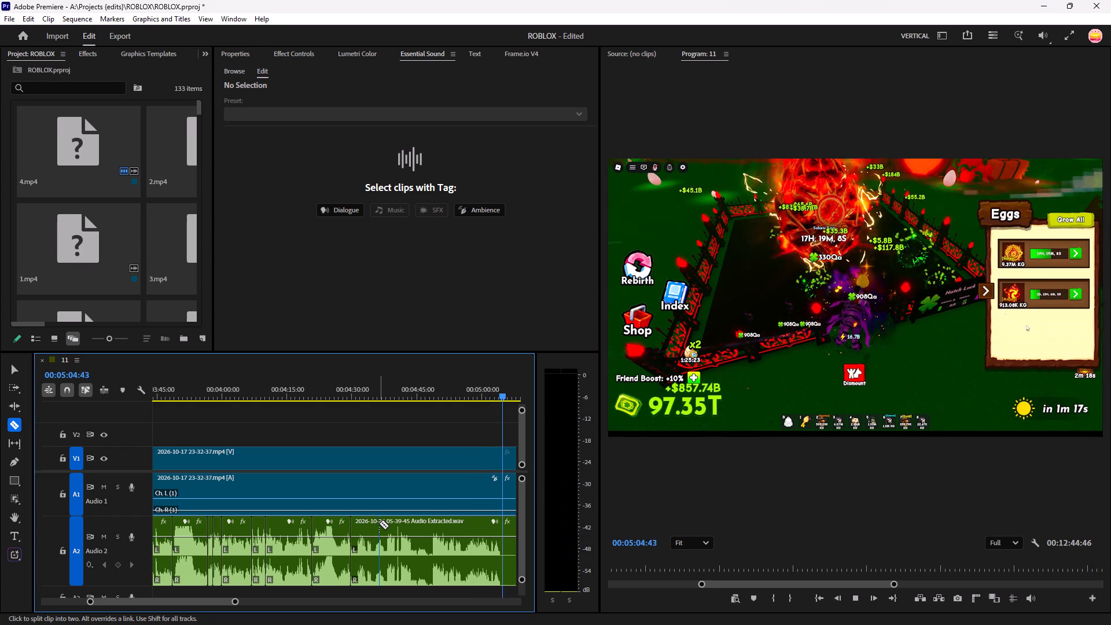
pyautogui.press('space')
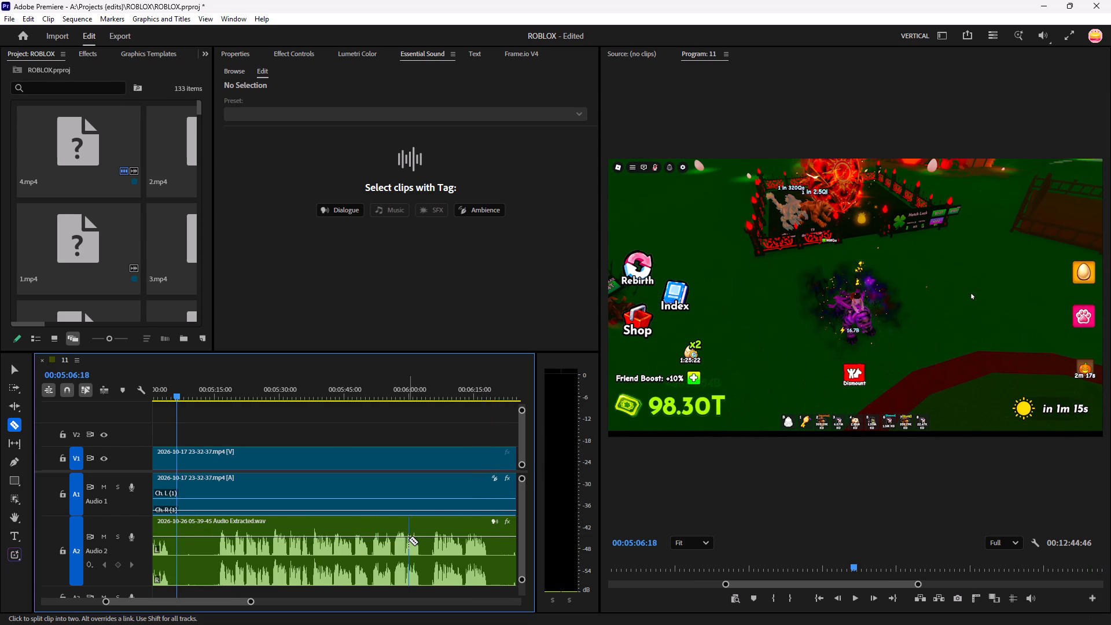
pyautogui.press('-')
pyautogui.moveTo(249, 395); pyautogui.dragTo(179, 465)
pyautogui.press('space')
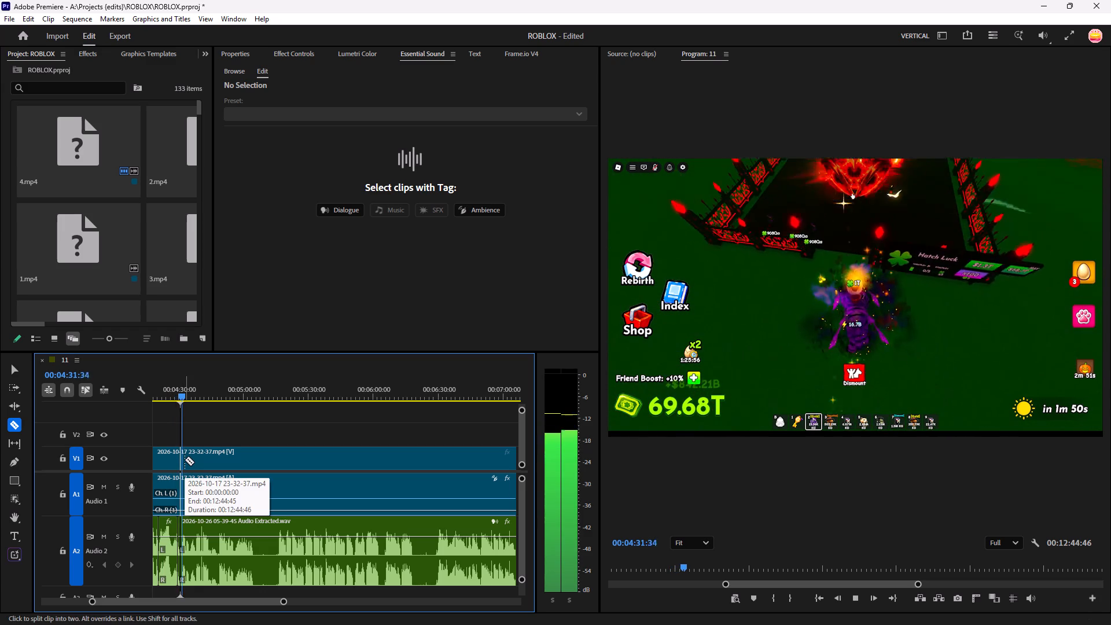
pyautogui.moveTo(179, 388); pyautogui.dragTo(218, 399)
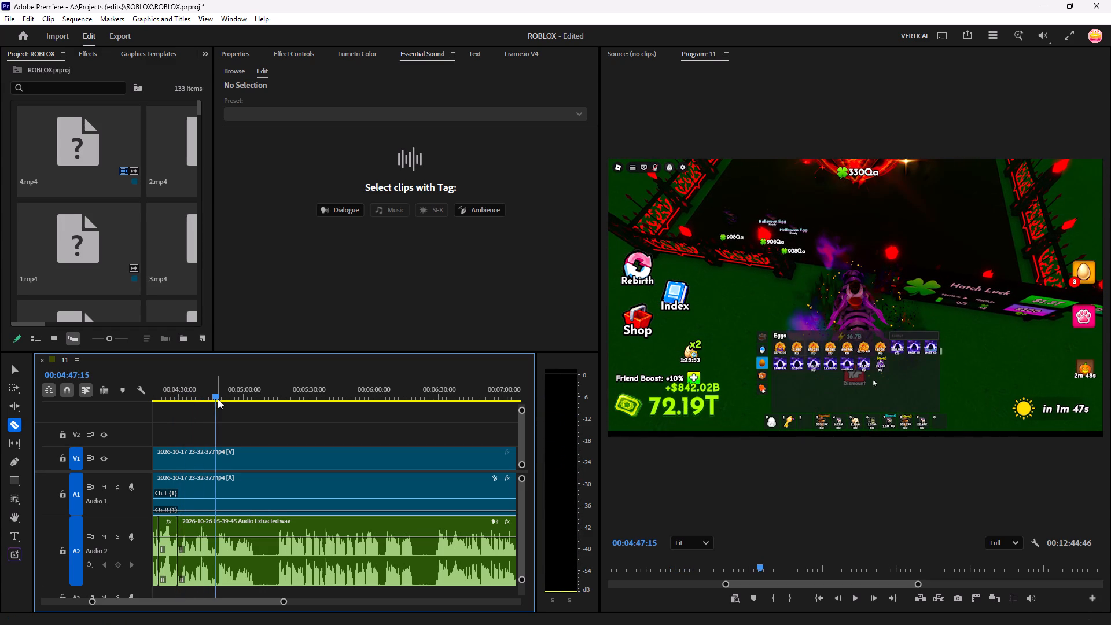
pyautogui.press('space')
pyautogui.press('=')
pyautogui.press('=')
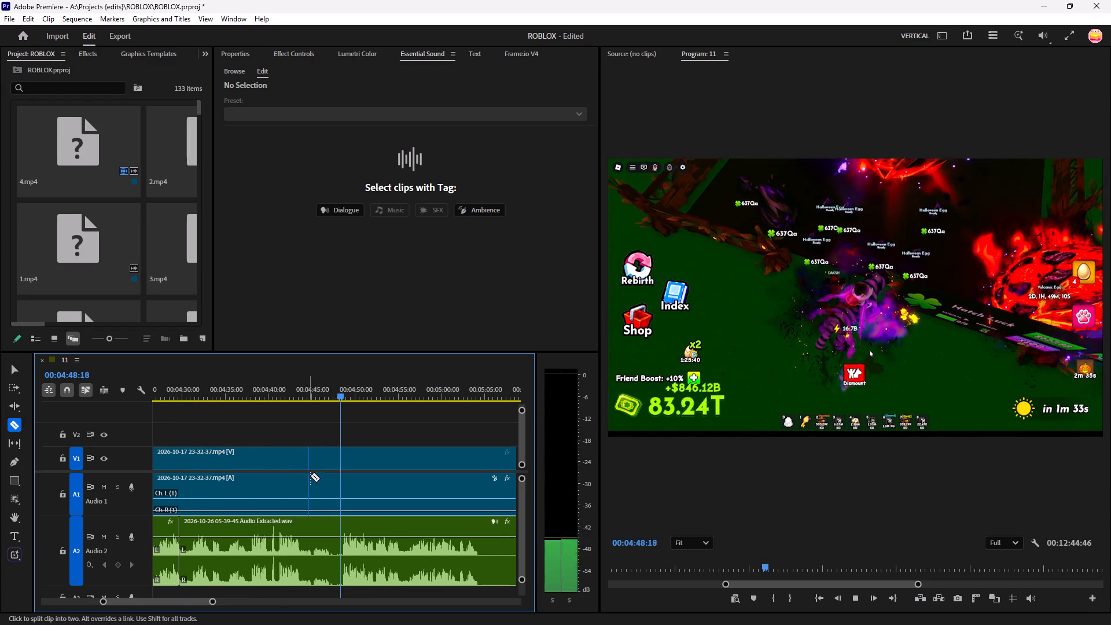
pyautogui.press('=')
pyautogui.press('=')
pyautogui.press('-')
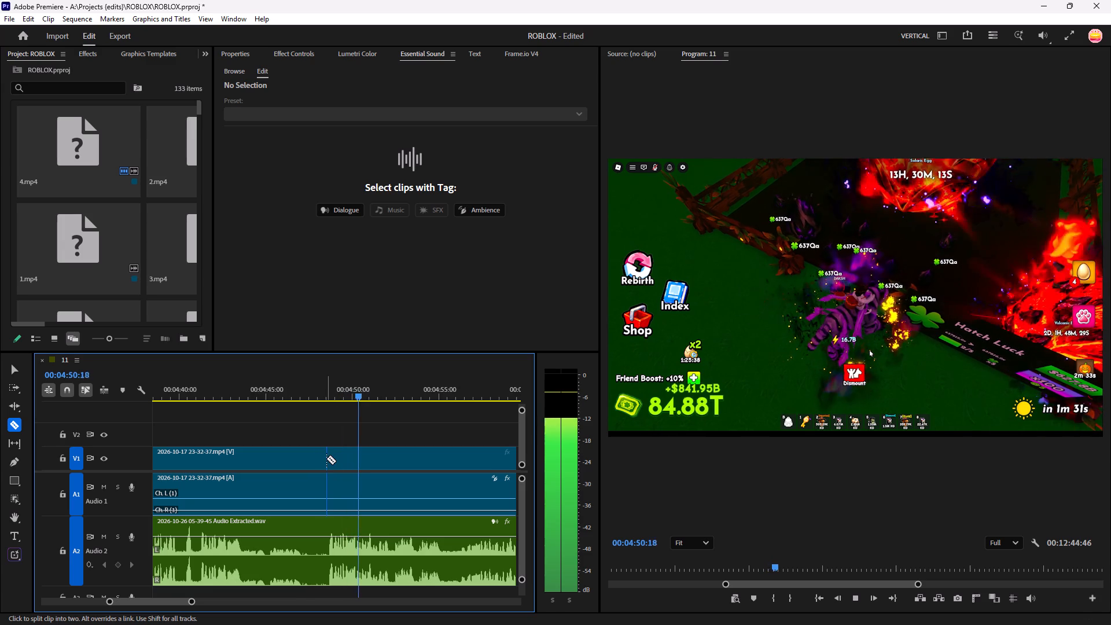
pyautogui.click(328, 560)
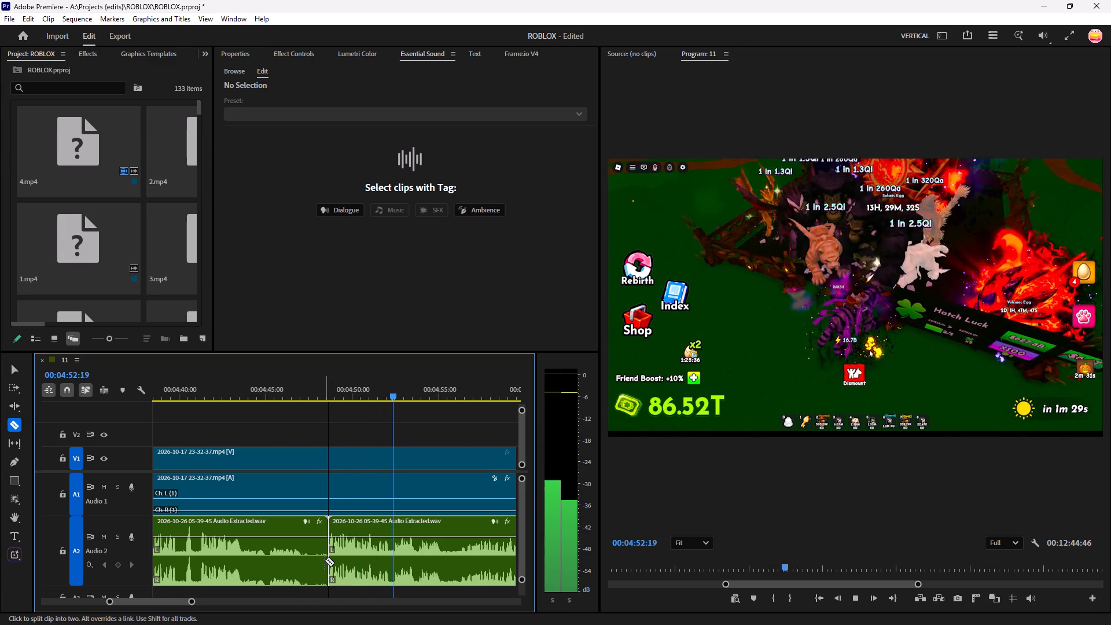
# Ripple-delete the unwanted A2 piece between the splits at about 00:04:30 and 00:04:48:30.
pyautogui.press('v')
pyautogui.click(312, 552)
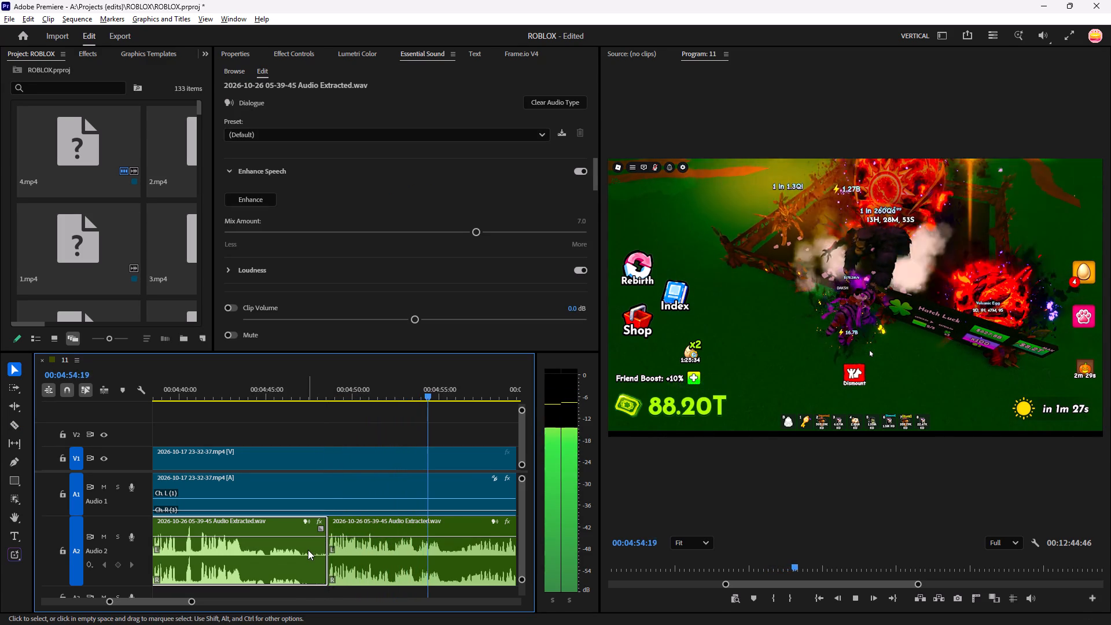
pyautogui.hotkey('alt', 'BackSpace')
# Replay A2 from shortly before the new join at about 00:04:30 to check how the phrases follow each other.
pyautogui.press('space')
pyautogui.press('-')
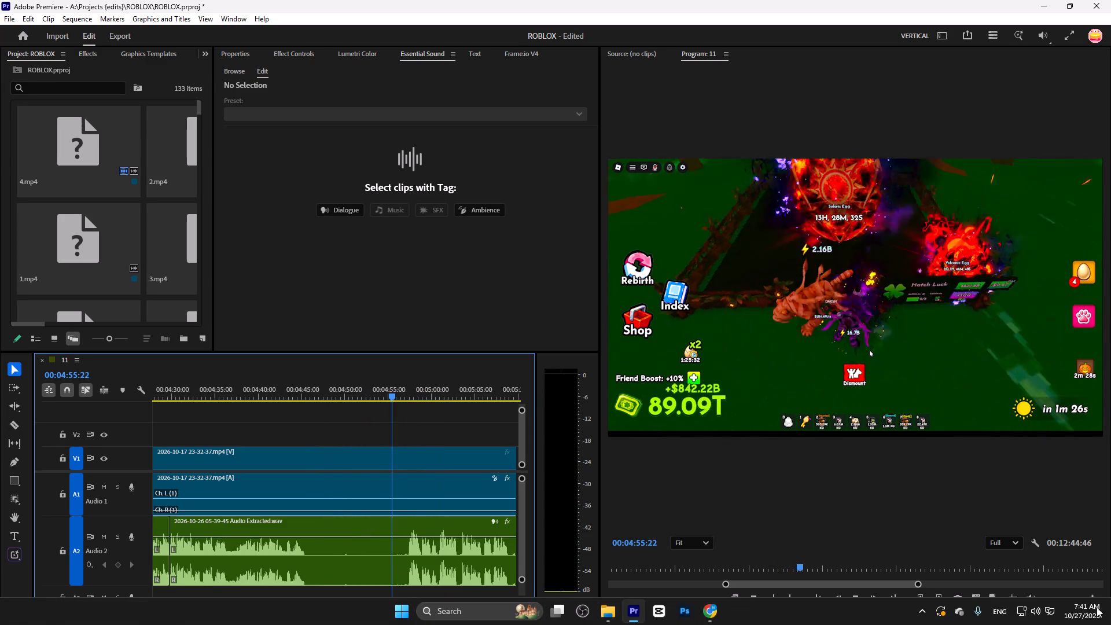
pyautogui.press('-')
pyautogui.press('space')
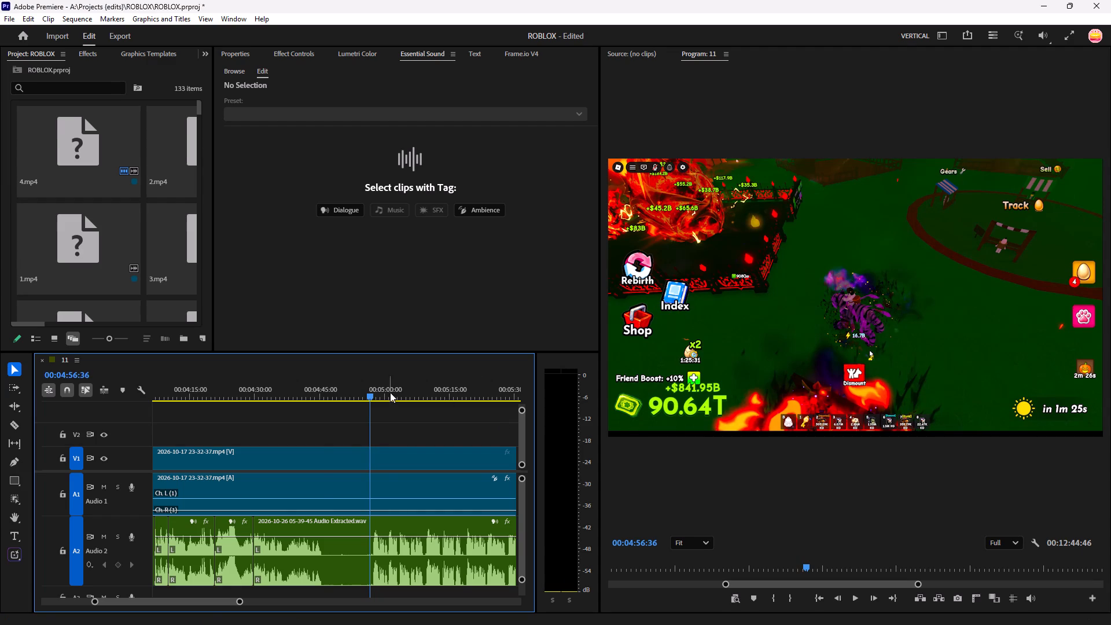
pyautogui.moveTo(361, 396); pyautogui.dragTo(237, 469)
pyautogui.press('space')
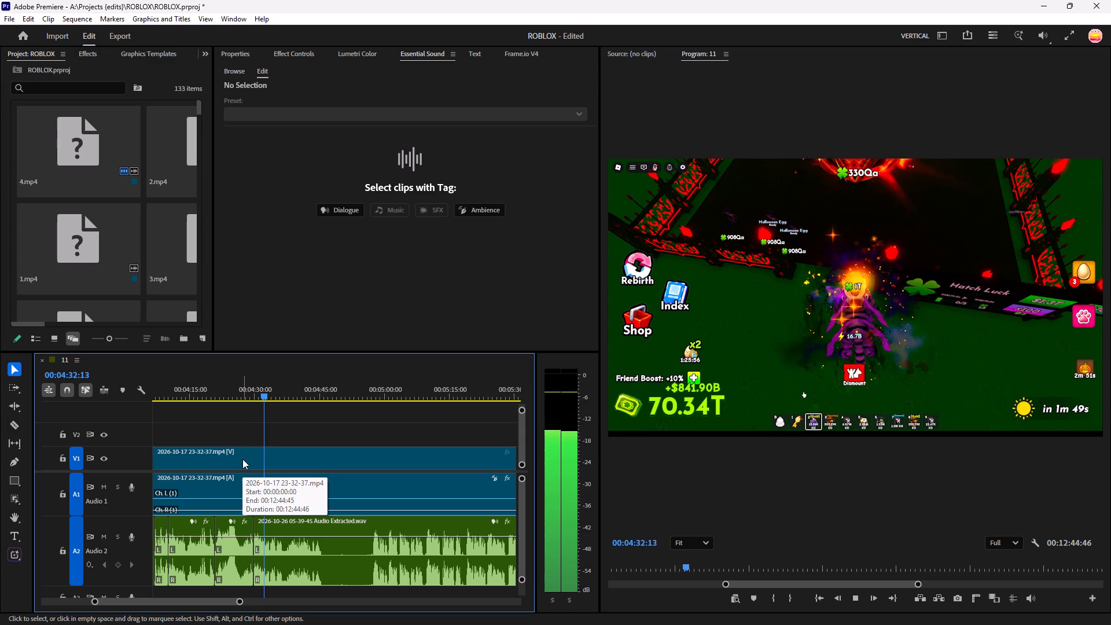
pyautogui.moveTo(242, 459); pyautogui.dragTo(228, 459, button='right')
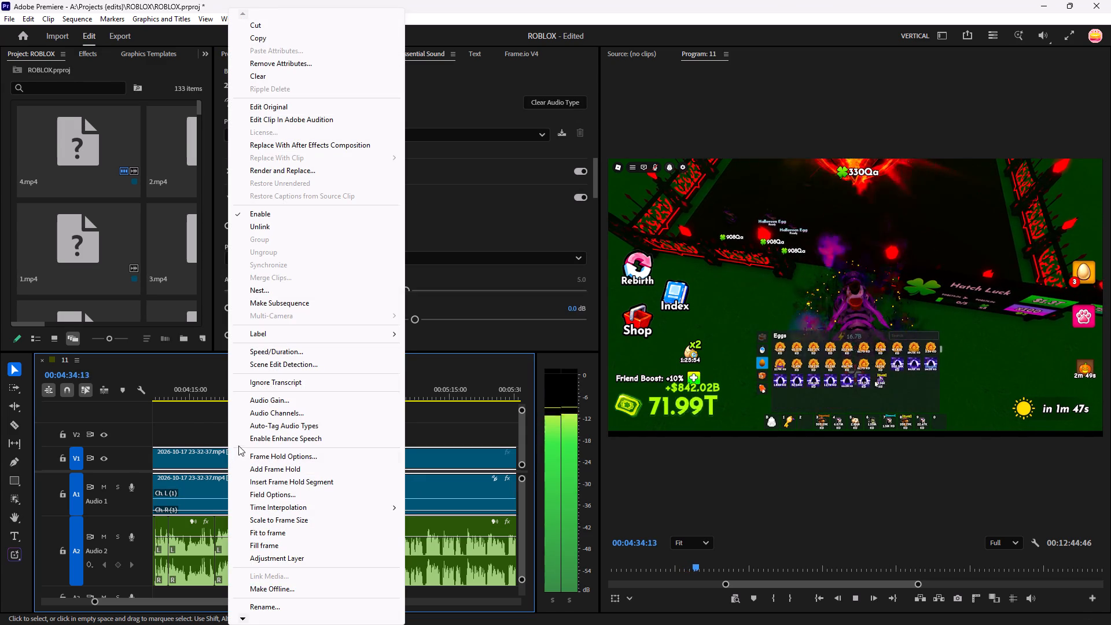
pyautogui.click(196, 424)
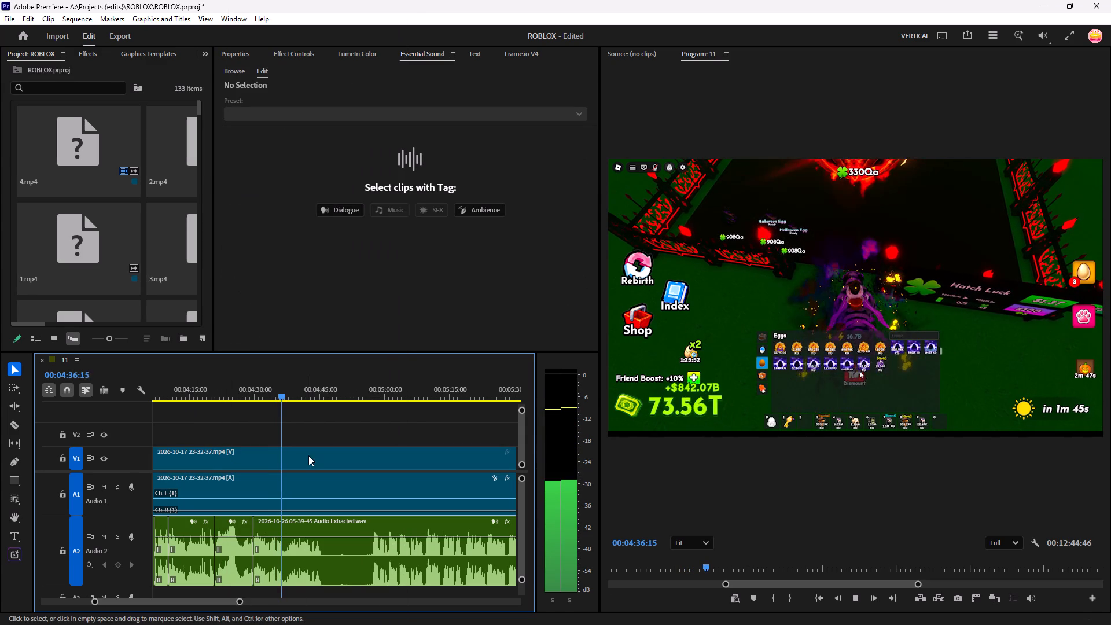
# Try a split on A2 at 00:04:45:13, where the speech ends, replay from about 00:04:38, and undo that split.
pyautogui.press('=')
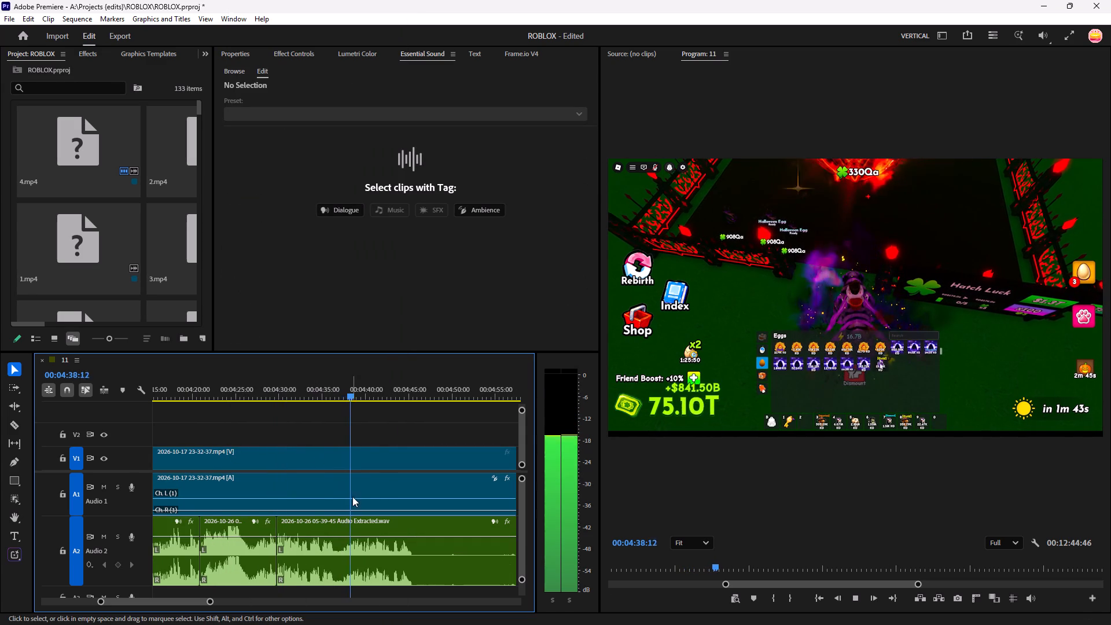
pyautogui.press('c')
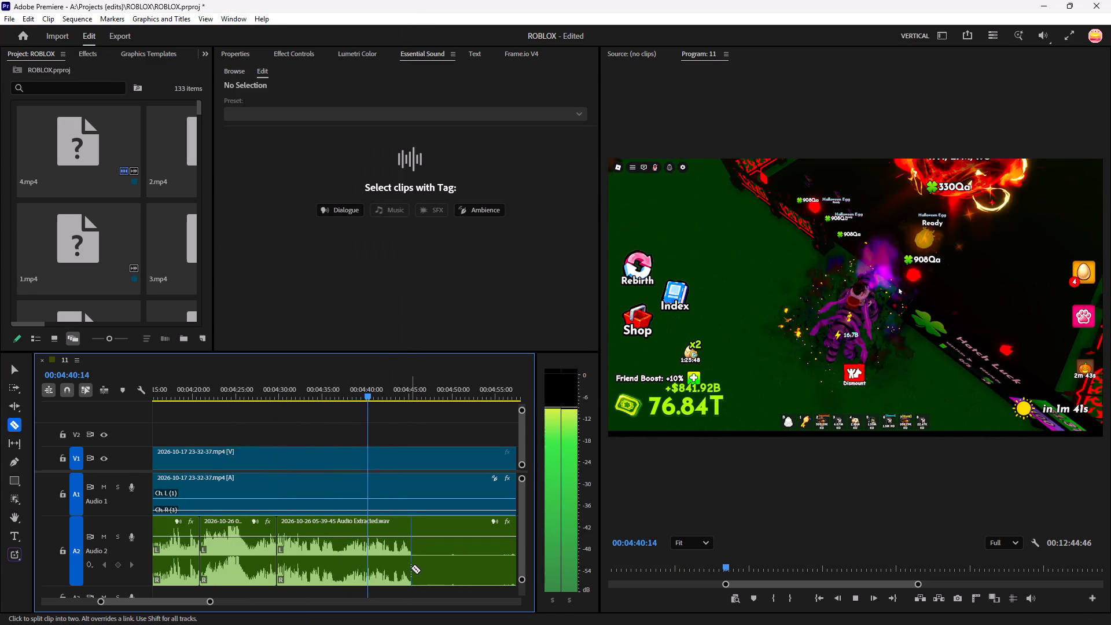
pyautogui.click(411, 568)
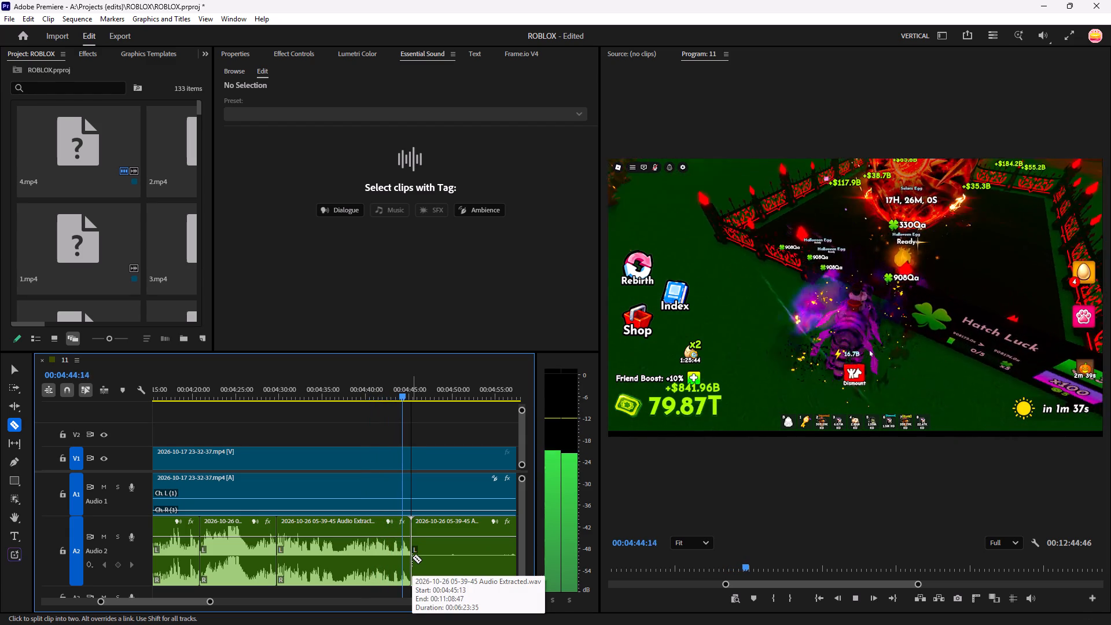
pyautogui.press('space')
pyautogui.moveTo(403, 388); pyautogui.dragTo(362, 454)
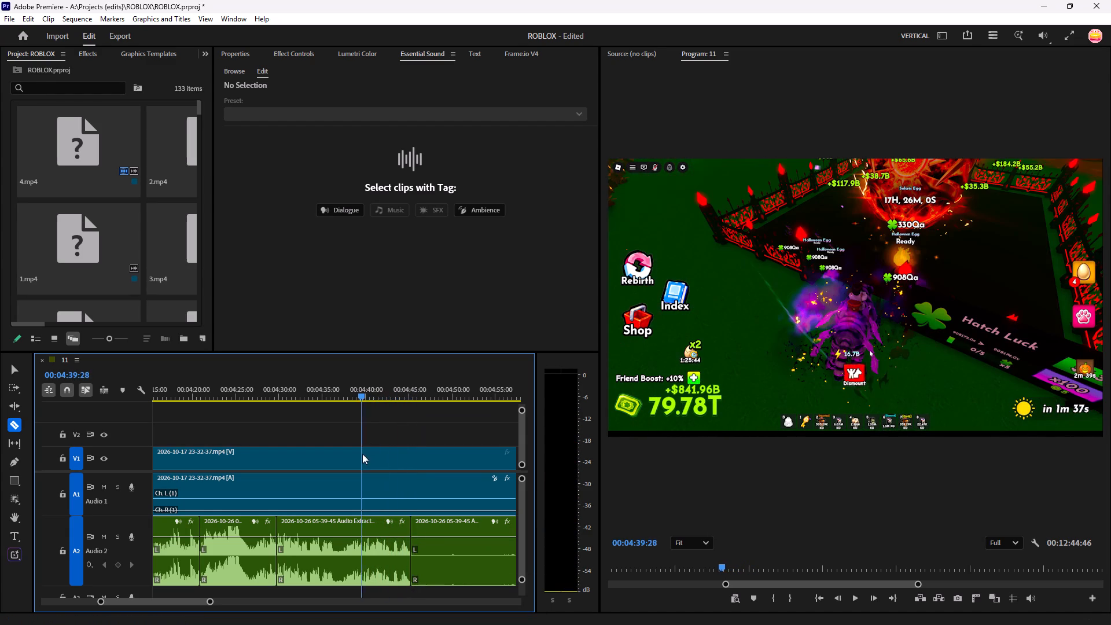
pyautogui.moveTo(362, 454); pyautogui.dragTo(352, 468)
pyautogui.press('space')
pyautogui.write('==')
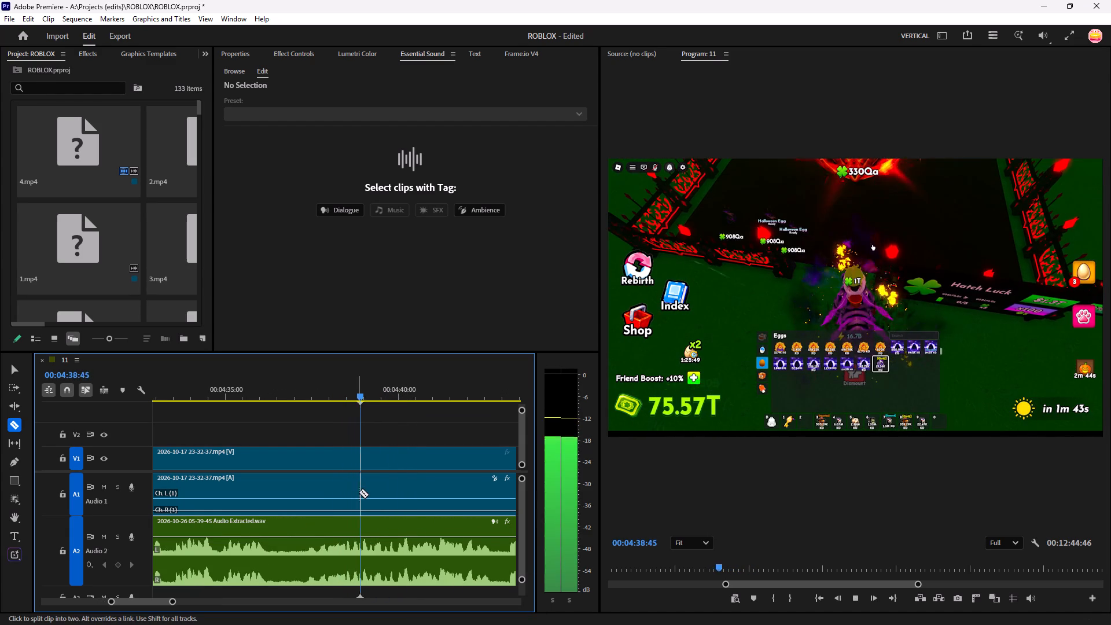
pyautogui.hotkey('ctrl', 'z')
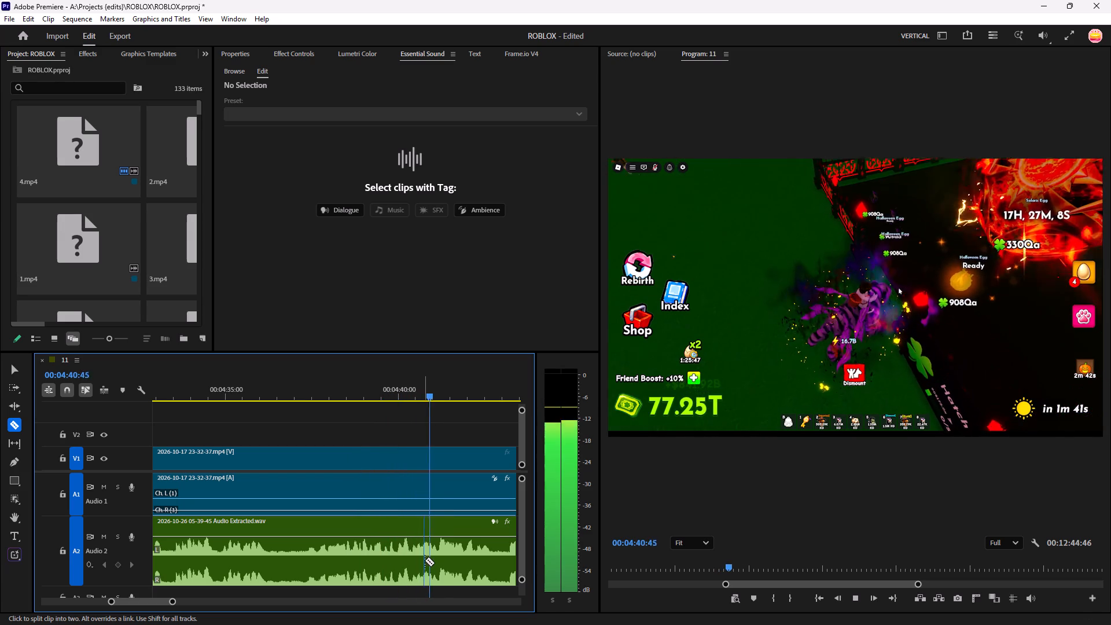
# Split A2 at about 00:04:42:30, and again at about 00:04:57:13 where speech resumes after the silence.
pyautogui.press('space')
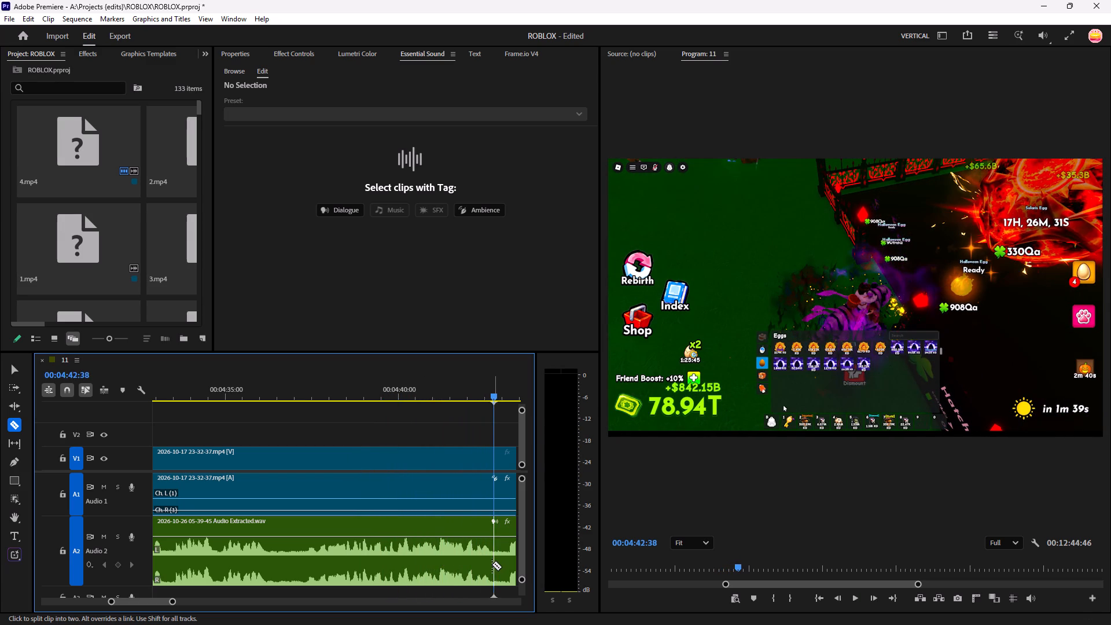
pyautogui.click(489, 561)
pyautogui.press('space')
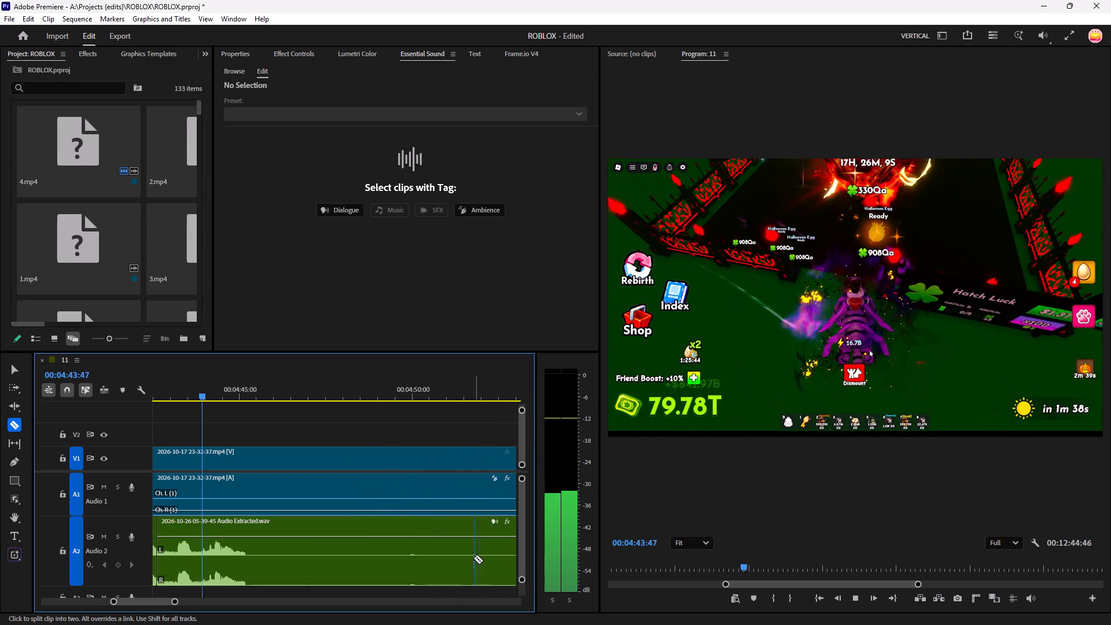
pyautogui.press('-')
pyautogui.press('-')
pyautogui.moveTo(317, 383); pyautogui.dragTo(420, 436)
pyautogui.write('==')
pyautogui.press('space')
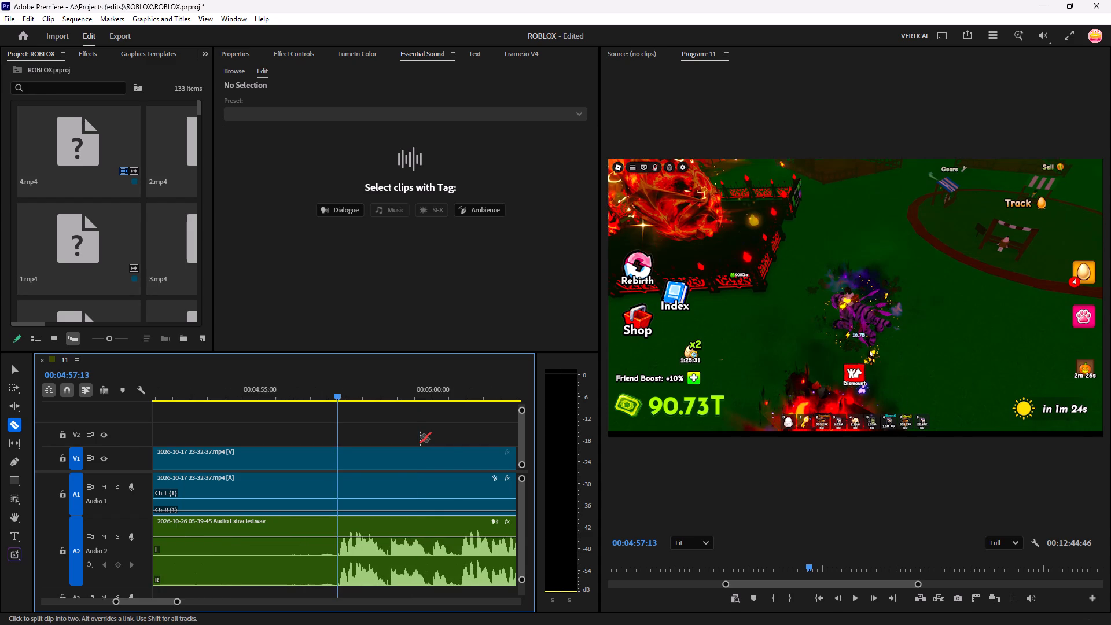
pyautogui.click(337, 573)
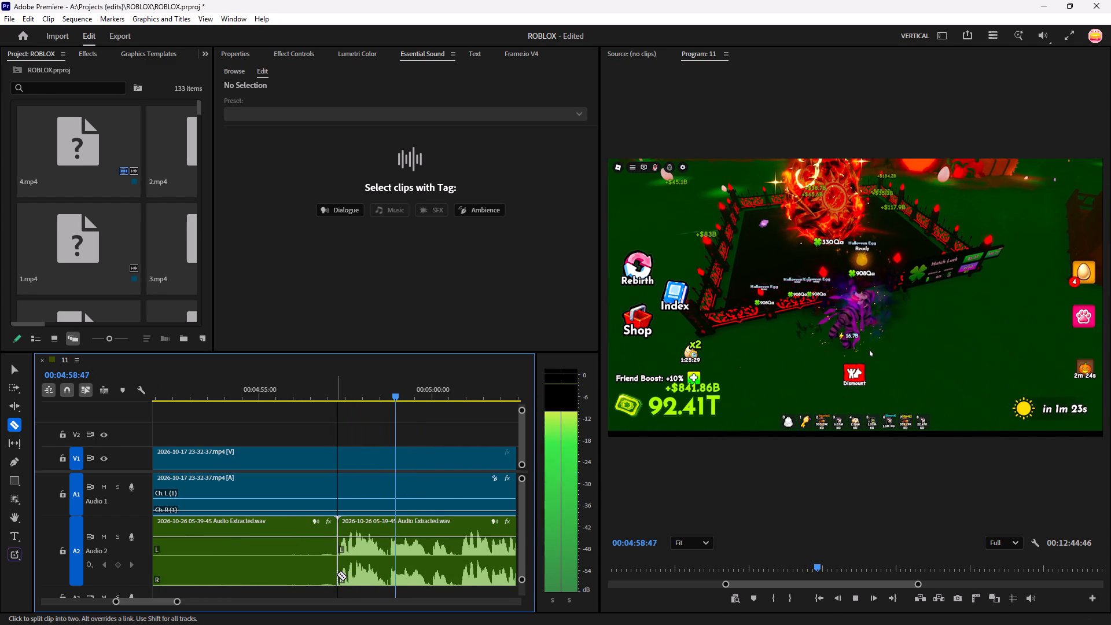
# Ripple-delete the silent A2 piece between the splits at about 00:04:42:30 and 00:04:57:13.
pyautogui.press('space')
pyautogui.press('v')
pyautogui.click(312, 580)
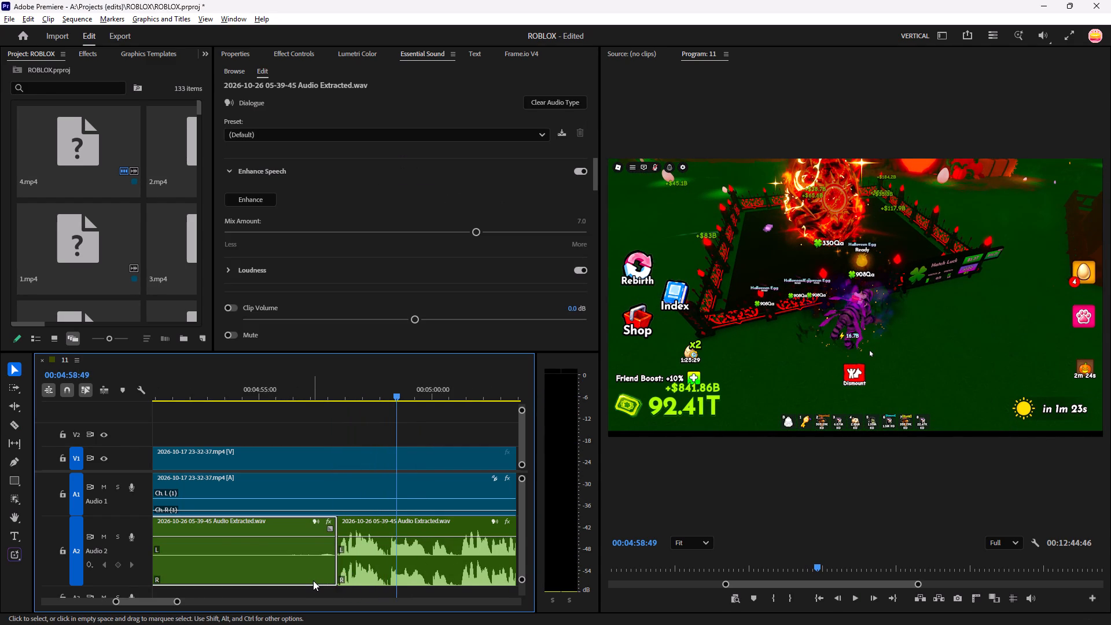
pyautogui.hotkey('alt', 'BackSpace')
# Replay A2 around the new join at about 00:04:42:30 to check how the phrases follow each other.
pyautogui.press('space')
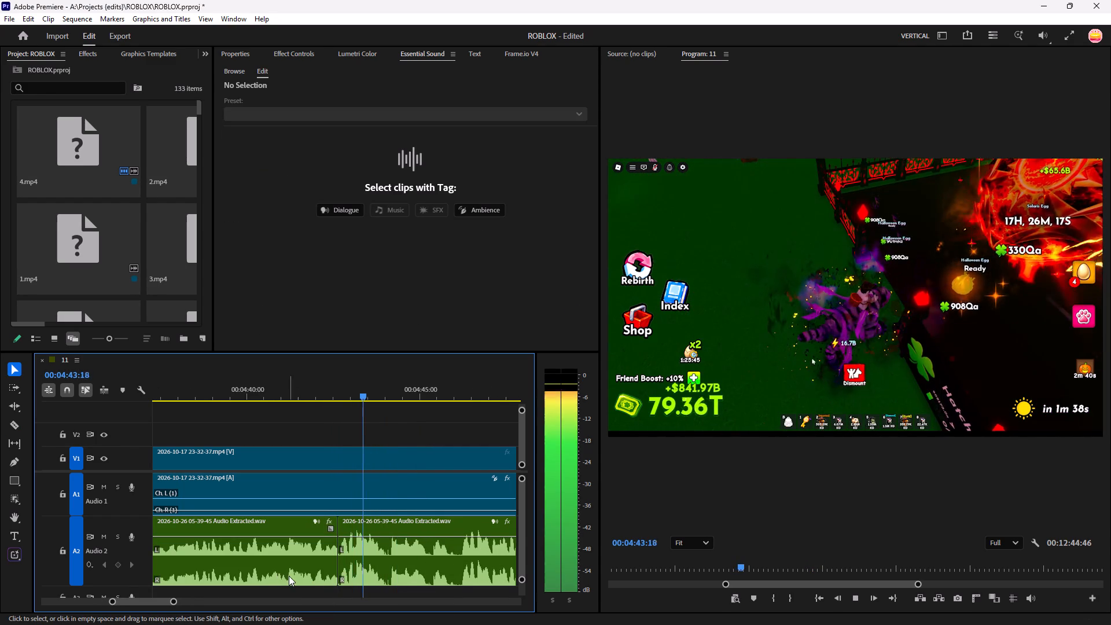
pyautogui.press('-')
pyautogui.press('-')
pyautogui.press('space')
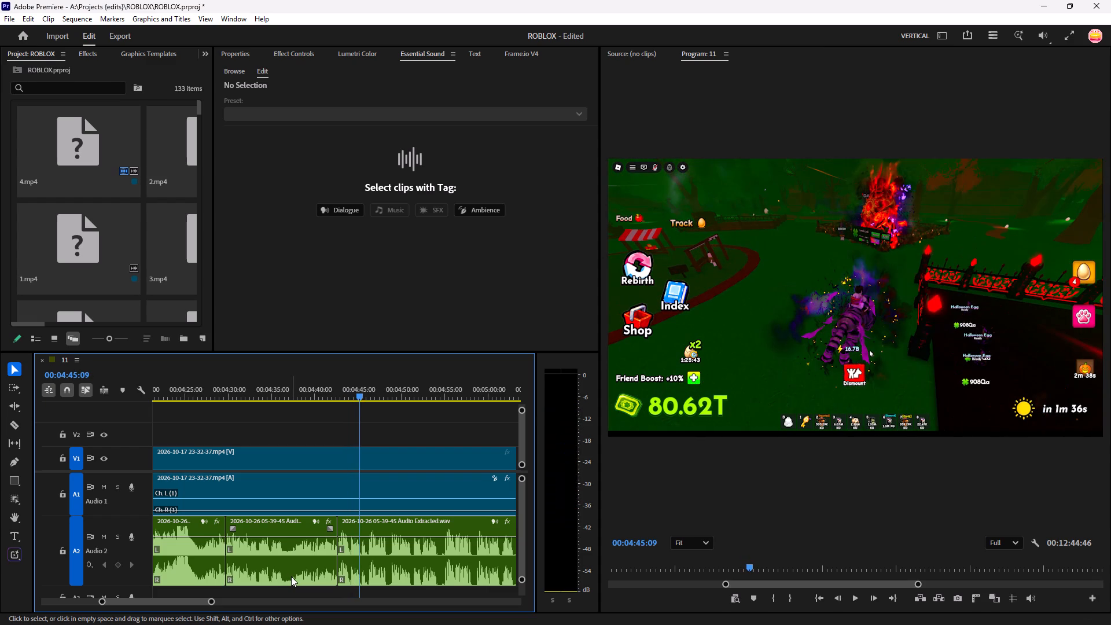
pyautogui.write('===')
pyautogui.press('space')
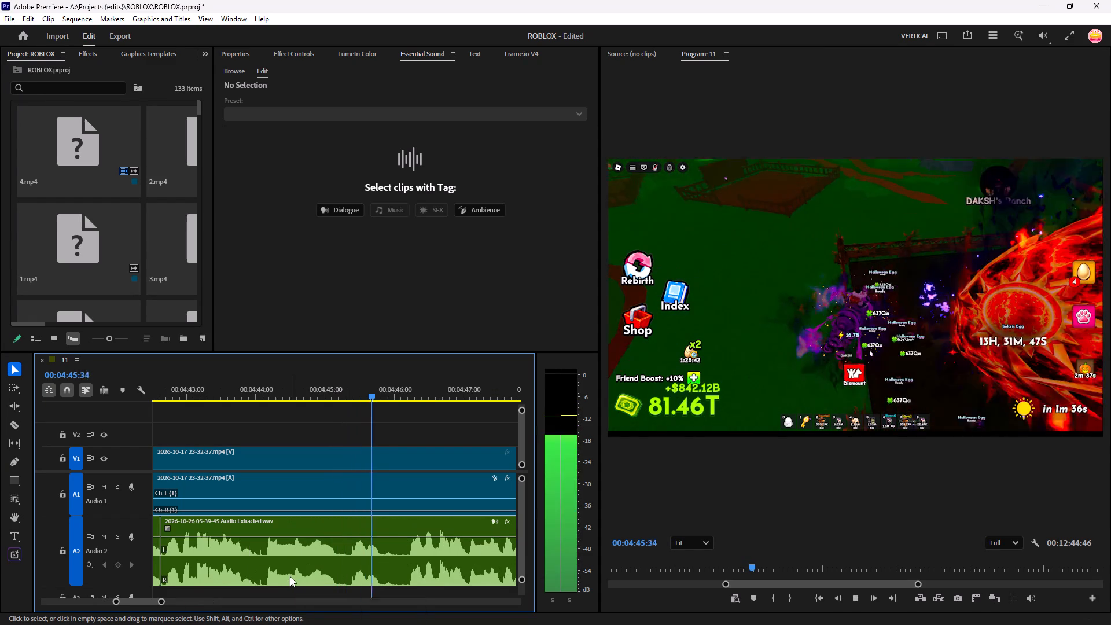
pyautogui.press('space')
pyautogui.press('c')
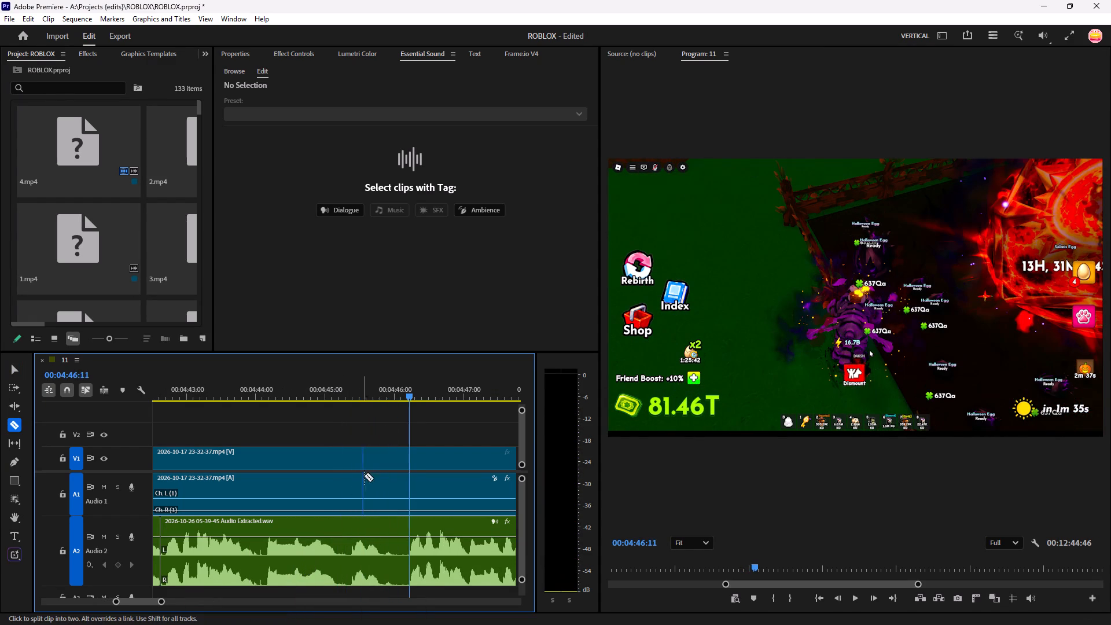
pyautogui.moveTo(400, 392); pyautogui.dragTo(374, 519)
pyautogui.press('space')
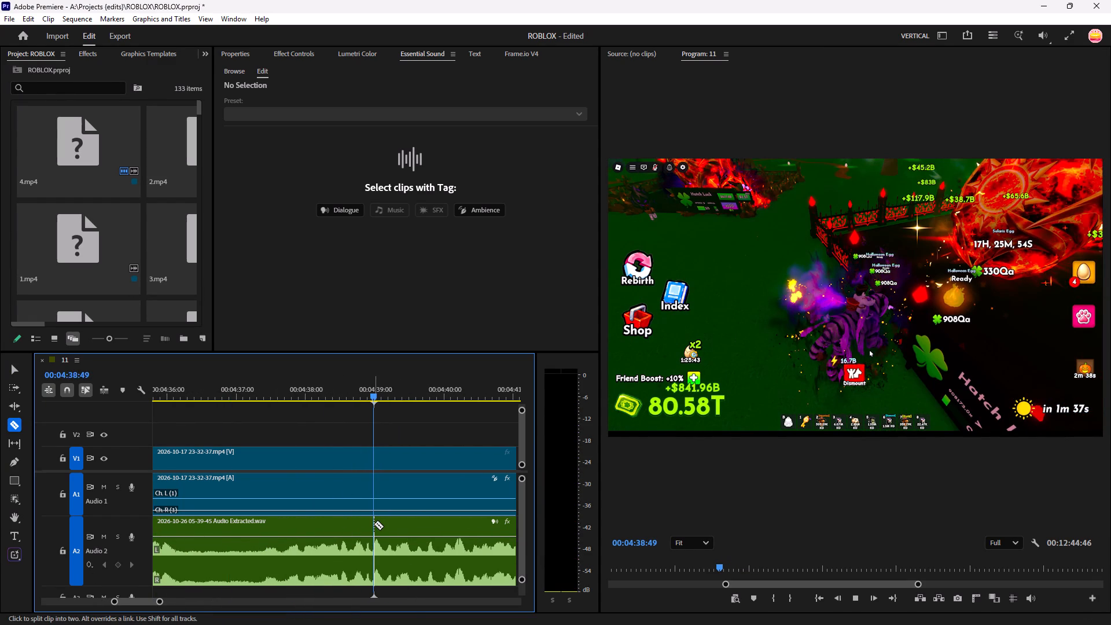
pyautogui.press('-')
pyautogui.press('-')
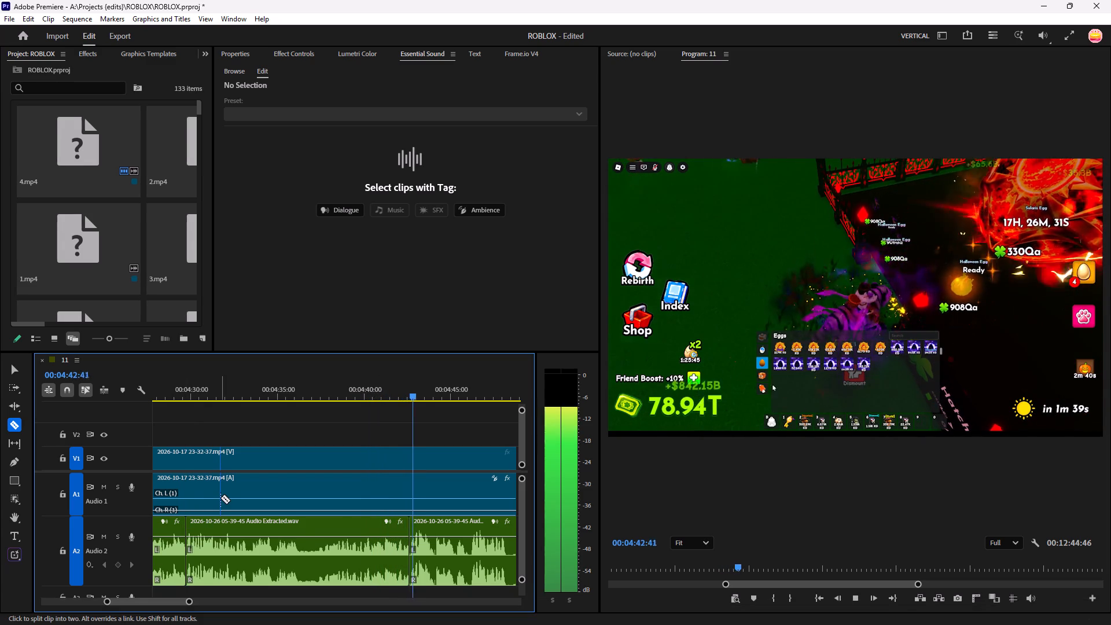
pyautogui.press('space')
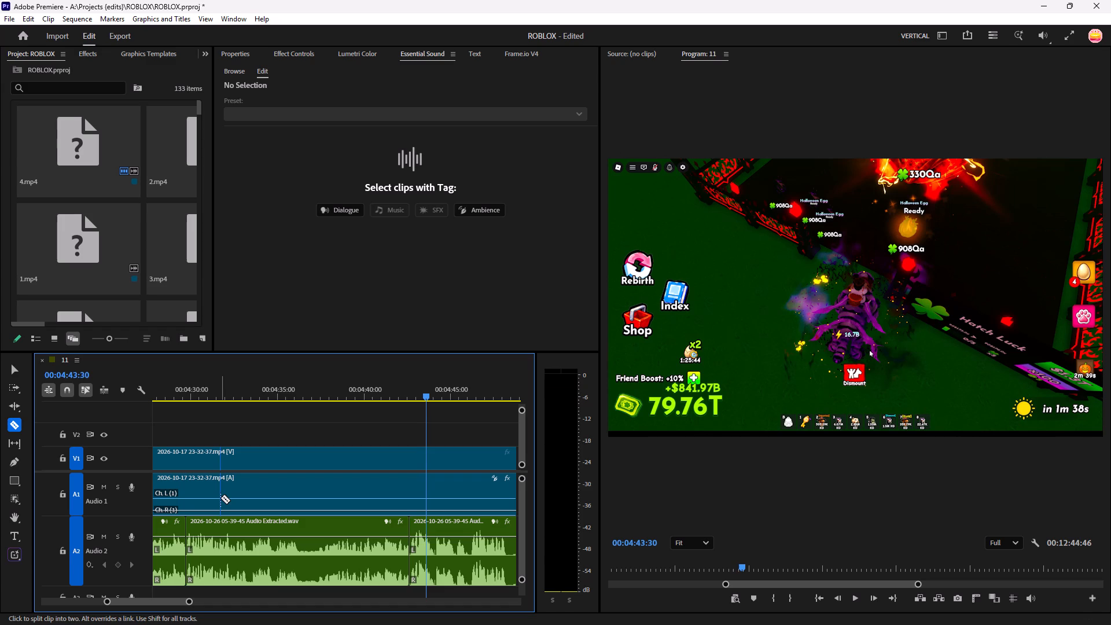
# Split A2 at about 00:04:46 and ripple-delete the piece between the join at about 00:04:42:30 and that split.
pyautogui.press('space')
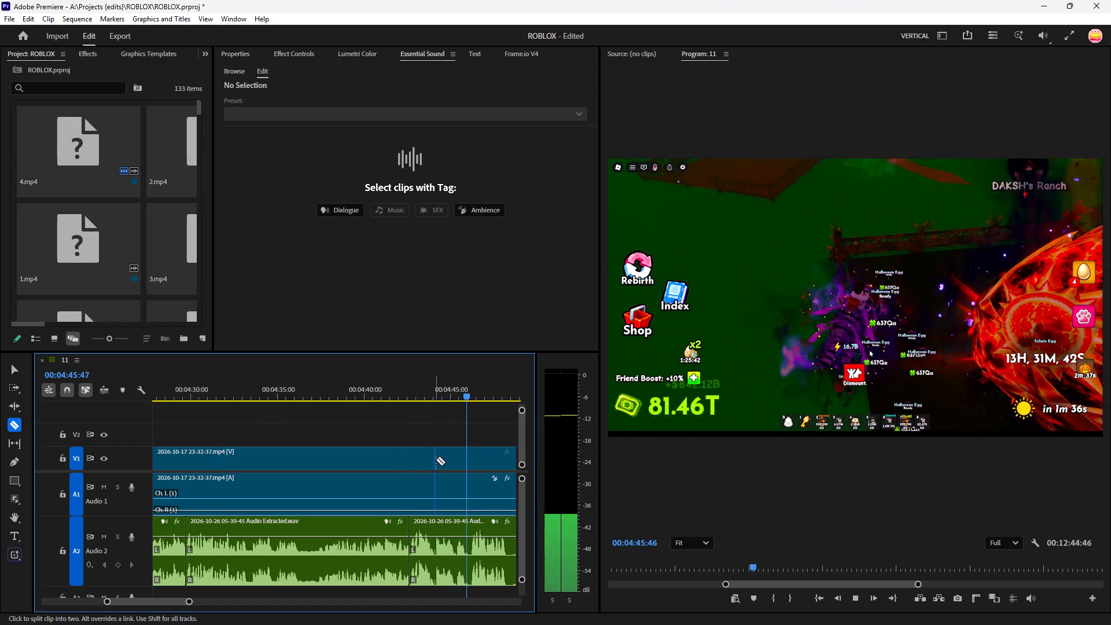
pyautogui.press('space')
pyautogui.click(471, 561)
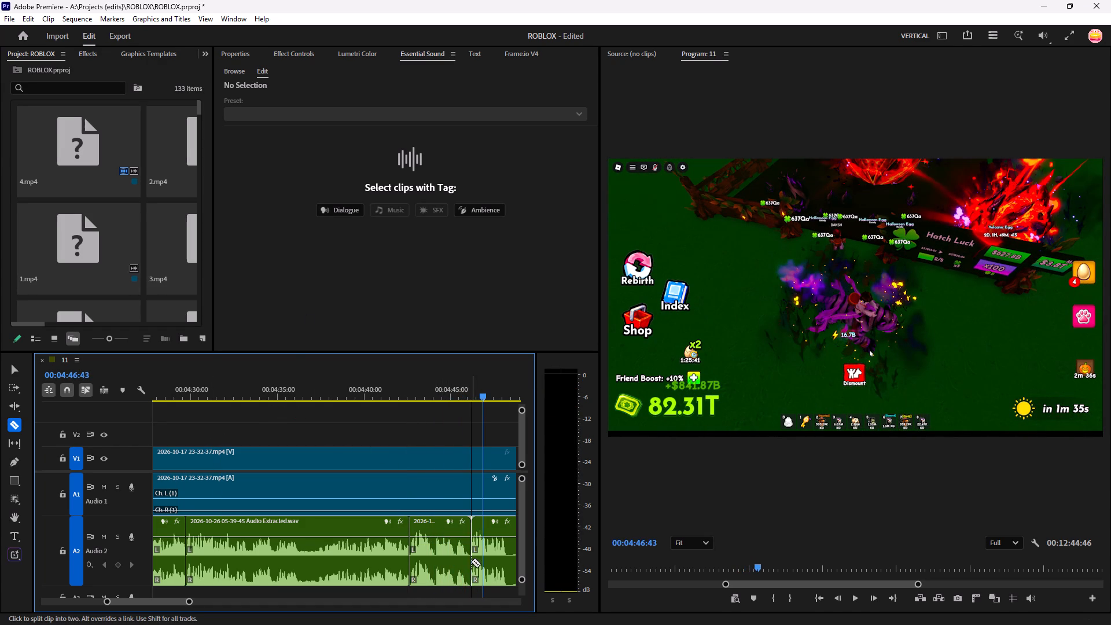
pyautogui.press('v')
pyautogui.click(431, 541)
pyautogui.hotkey('alt', 'BackSpace')
# Listen on, split A2 at about 00:04:51 after the silence, and ripple-delete the take from about 00:04:42:30 up to that split.
pyautogui.press('space')
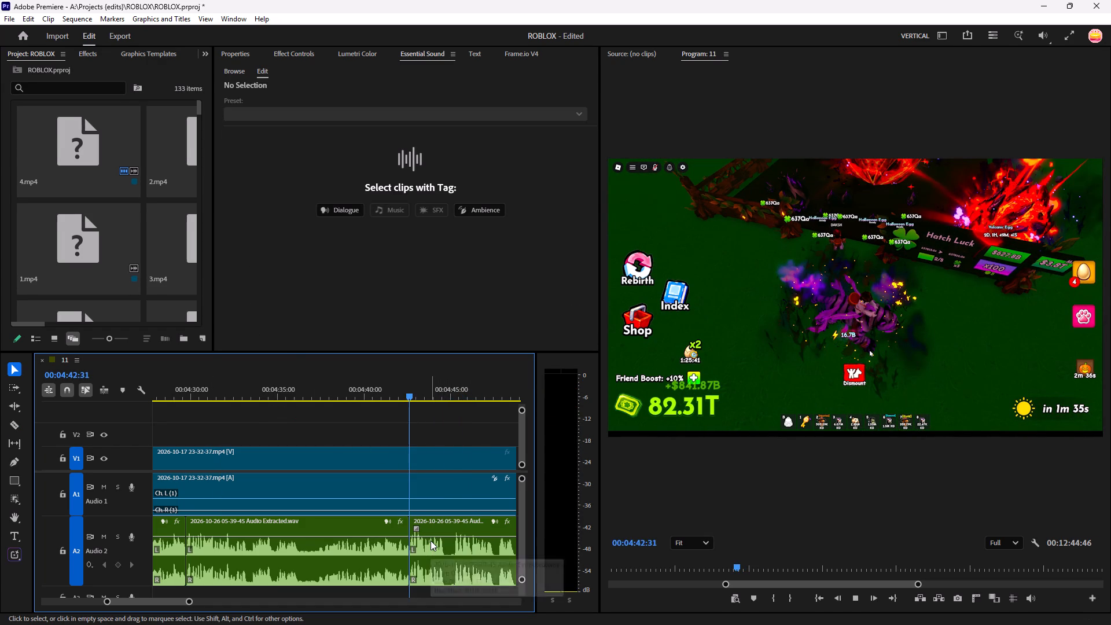
pyautogui.press('c')
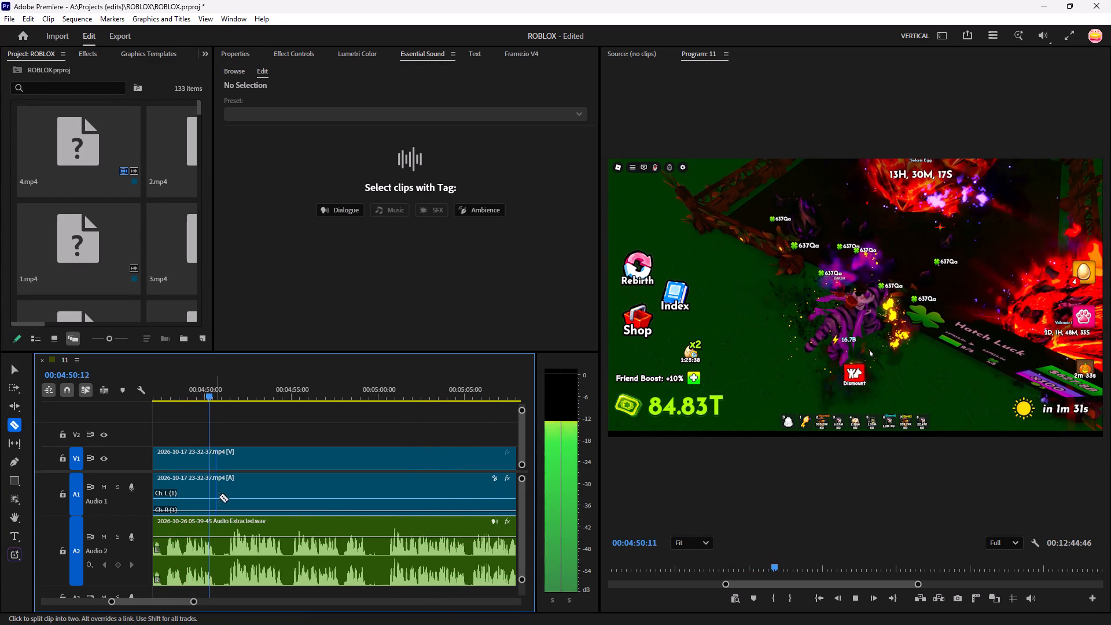
pyautogui.click(227, 569)
pyautogui.press('v')
pyautogui.click(196, 565)
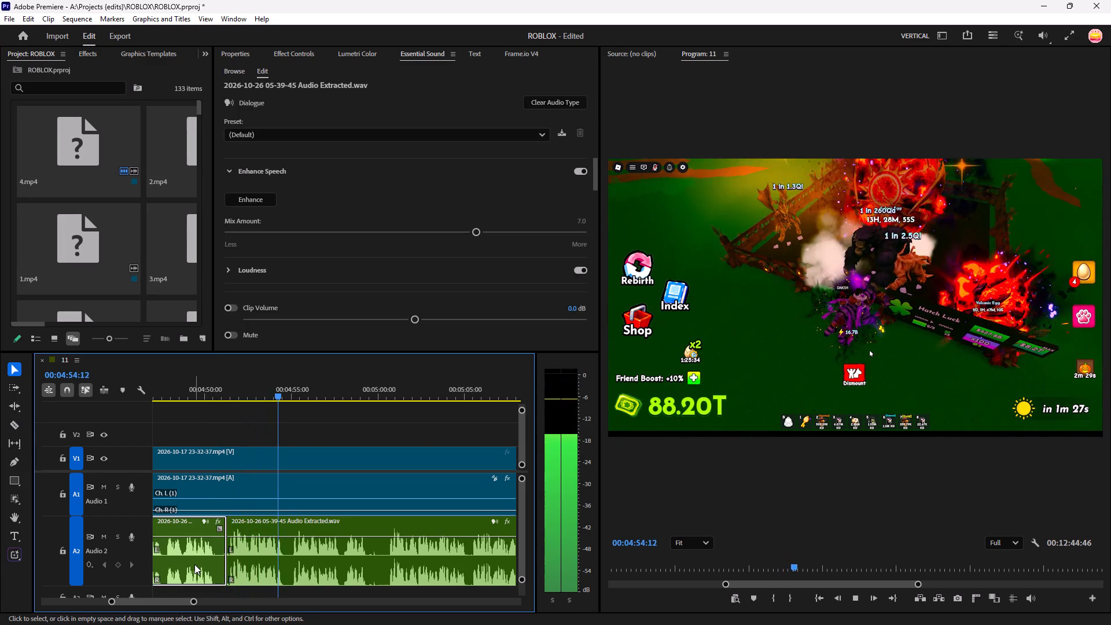
pyautogui.hotkey('alt', 'BackSpace')
# Replay the following takes, split A2 at about 00:04:52 where speech resumes, and ripple-delete the piece from about 00:04:42:30 to that split.
pyautogui.press('space')
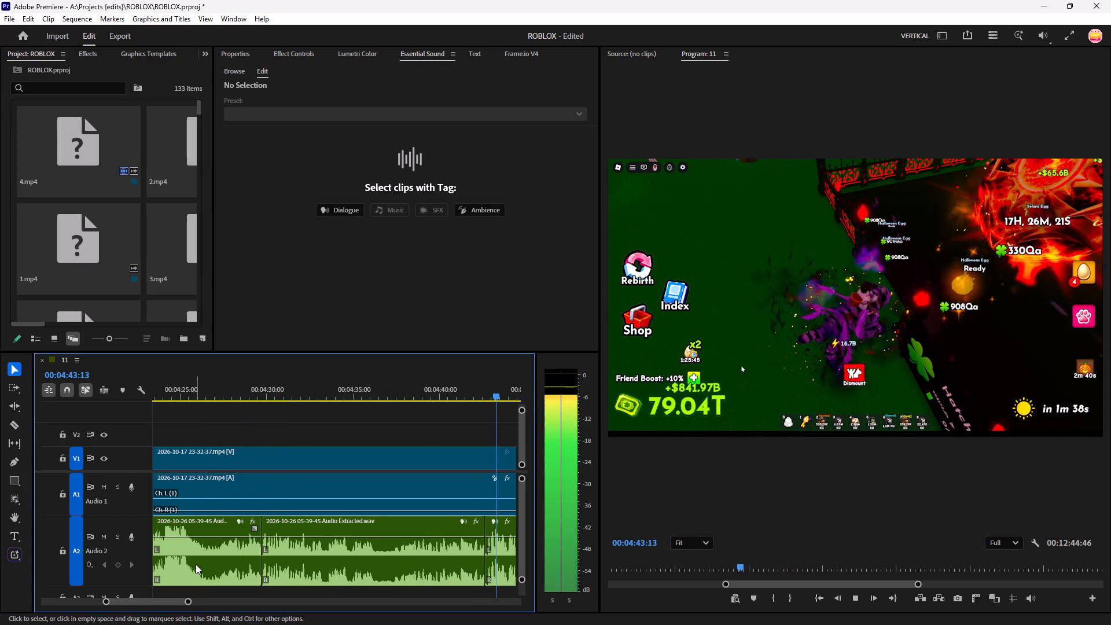
pyautogui.press('-')
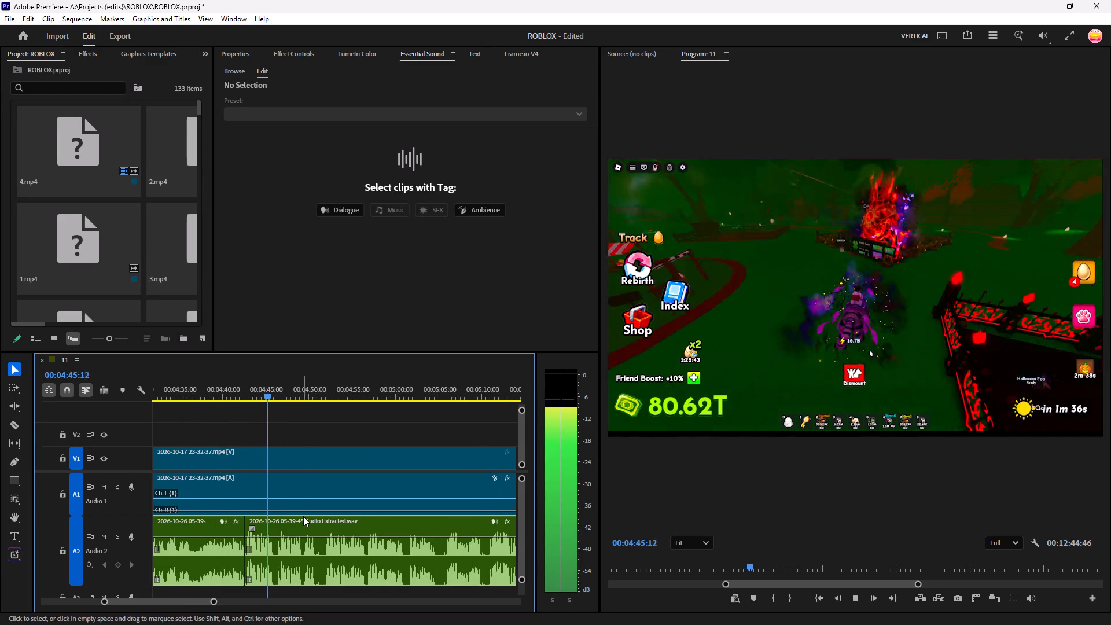
pyautogui.press('-')
pyautogui.write('===')
pyautogui.press('c')
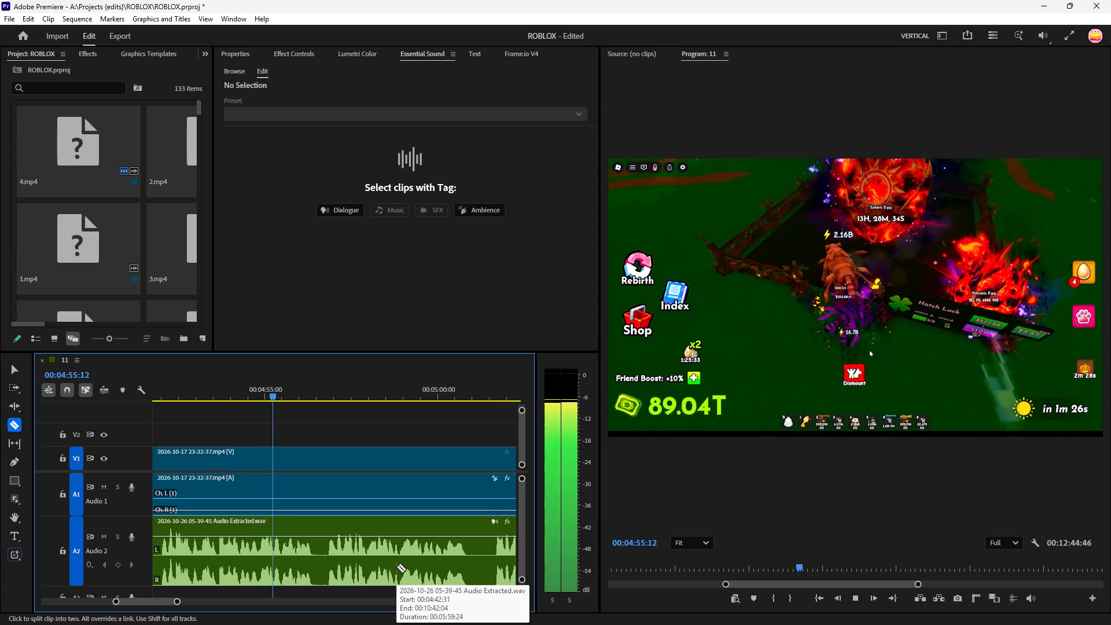
pyautogui.press('space')
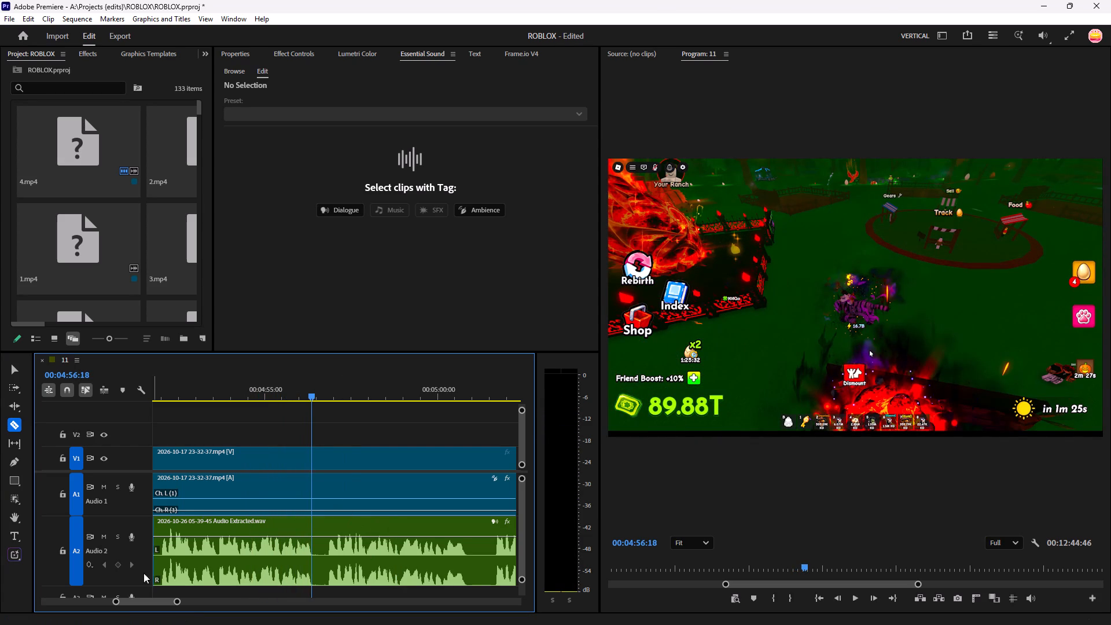
pyautogui.moveTo(312, 392); pyautogui.dragTo(263, 491)
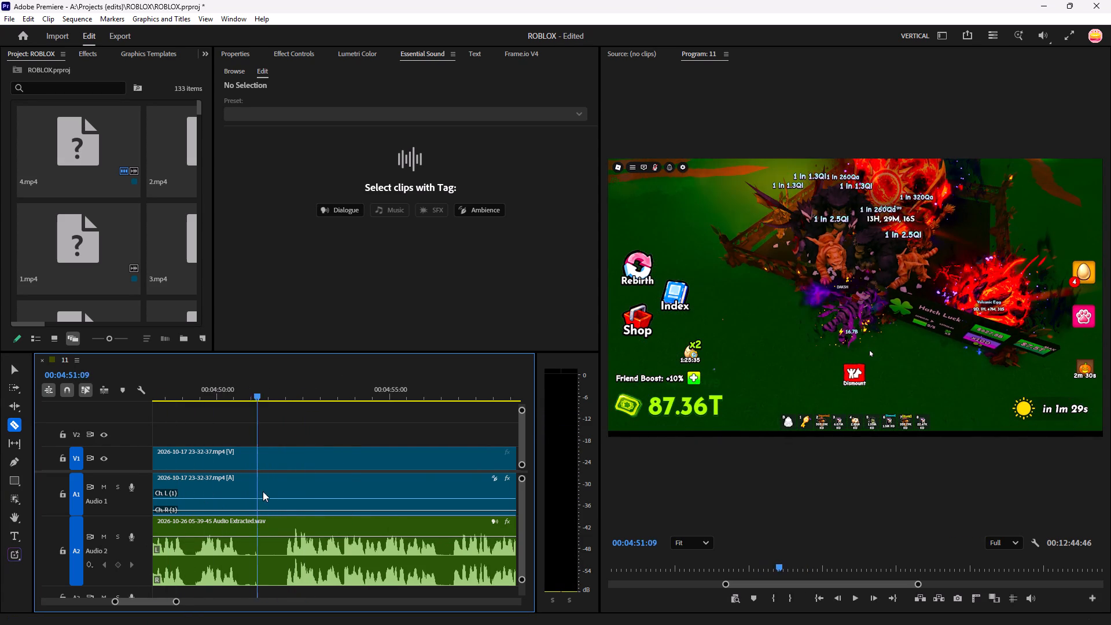
pyautogui.moveTo(263, 491); pyautogui.dragTo(285, 513)
pyautogui.press('space')
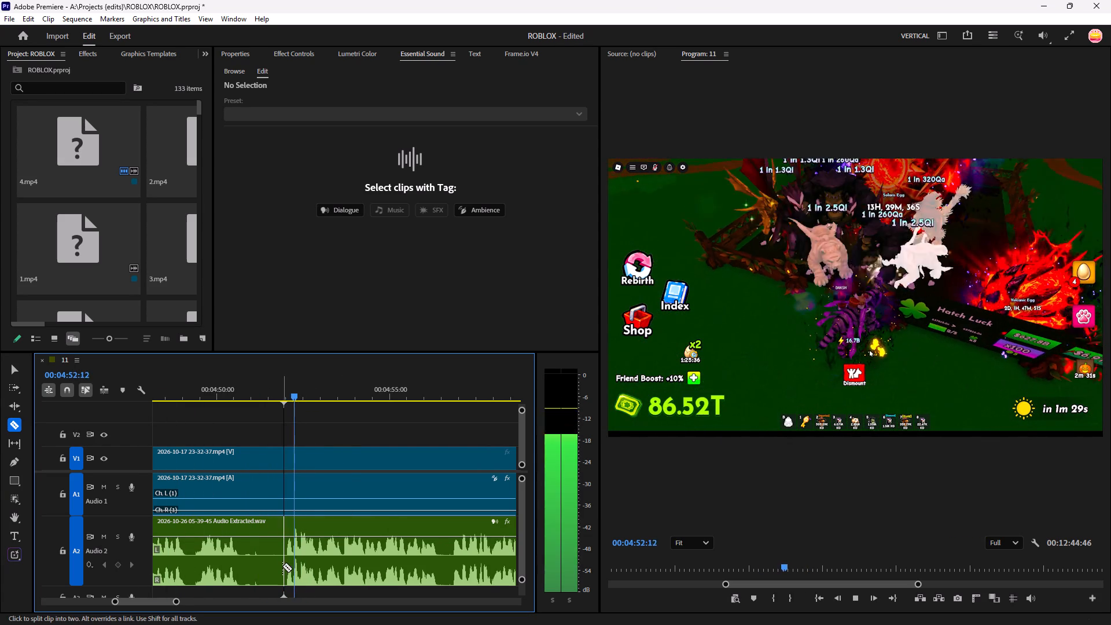
pyautogui.click(285, 561)
pyautogui.press('space')
pyautogui.press('v')
pyautogui.click(271, 565)
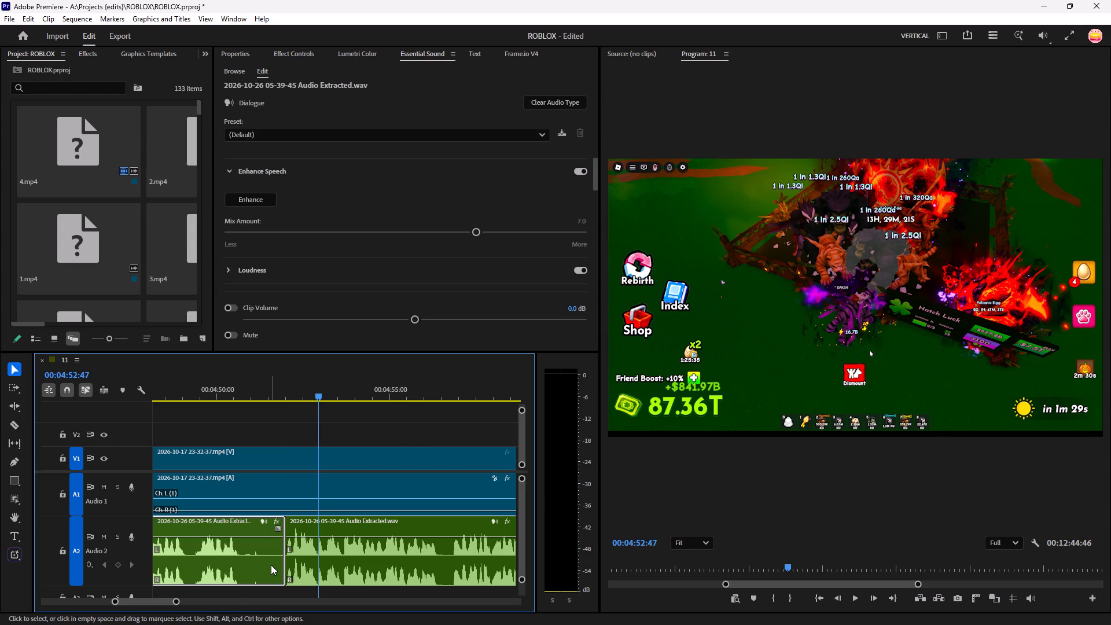
pyautogui.hotkey('alt', 'BackSpace')
# Split A2 at about 00:04:47:25 where speech resumes and shift the following piece about half a second earlier to close the pause.
pyautogui.press('space')
pyautogui.write('---')
pyautogui.press('-')
pyautogui.write('--')
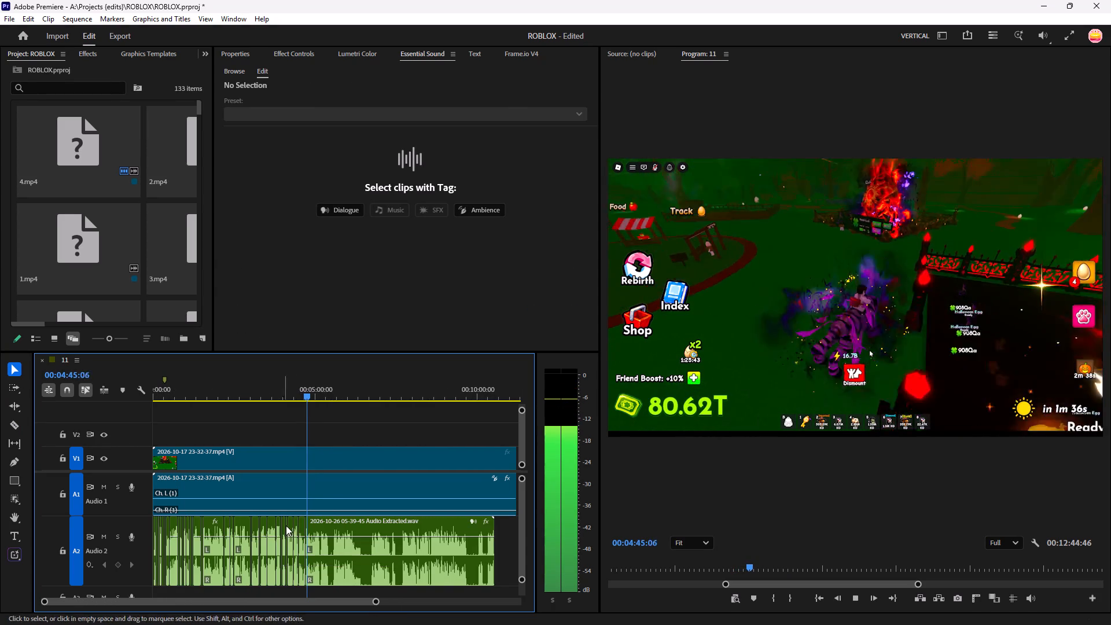
pyautogui.write('==')
pyautogui.write('===')
pyautogui.press('=')
pyautogui.press('space')
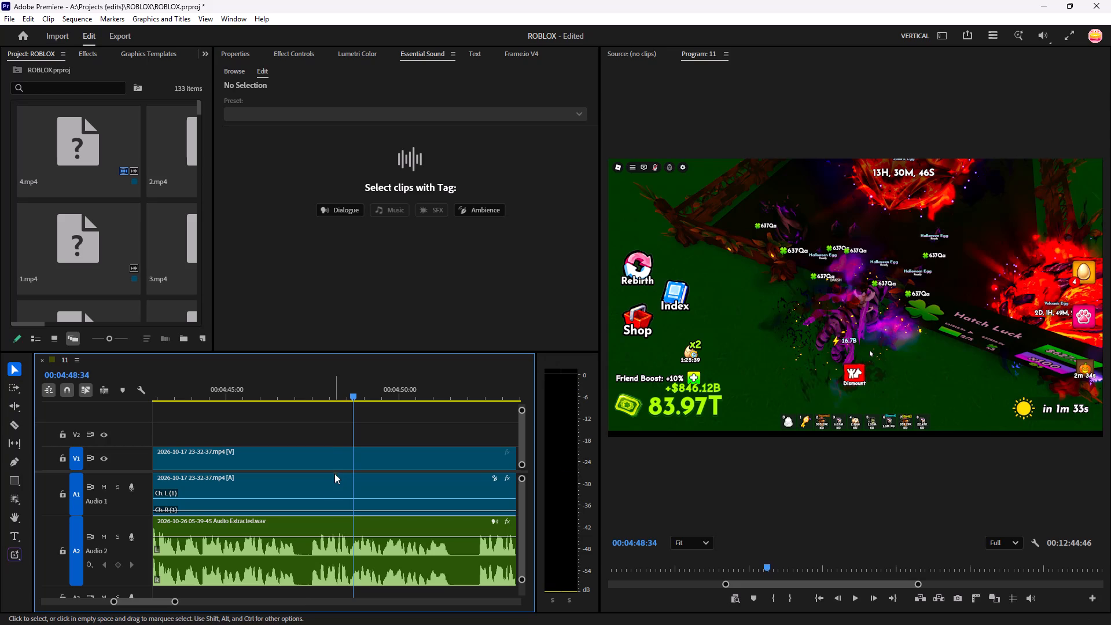
pyautogui.press('c')
pyautogui.click(311, 564)
pyautogui.press('v')
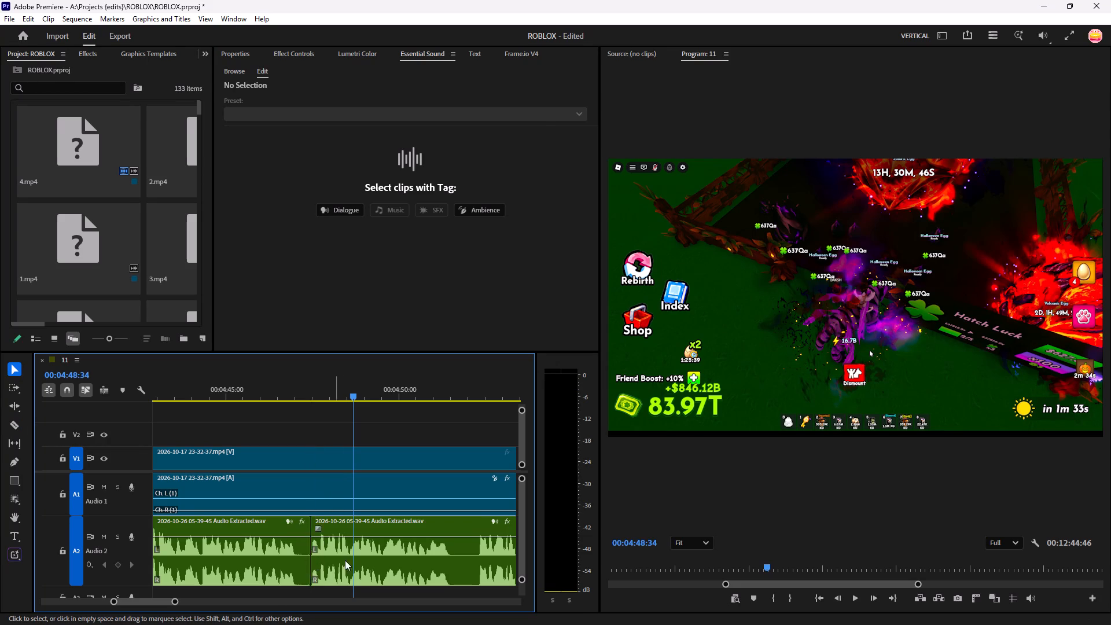
pyautogui.moveTo(354, 559); pyautogui.dragTo(337, 573)
# Listen on and split A2 at about 00:04:51:45, just before speech resumes after the next silence.
pyautogui.press('space')
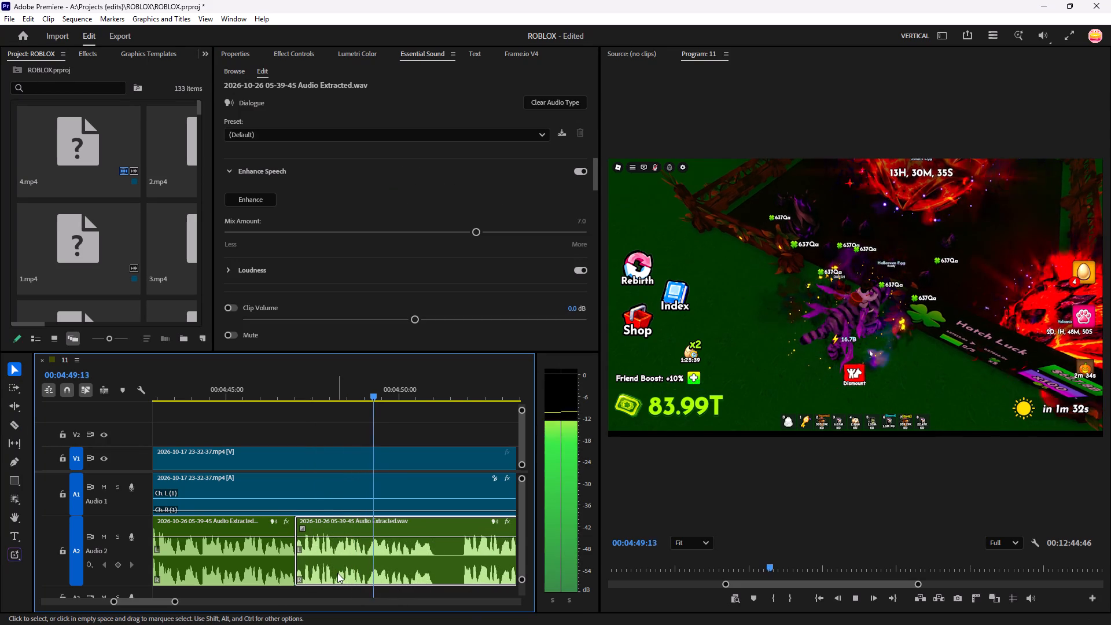
pyautogui.write('c')
pyautogui.click(462, 569)
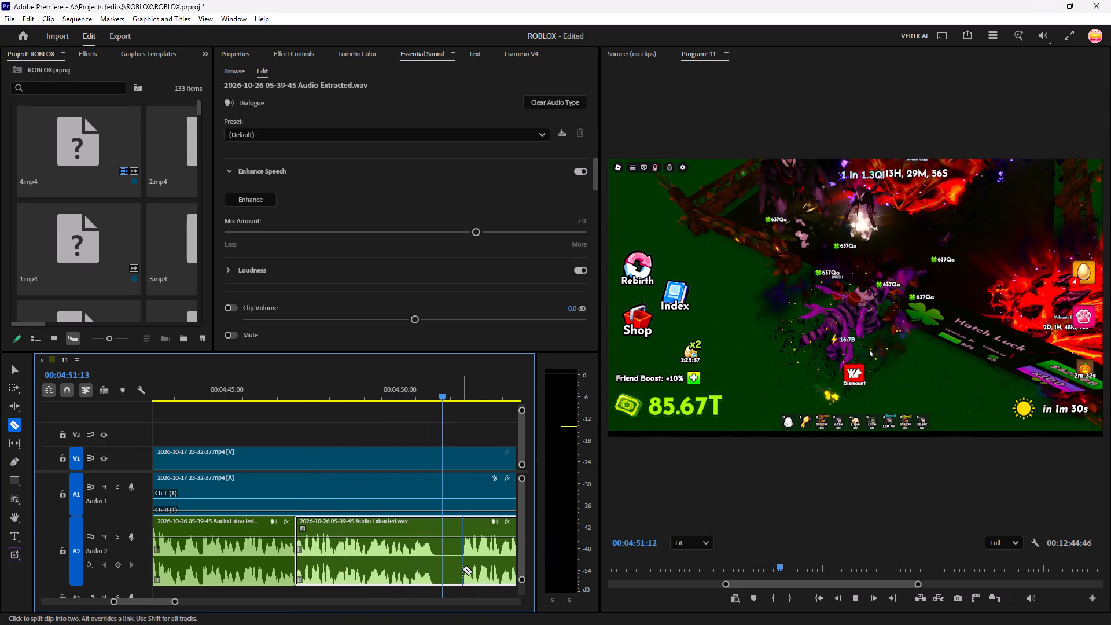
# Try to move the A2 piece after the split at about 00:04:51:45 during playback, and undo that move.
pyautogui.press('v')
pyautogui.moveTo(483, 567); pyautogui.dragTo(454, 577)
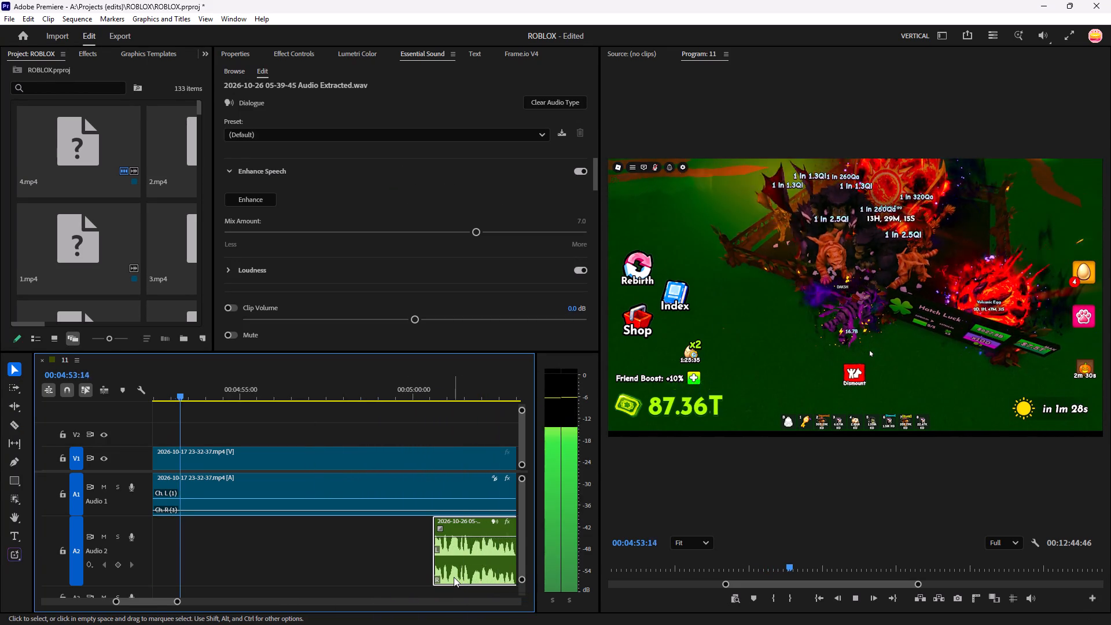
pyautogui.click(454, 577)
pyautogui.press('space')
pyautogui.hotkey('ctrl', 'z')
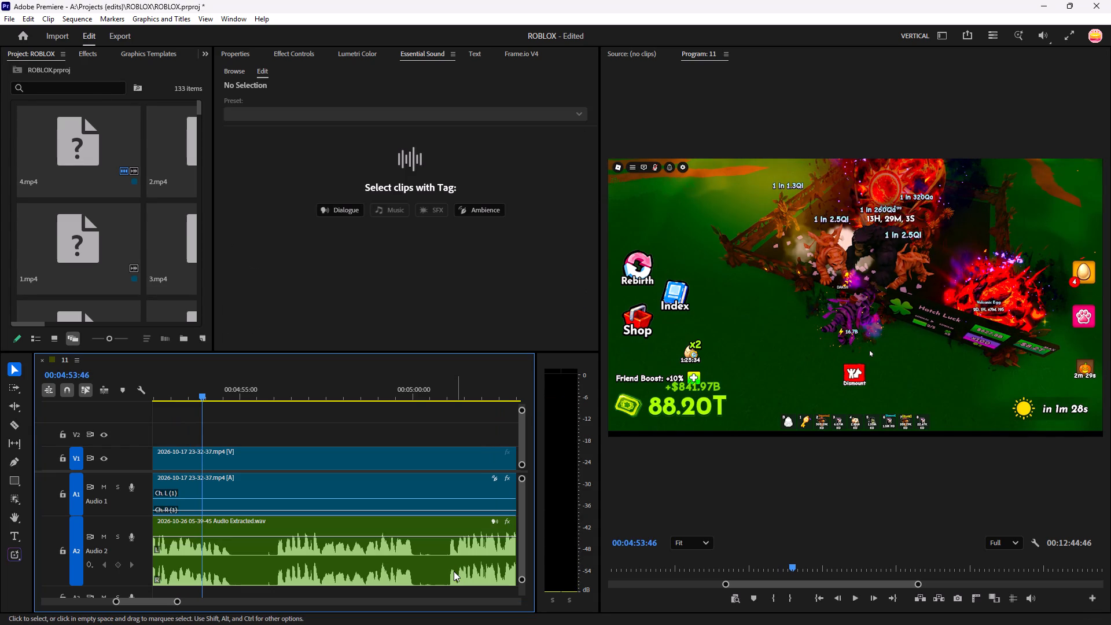
# Shift the A2 piece after the split at about 00:04:51:45 earlier, over the silence, so it starts at about 00:04:51.
pyautogui.press('space')
pyautogui.press('space')
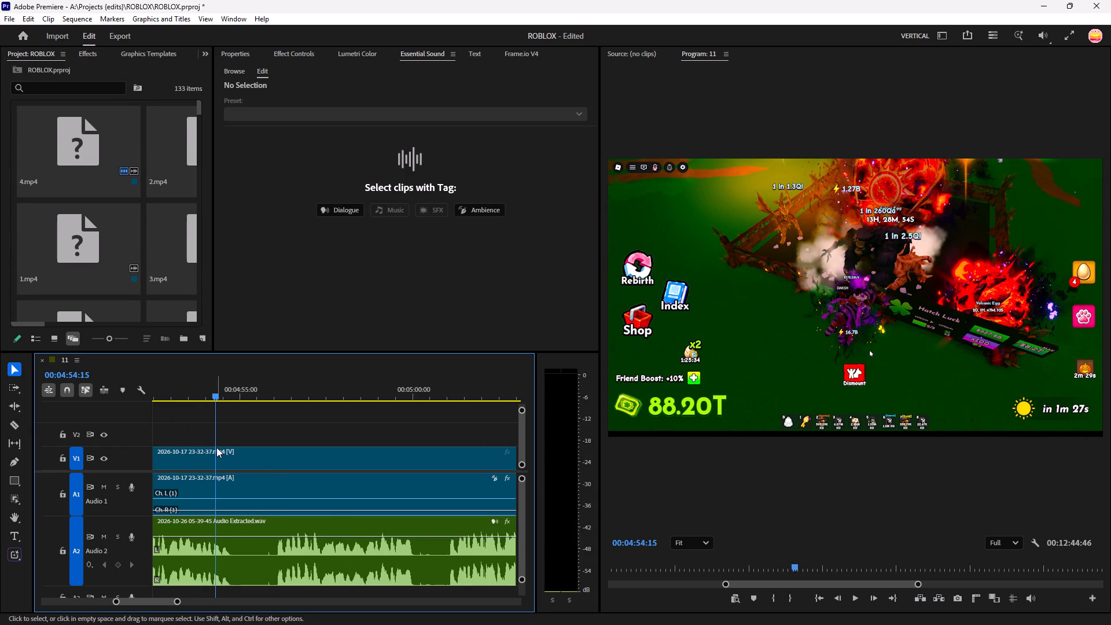
pyautogui.press('-')
pyautogui.press('space')
pyautogui.press('space')
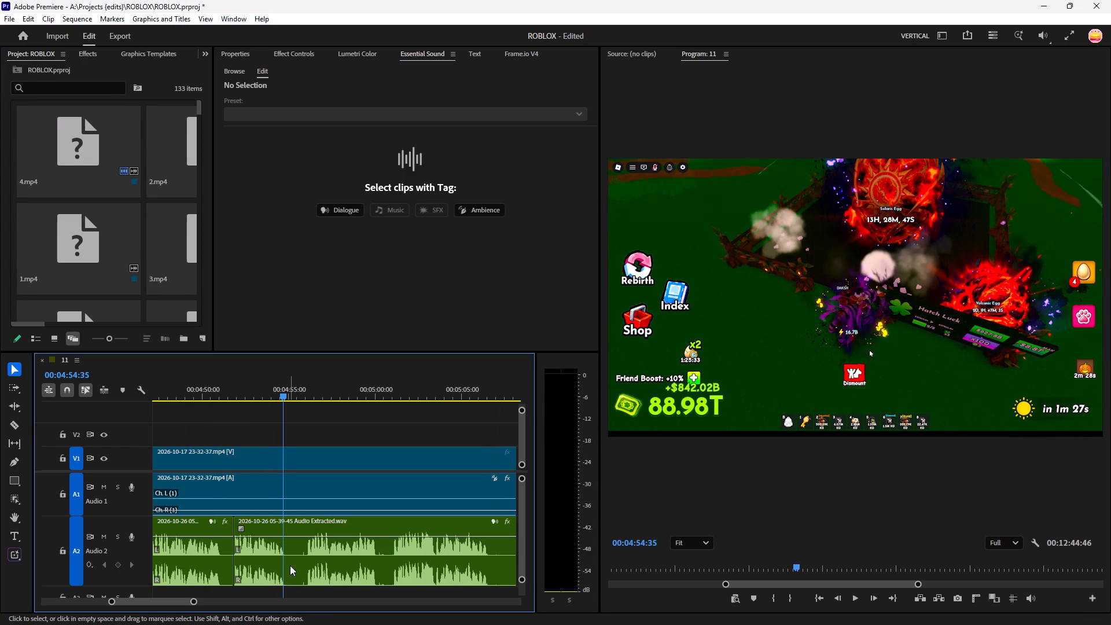
pyautogui.moveTo(290, 565); pyautogui.dragTo(277, 576)
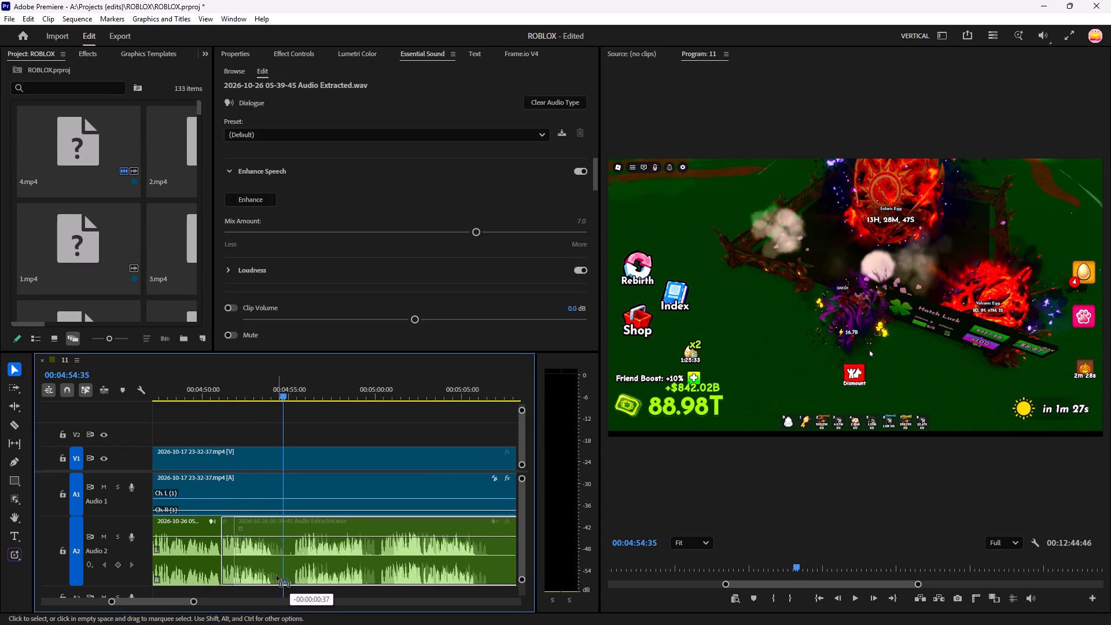
pyautogui.moveTo(277, 576); pyautogui.dragTo(275, 579)
# Replay A2 from about 00:04:49:30 across the tightened join at about 00:04:51 to check the flow up to the next silence.
pyautogui.moveTo(286, 372); pyautogui.dragTo(245, 446)
pyautogui.moveTo(287, 382); pyautogui.dragTo(279, 390)
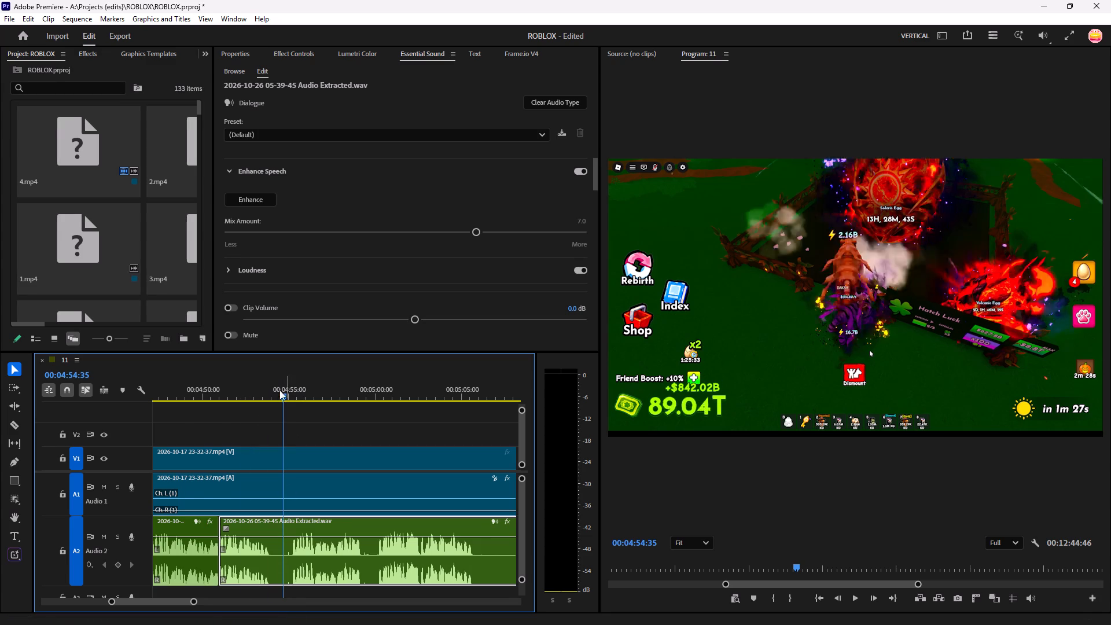
pyautogui.moveTo(279, 390); pyautogui.dragTo(196, 488)
pyautogui.click(259, 419)
pyautogui.press('space')
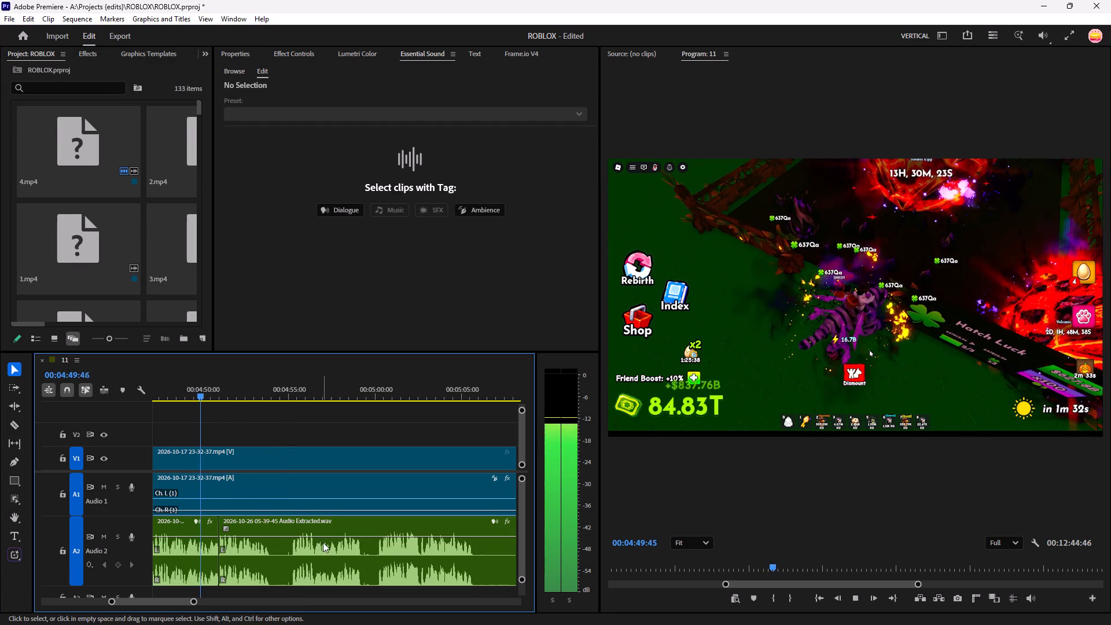
pyautogui.press('c')
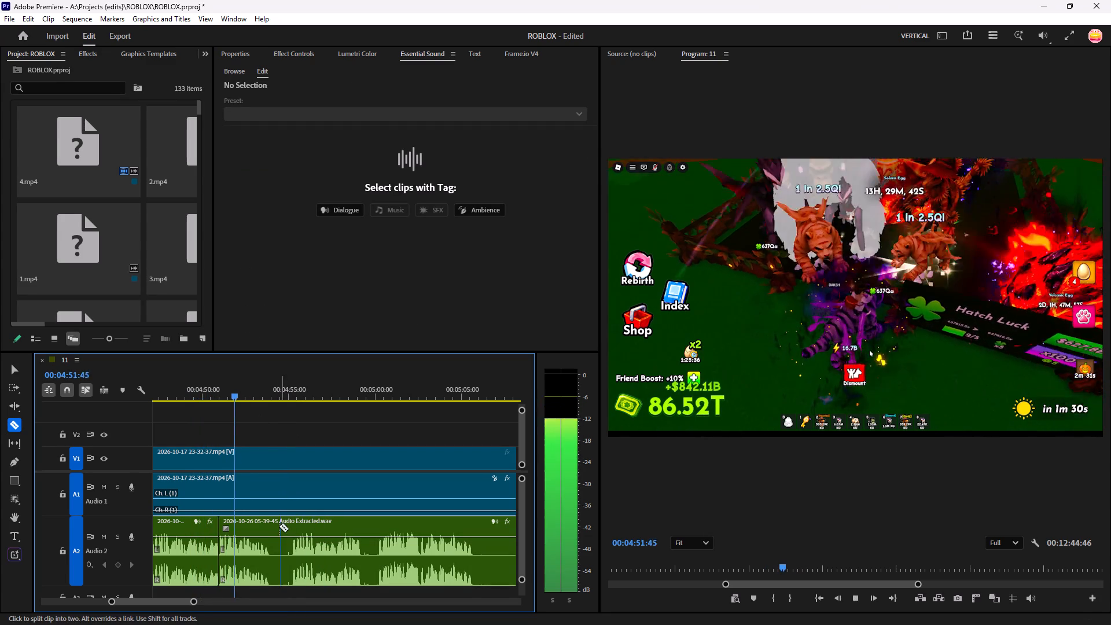
pyautogui.press('space')
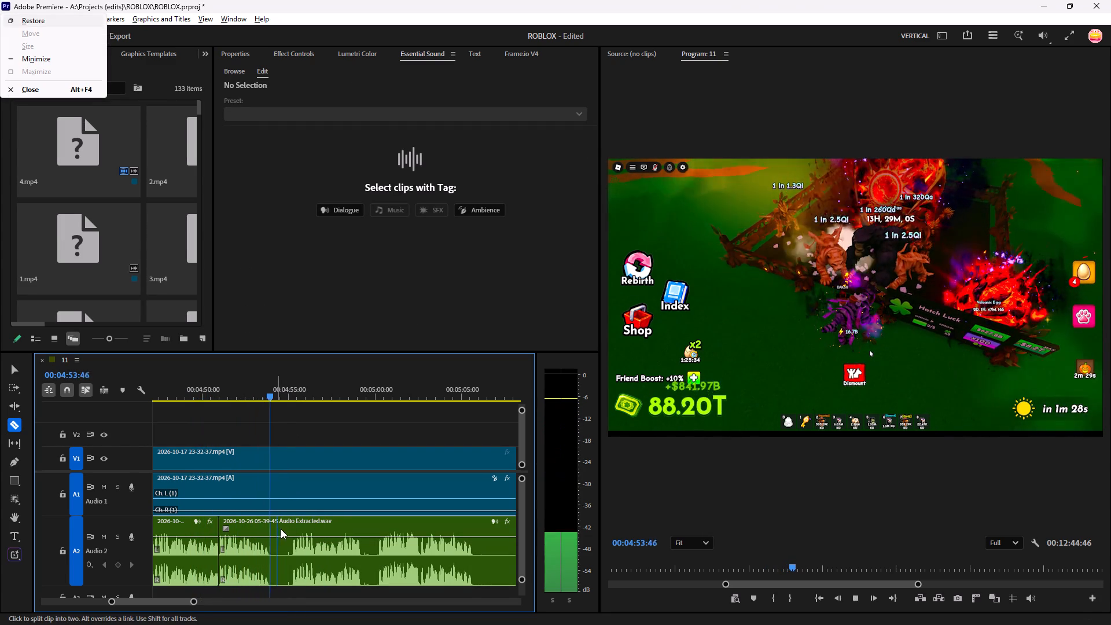
pyautogui.click(320, 401)
pyautogui.press('space')
pyautogui.hotkey('ctrl', 'z')
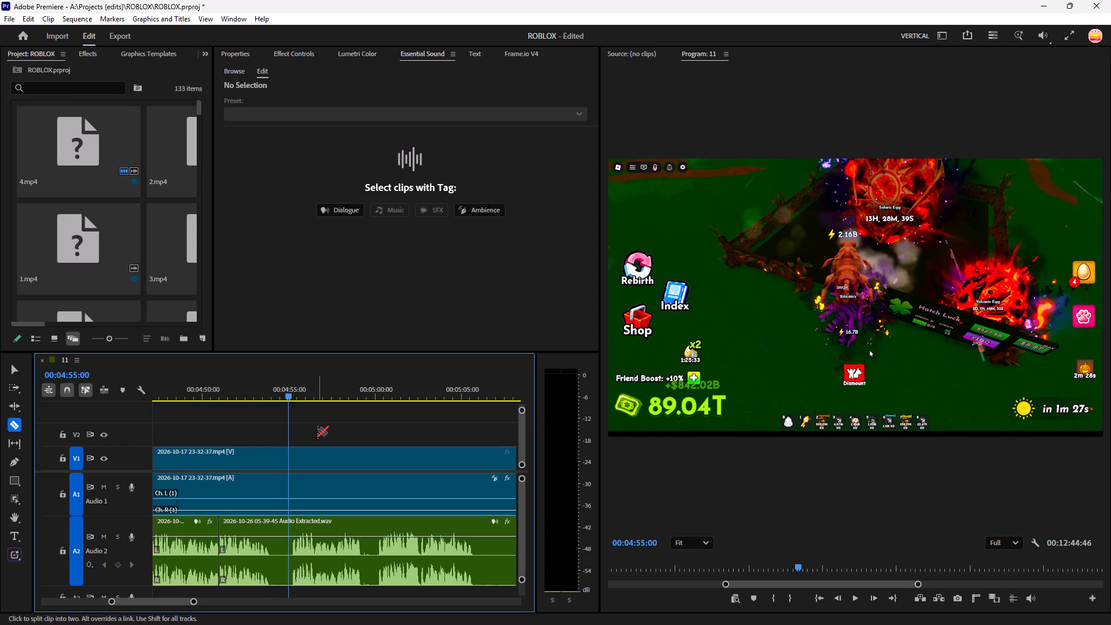
# Undo the last A2 shift, restore the split at about 00:04:51:42, and move the piece after it about 42 frames earlier, to about 00:04:51.
pyautogui.hotkey('ctrl', 'z')
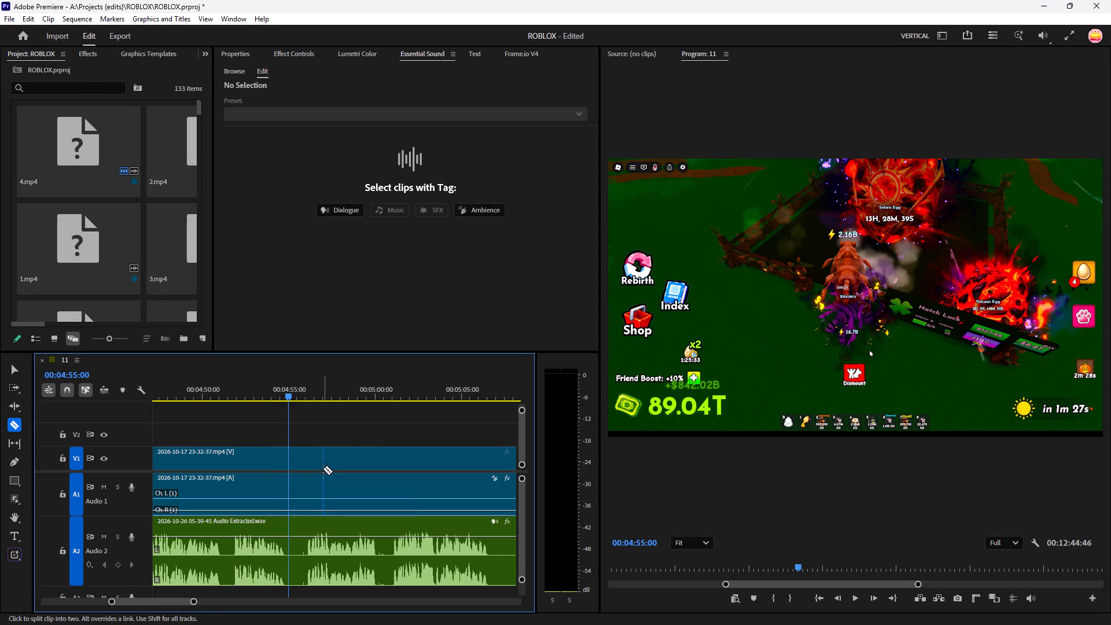
pyautogui.press('v')
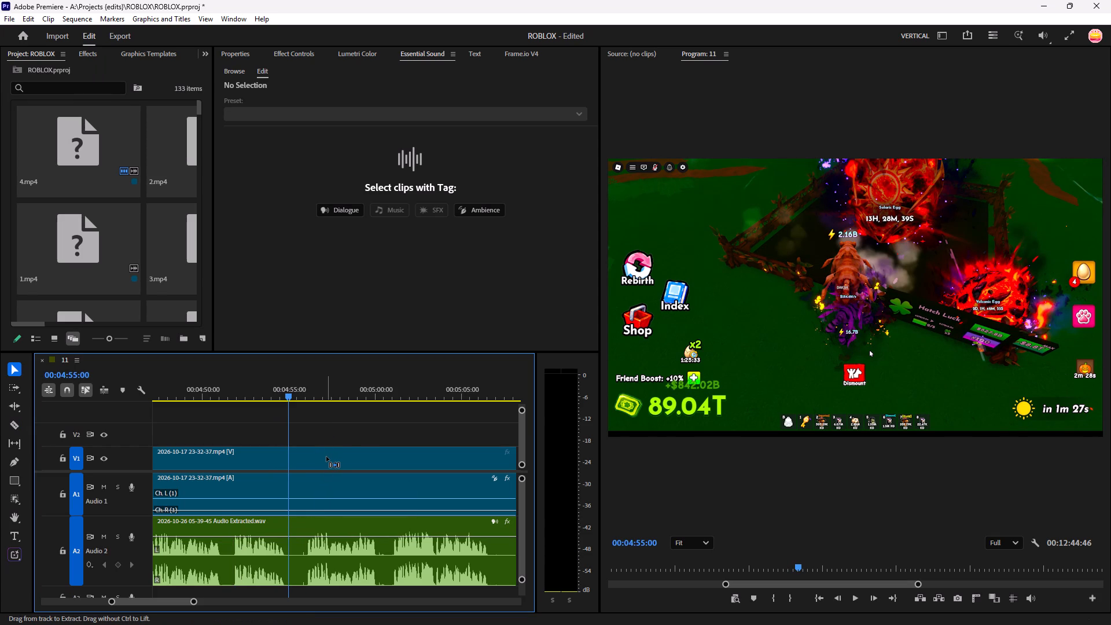
pyautogui.hotkey('ctrl', 'shift', 'z')
pyautogui.moveTo(290, 398); pyautogui.dragTo(226, 470)
pyautogui.press('=')
pyautogui.press('=')
pyautogui.press('=')
pyautogui.moveTo(451, 550); pyautogui.dragTo(334, 572)
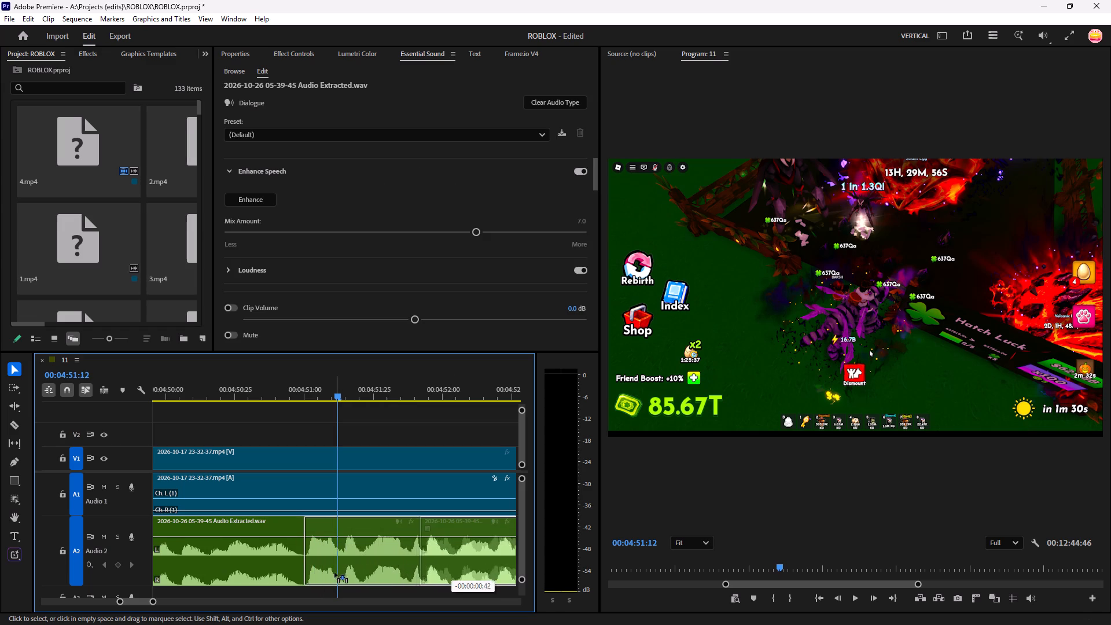
pyautogui.moveTo(334, 572); pyautogui.dragTo(330, 575)
# Listen on, split A2 at about 00:04:55:10 where speech resumes, and shift the following piece earlier over the silence to start at about 00:04:53:41.
pyautogui.press('-')
pyautogui.press('-')
pyautogui.press('-')
pyautogui.click(366, 431)
pyautogui.press('space')
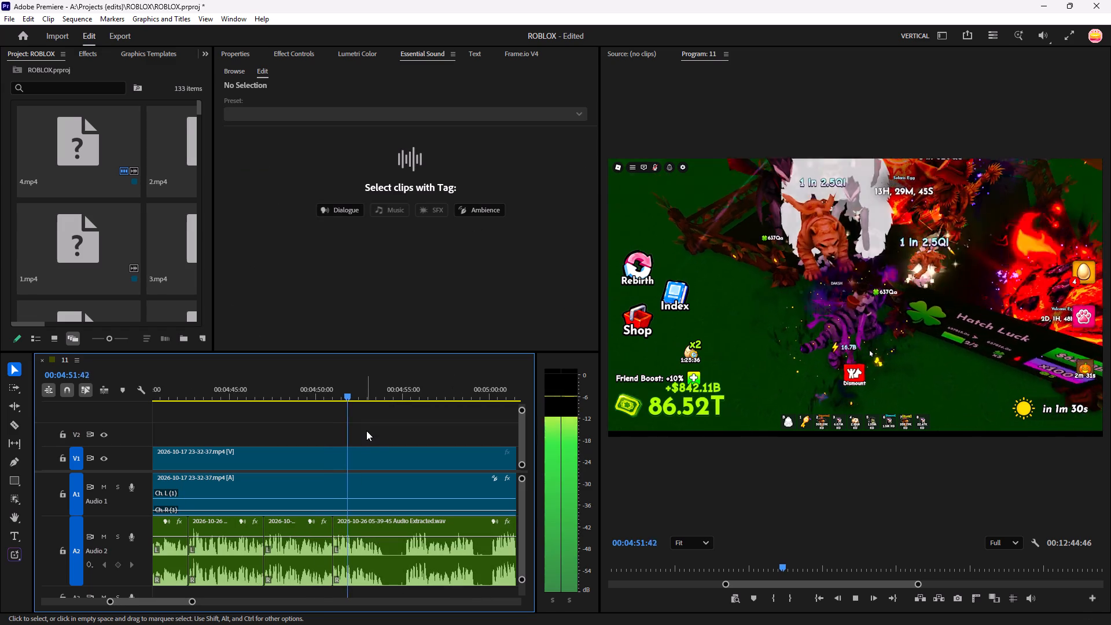
pyautogui.press('c')
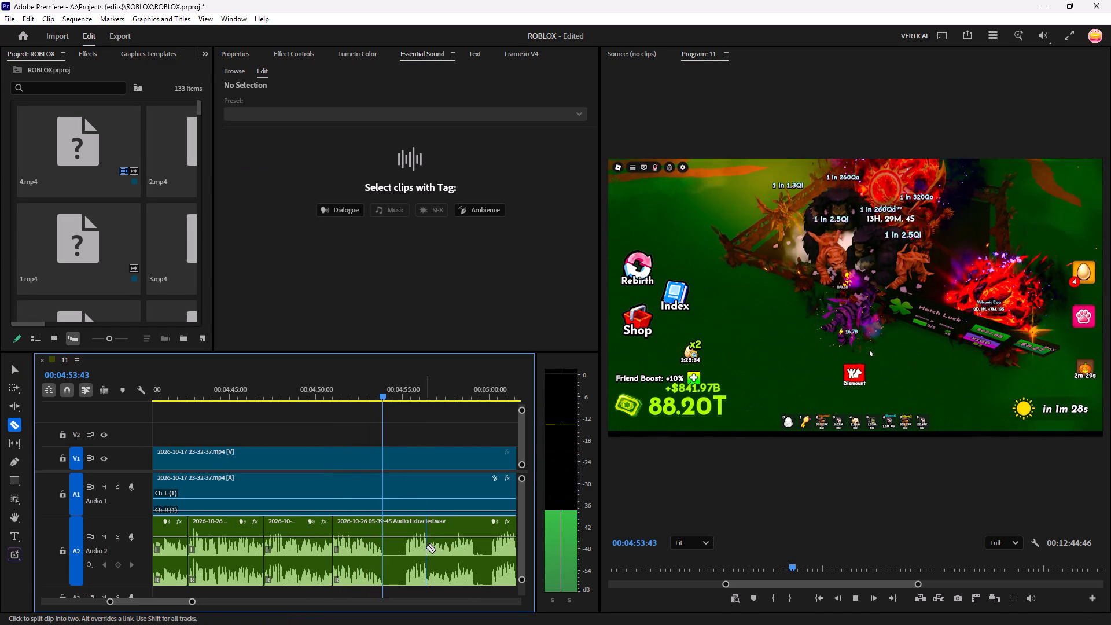
pyautogui.press('space')
pyautogui.press('space')
pyautogui.press('=')
pyautogui.press('=')
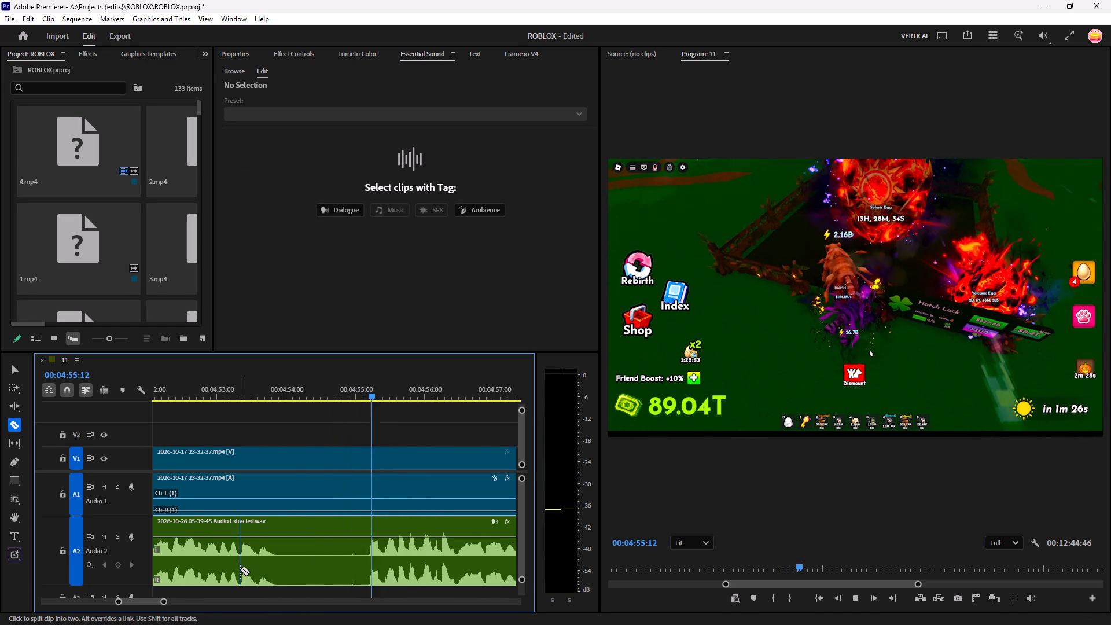
pyautogui.press('space')
pyautogui.click(370, 570)
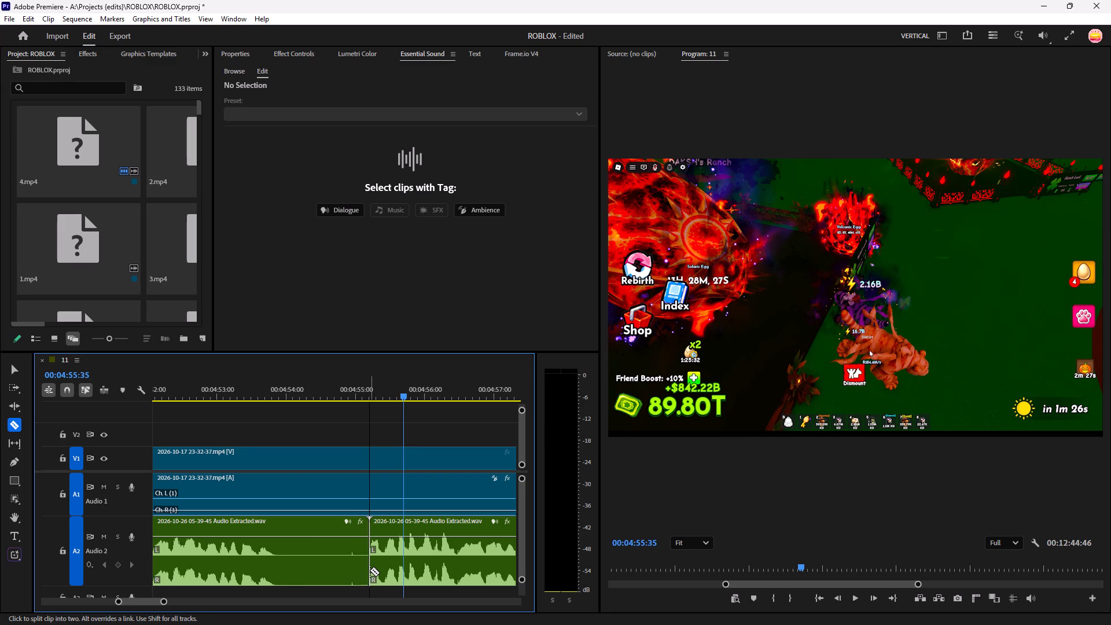
pyautogui.press('v')
pyautogui.moveTo(411, 558); pyautogui.dragTo(315, 579)
# Split A2 before the next phrase at about 00:04:58:40 and ripple-delete the piece between 00:04:53:41 and that split.
pyautogui.press('space')
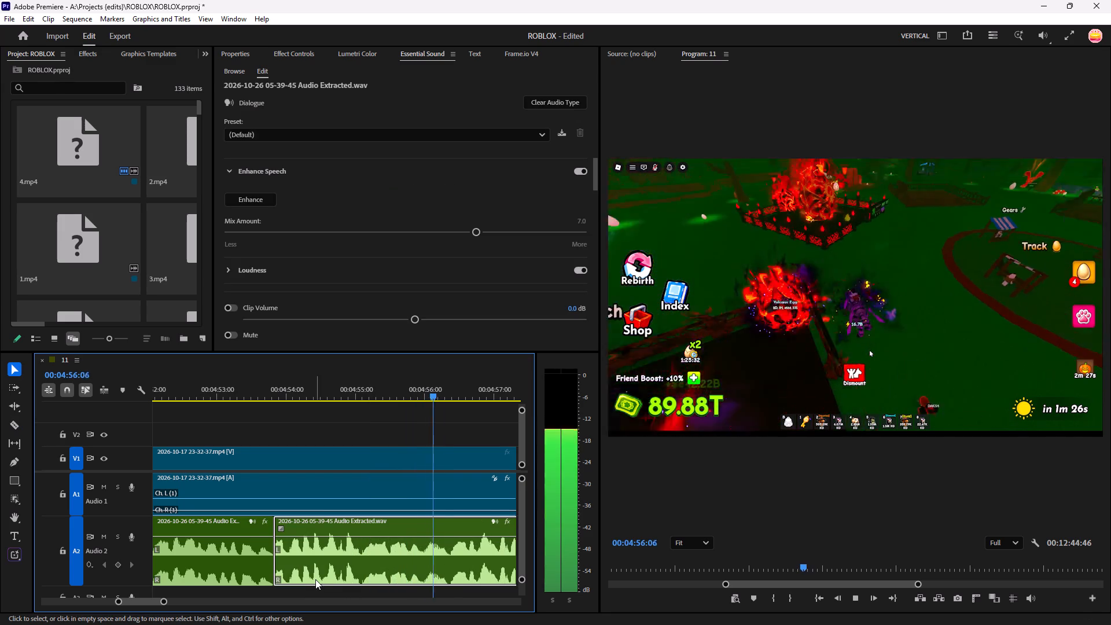
pyautogui.press('c')
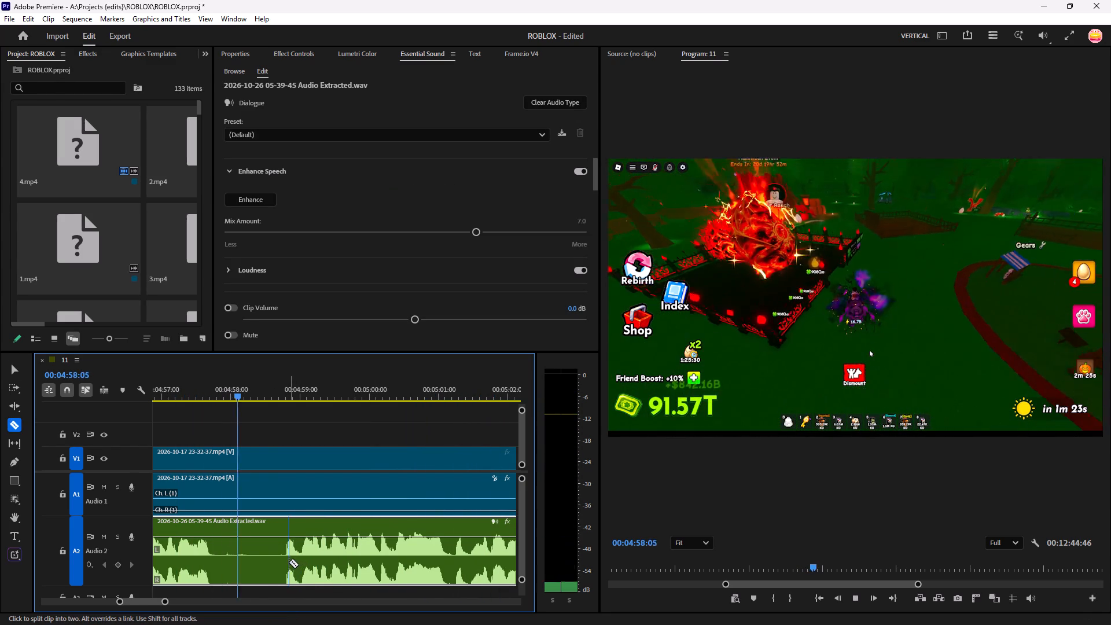
pyautogui.press('space')
pyautogui.click(285, 577)
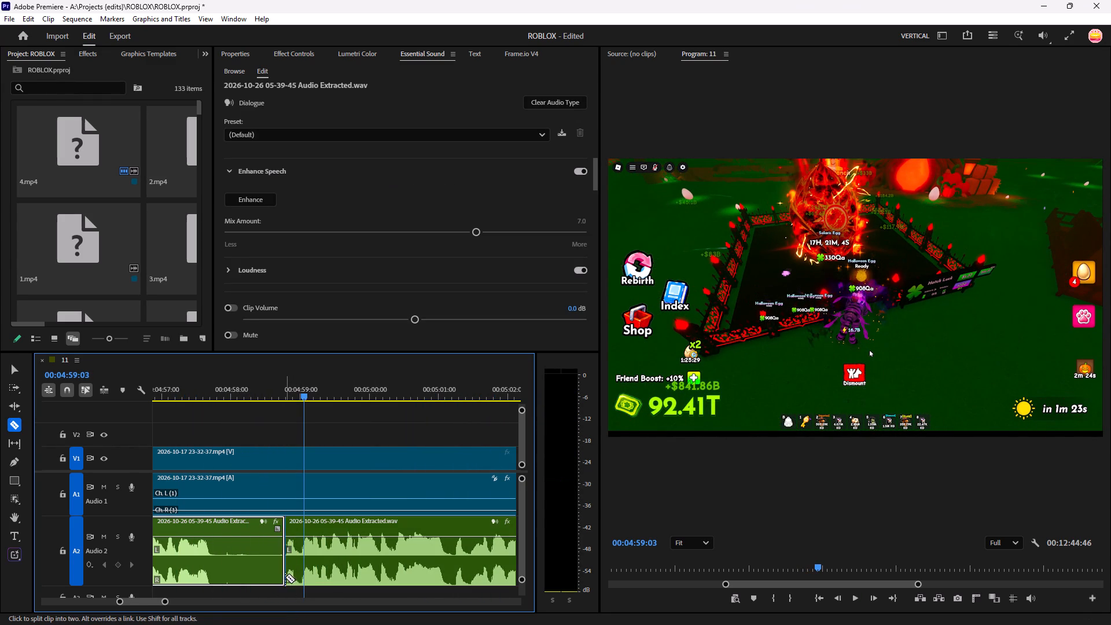
pyautogui.press('v')
pyautogui.click(261, 582)
pyautogui.hotkey('alt', 'BackSpace')
# Split A2 at about 00:04:59:07 and 00:05:02:47, around the silence between phrases, and ripple-delete the silent piece.
pyautogui.press('space')
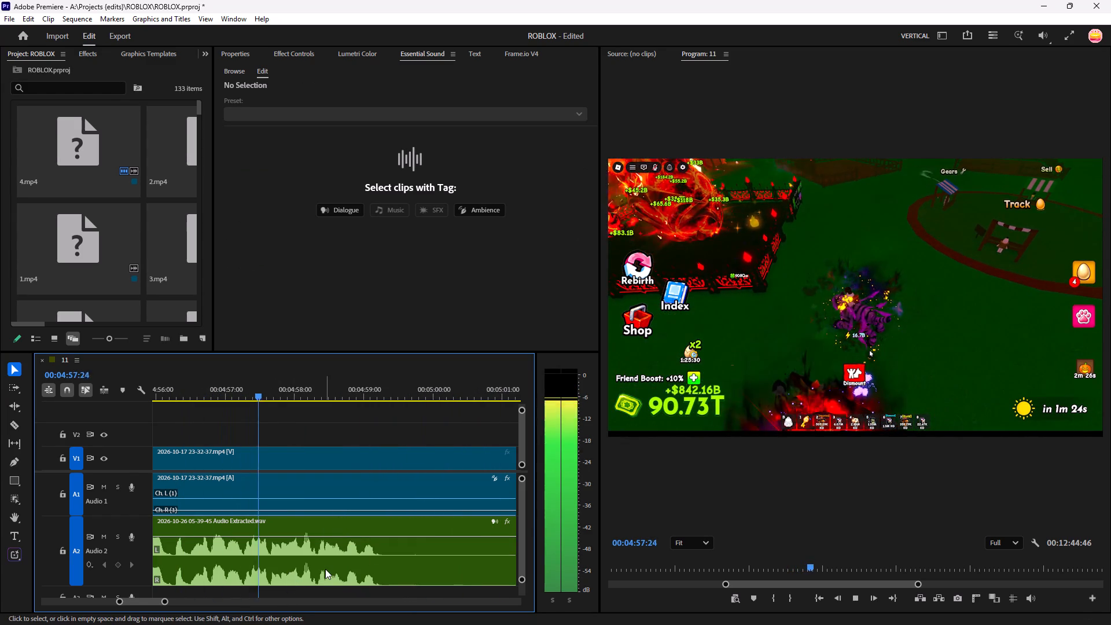
pyautogui.press('c')
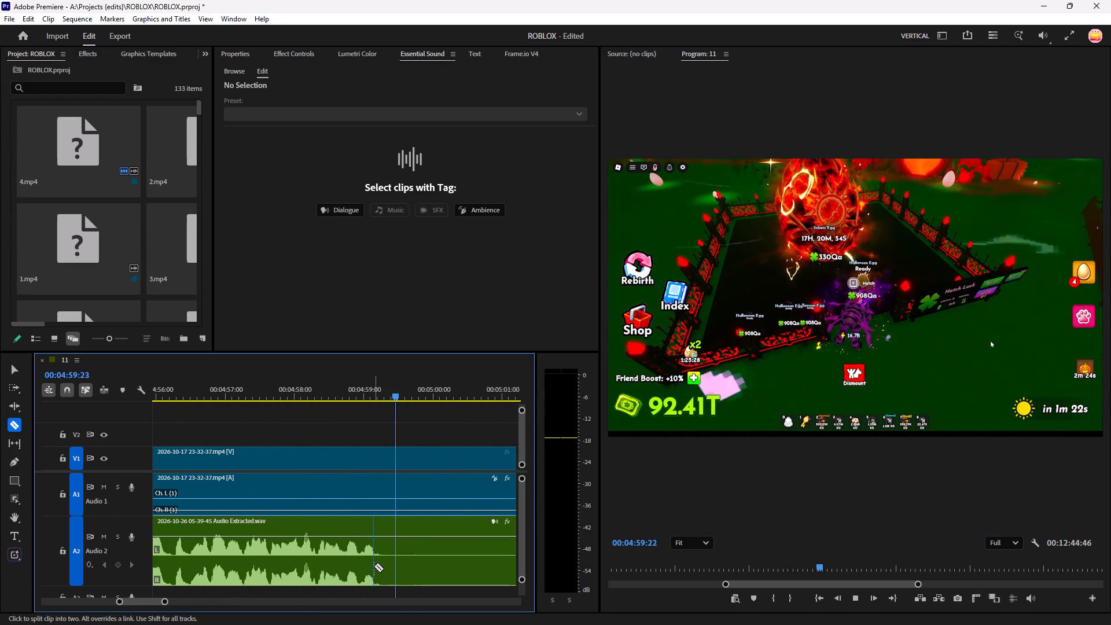
pyautogui.click(374, 566)
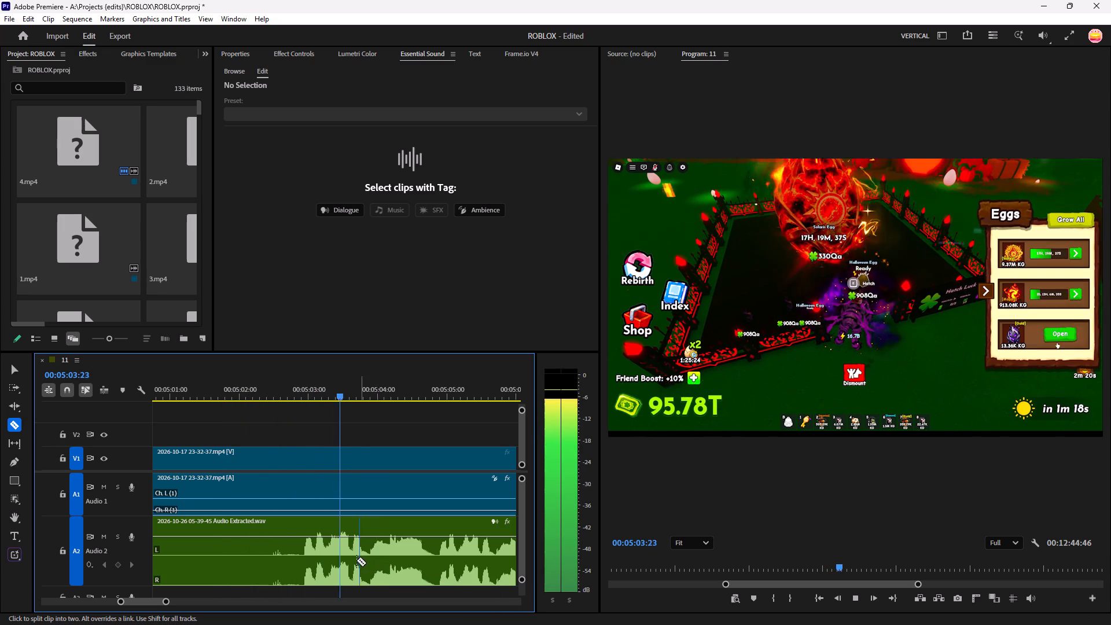
pyautogui.press('space')
pyautogui.press('space')
pyautogui.press('space')
pyautogui.click(304, 578)
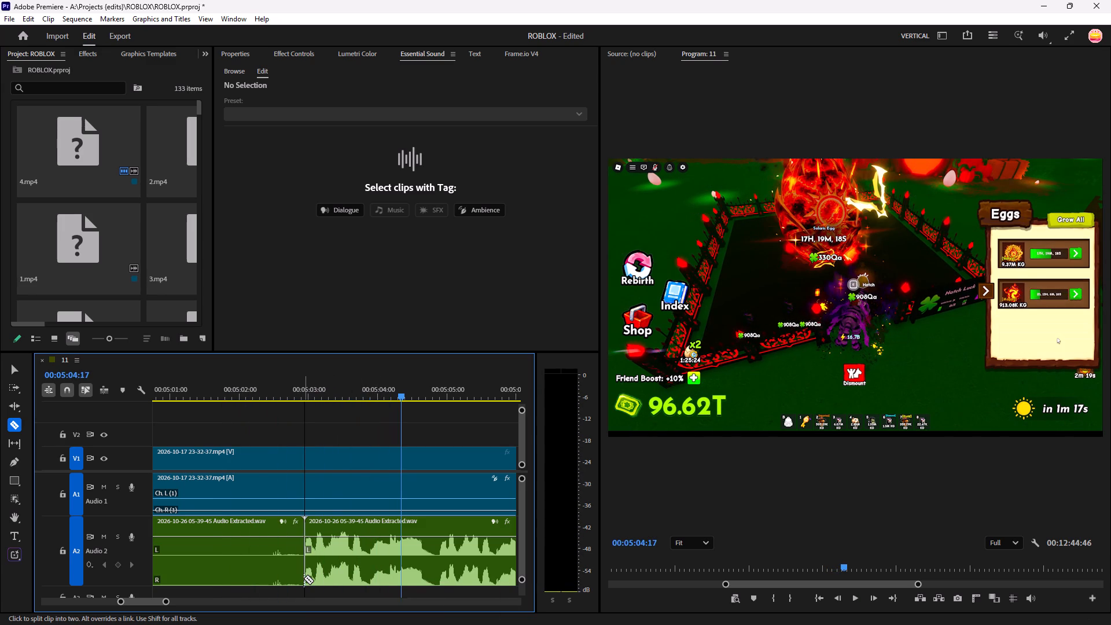
pyautogui.press('v')
pyautogui.click(258, 578)
pyautogui.hotkey('alt', 'BackSpace')
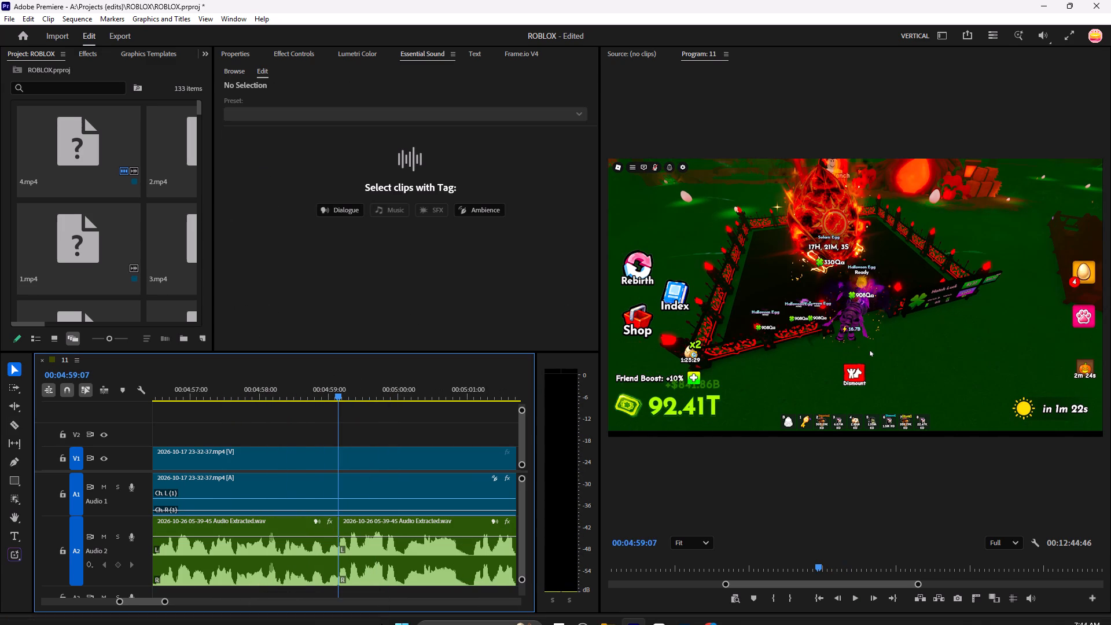
# Ripple-delete the A2 take between about 00:04:53:41 and 00:04:59:07 so the following phrase moves up.
pyautogui.click(293, 541)
pyautogui.hotkey('alt', 'BackSpace')
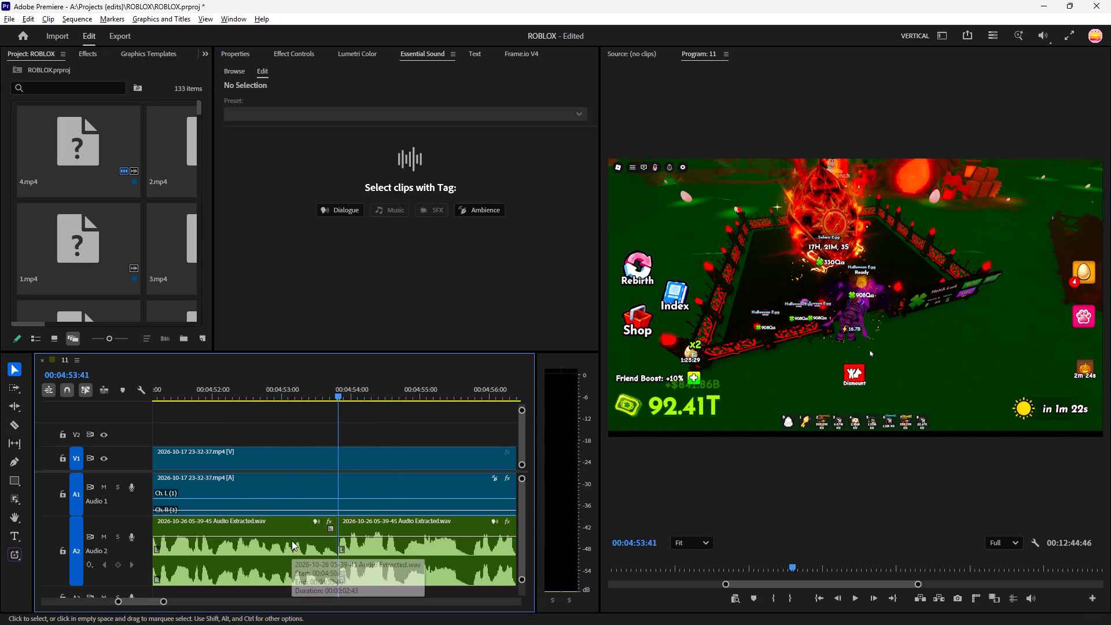
# Replay across the A2 join at 00:04:53:41, split at about 00:04:55:40, and ripple-delete the piece between the join and the split.
pyautogui.press('space')
pyautogui.press('space')
pyautogui.moveTo(382, 395); pyautogui.dragTo(285, 479)
pyautogui.click(397, 427)
pyautogui.press('space')
pyautogui.write('--')
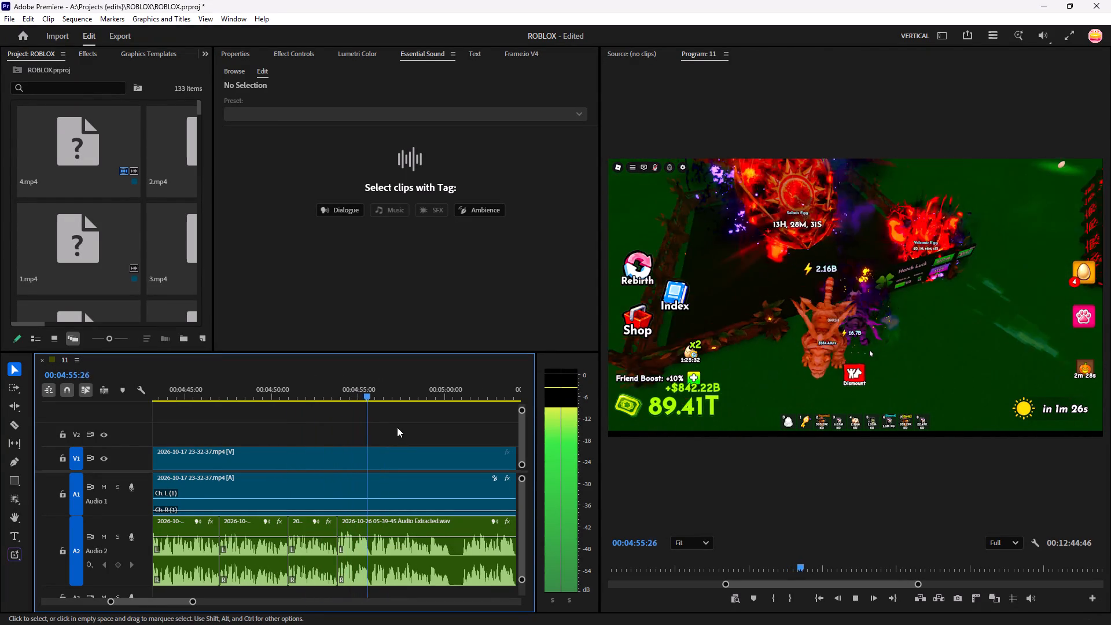
pyautogui.press('space')
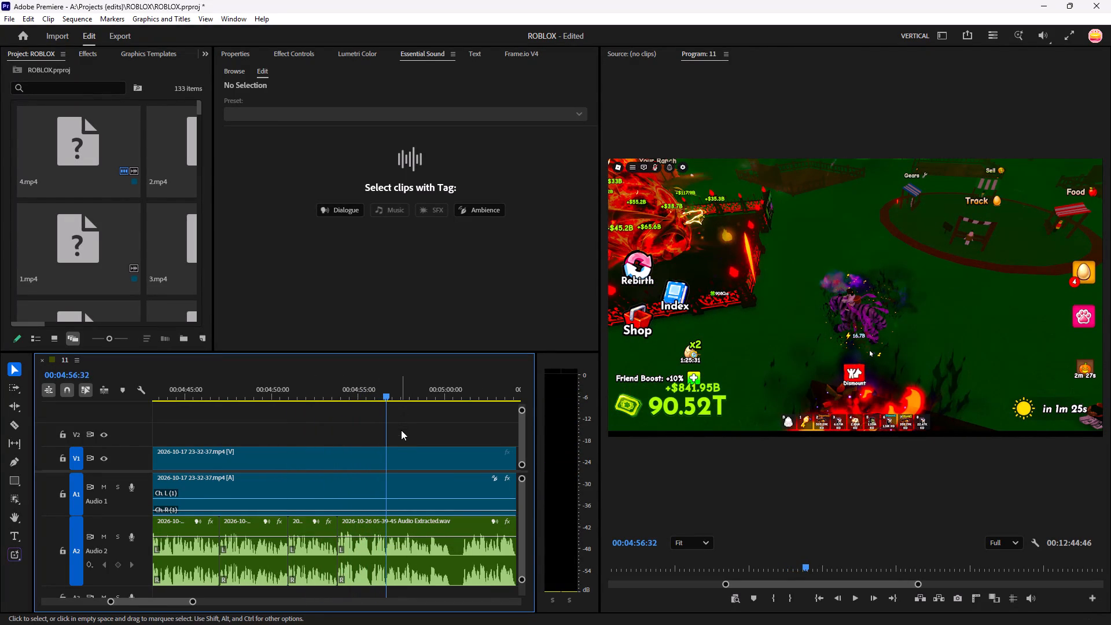
pyautogui.press('c')
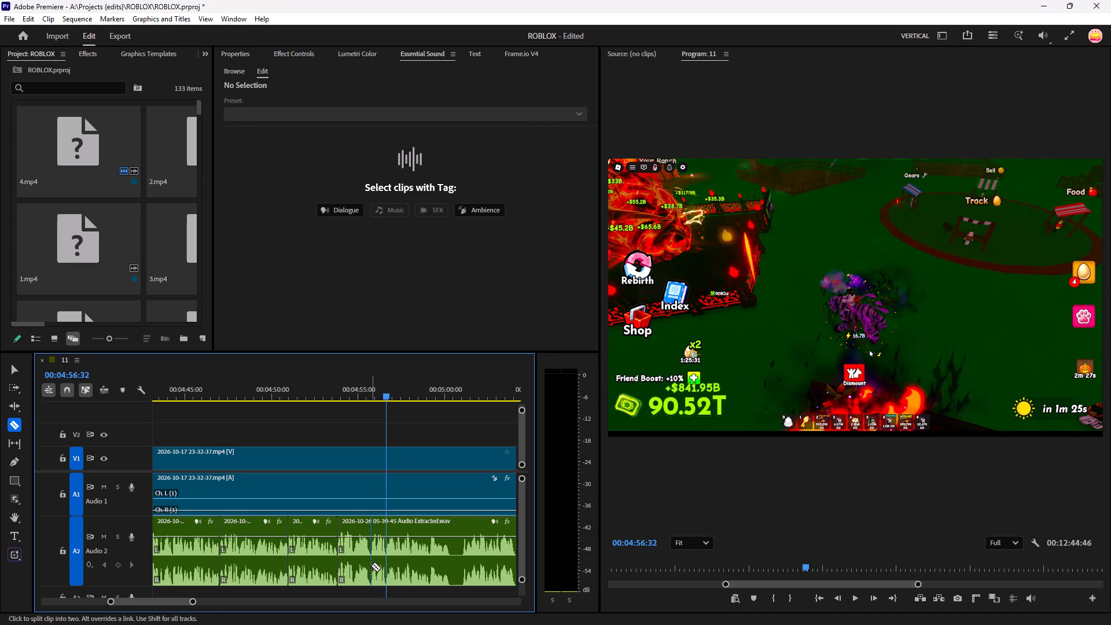
pyautogui.click(371, 565)
pyautogui.press('v')
pyautogui.click(348, 558)
pyautogui.hotkey('alt', 'BackSpace')
# Listen from 00:04:53:41 and split A2 at about 00:04:59:05, just before speech resumes after the next silence.
pyautogui.press('space')
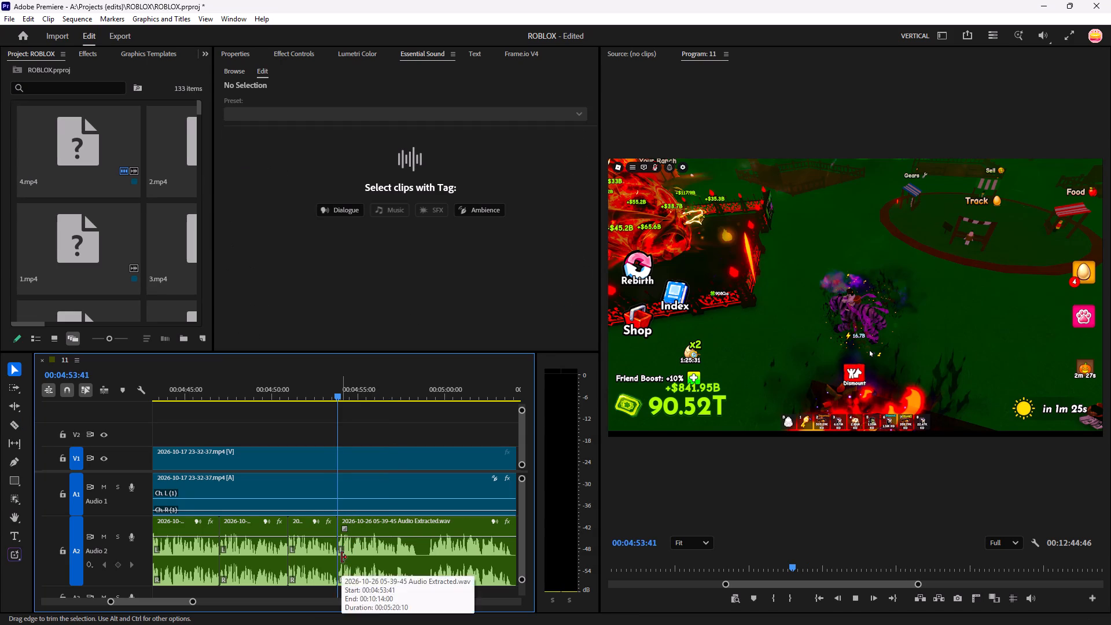
pyautogui.press('c')
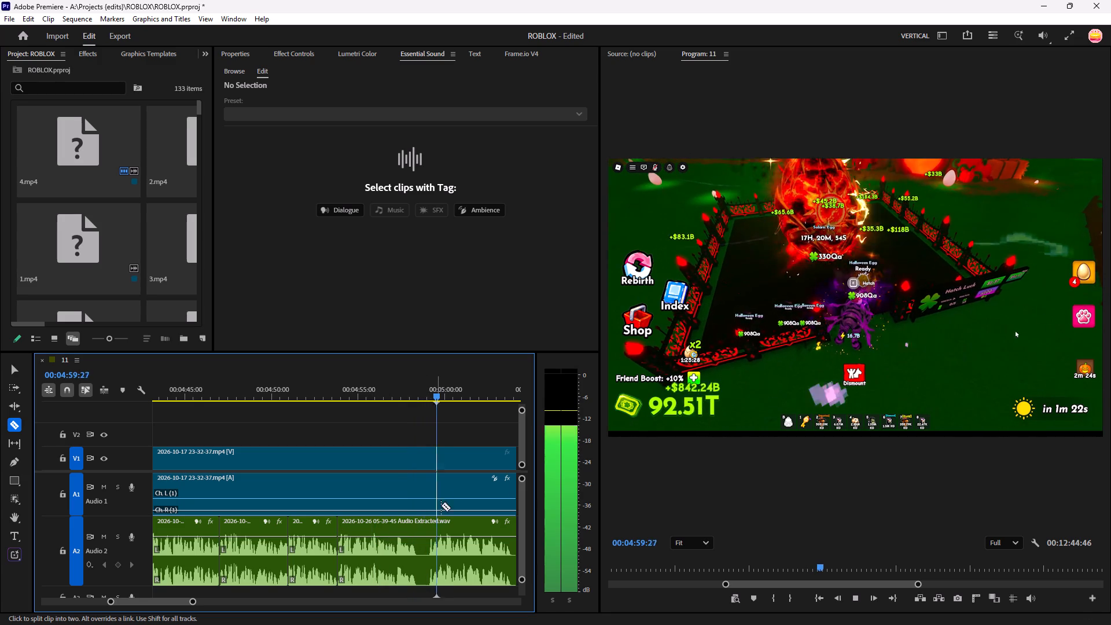
pyautogui.moveTo(449, 396); pyautogui.dragTo(424, 438)
pyautogui.press('=')
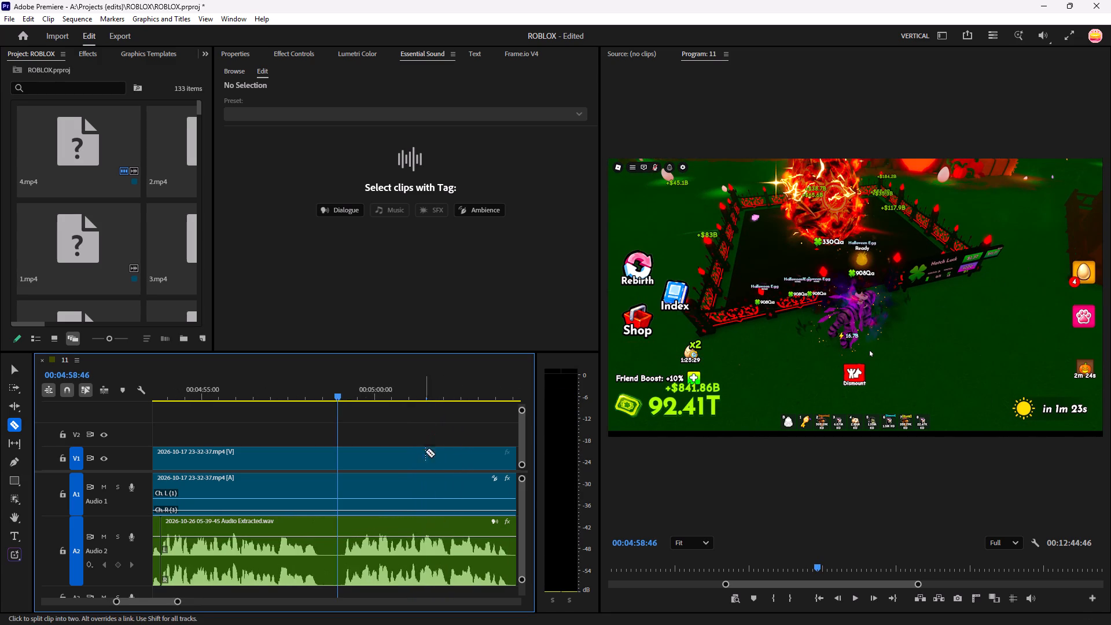
pyautogui.press('=')
pyautogui.press('=')
pyautogui.click(363, 568)
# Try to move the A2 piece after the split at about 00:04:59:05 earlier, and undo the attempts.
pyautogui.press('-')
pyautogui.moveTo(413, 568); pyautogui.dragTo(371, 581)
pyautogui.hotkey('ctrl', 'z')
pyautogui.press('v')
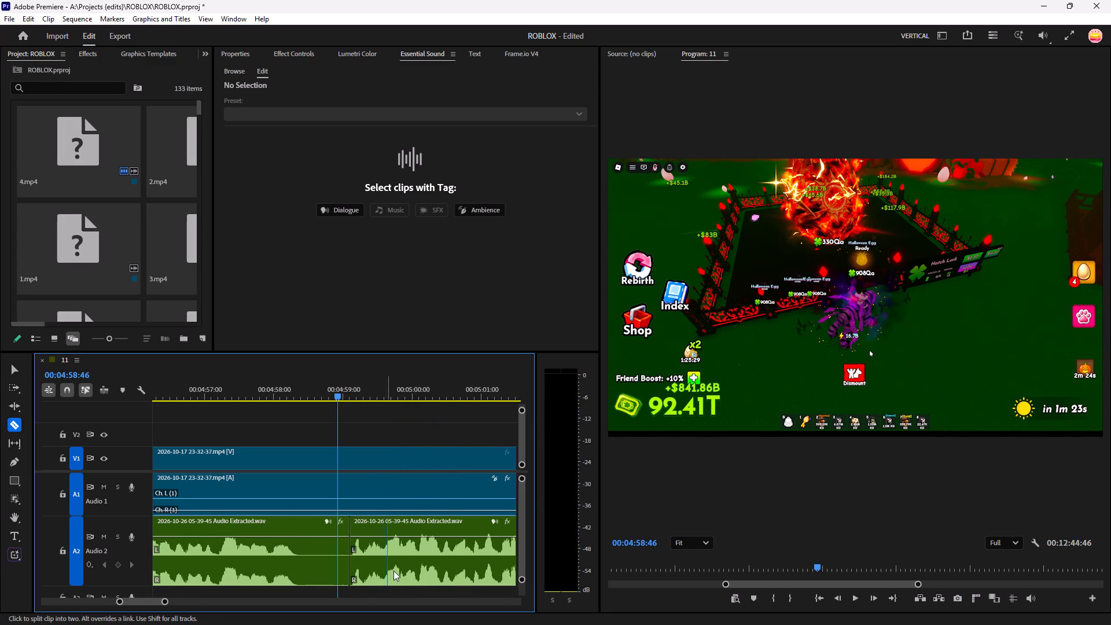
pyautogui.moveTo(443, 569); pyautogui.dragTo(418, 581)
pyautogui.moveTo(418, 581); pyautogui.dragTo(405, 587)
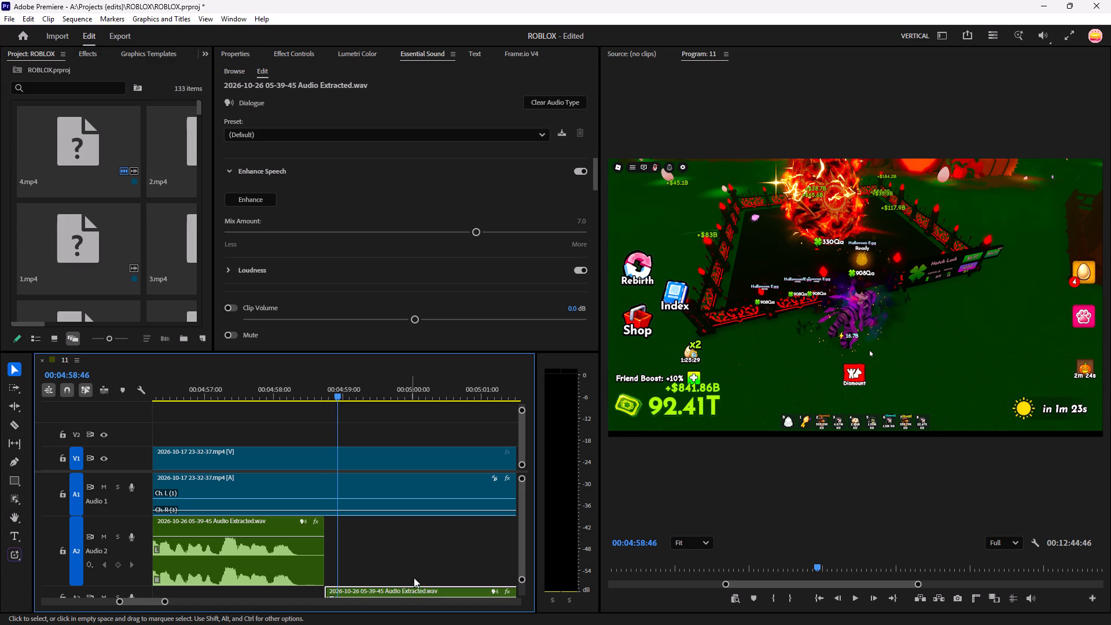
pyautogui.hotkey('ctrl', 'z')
# Shift the A2 piece after the split at about 00:04:59:05 earlier over the silence, to start at about 00:04:58:30.
pyautogui.moveTo(421, 578); pyautogui.dragTo(403, 575)
# Listen on and split A2 at about 00:05:03:08, where the phrase ends before the long silence.
pyautogui.press('space')
pyautogui.press('c')
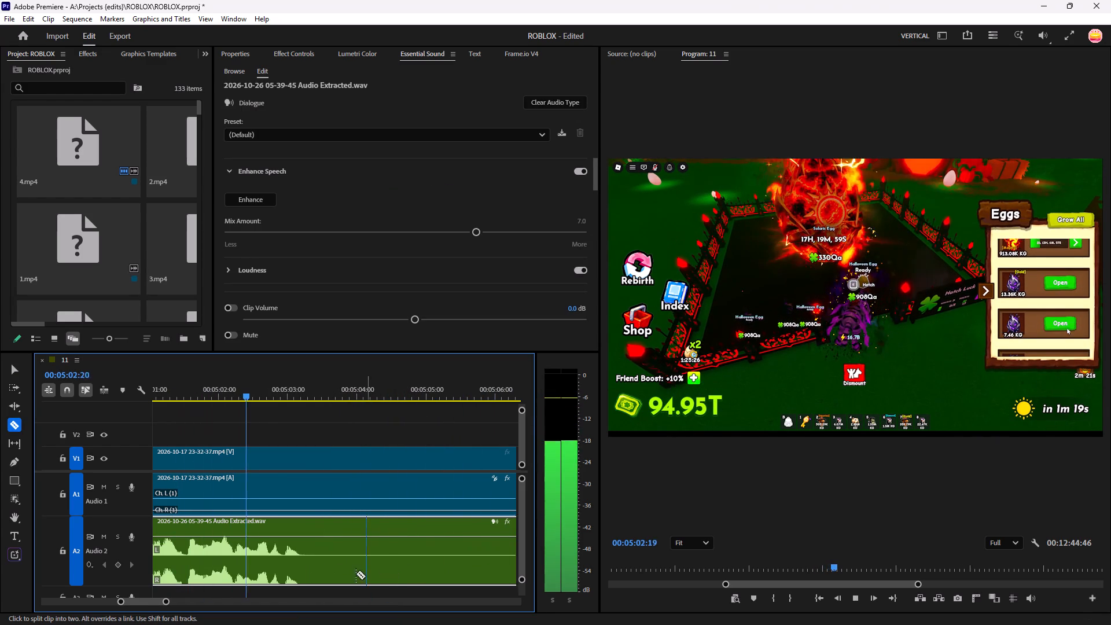
pyautogui.press('space')
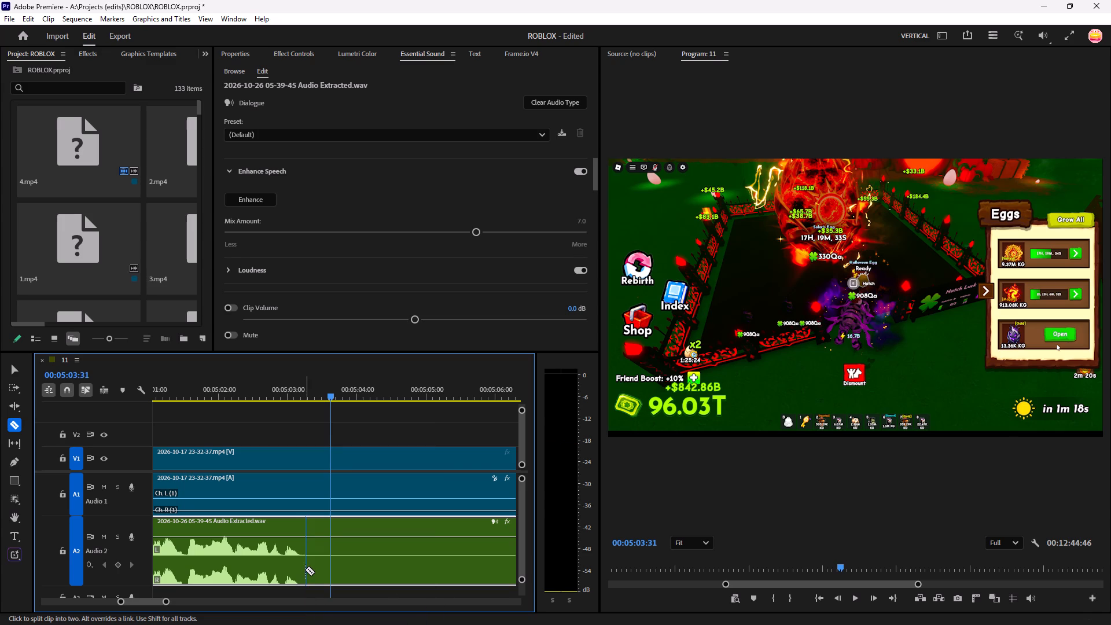
pyautogui.click(297, 569)
# Move the playhead past the long A2 silence to where speech resumes, at about 00:05:15:21, and save the project.
pyautogui.press('-')
pyautogui.press('-')
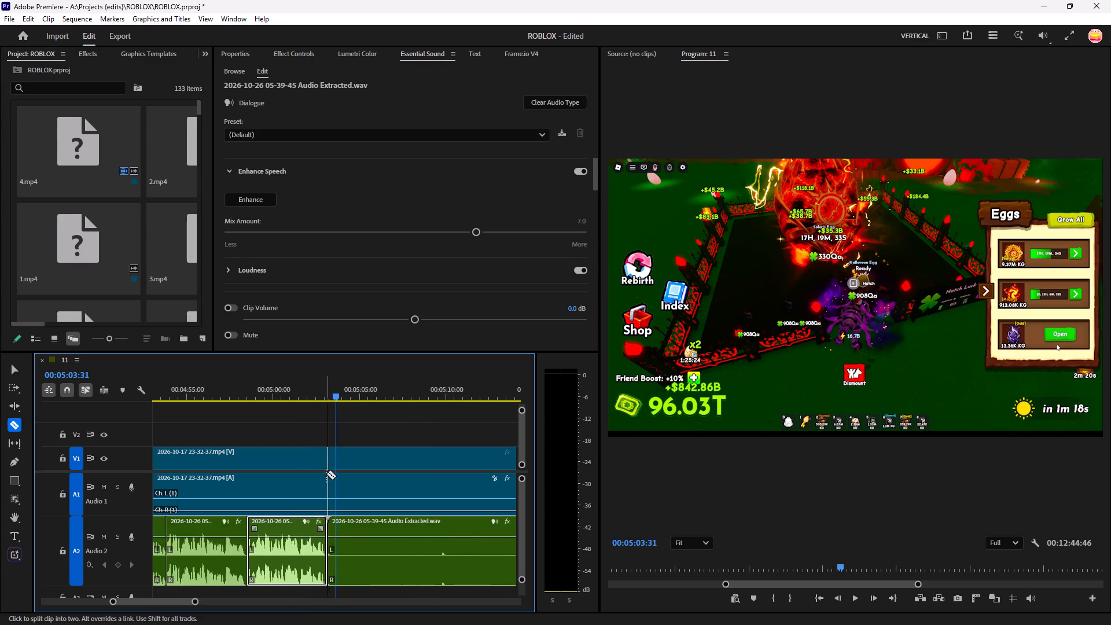
pyautogui.press('-')
pyautogui.moveTo(333, 389); pyautogui.dragTo(440, 449)
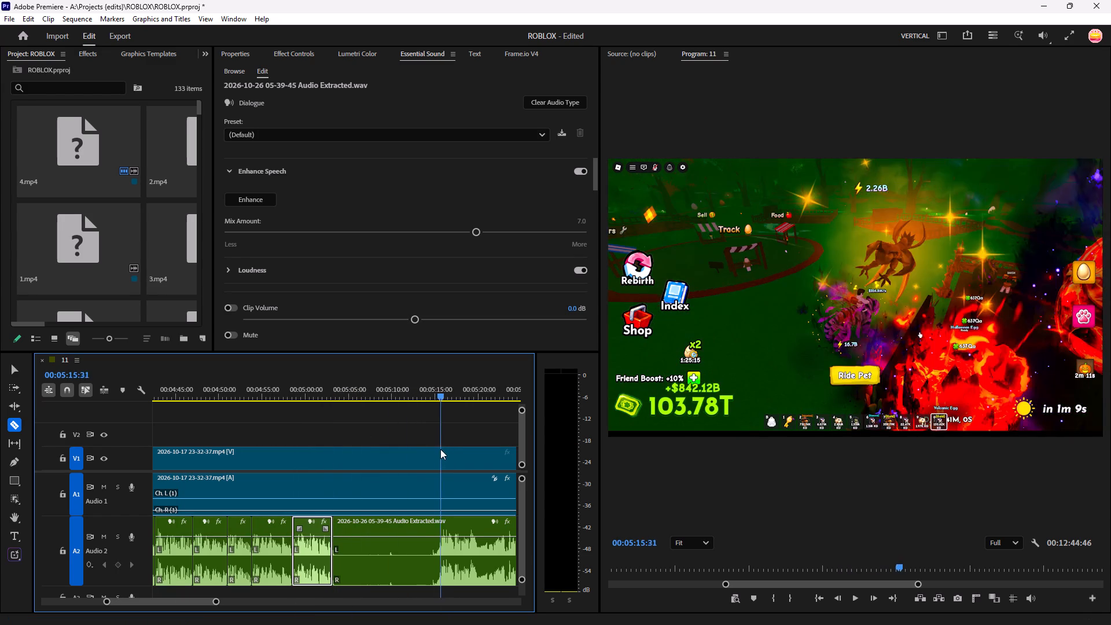
pyautogui.moveTo(440, 449); pyautogui.dragTo(440, 455)
pyautogui.write('--')
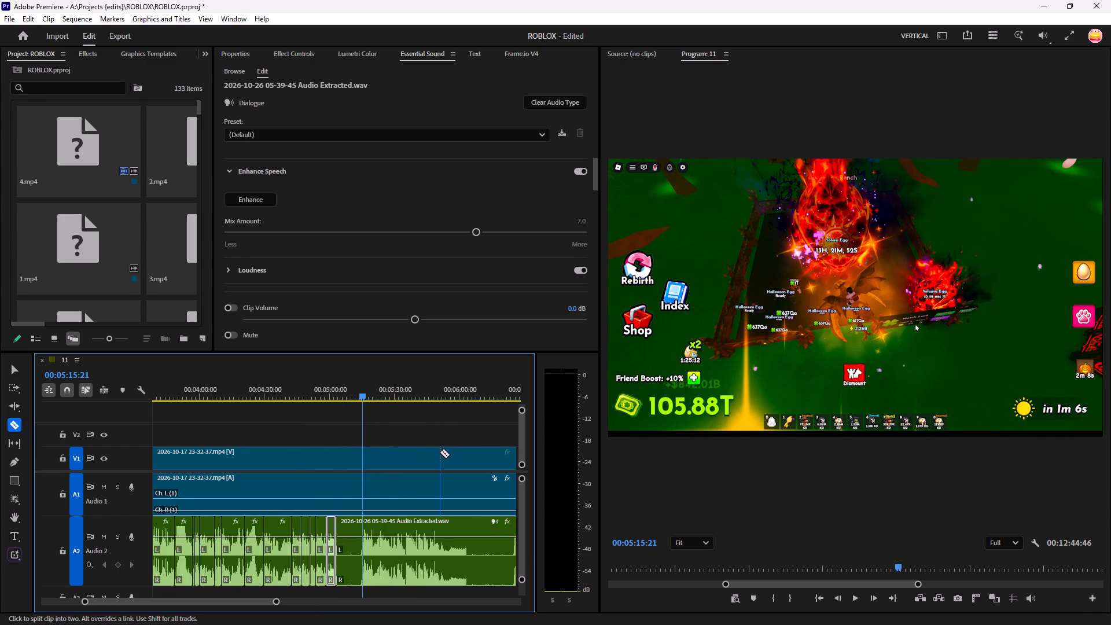
pyautogui.hotkey('ctrl', 's')
# Split A2 at about 00:05:15:06, just before speech resumes, and ripple-delete the silent piece starting at about 00:05:03:08.
pyautogui.press('space')
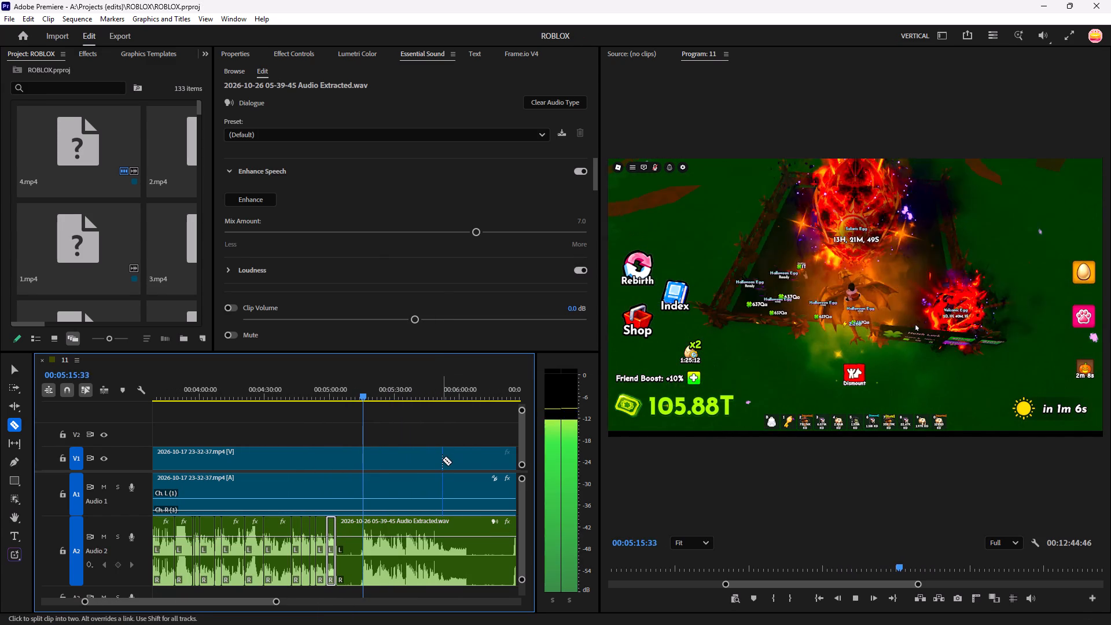
pyautogui.press('=')
pyautogui.press('=')
pyautogui.press('=')
pyautogui.press('=')
pyautogui.press('space')
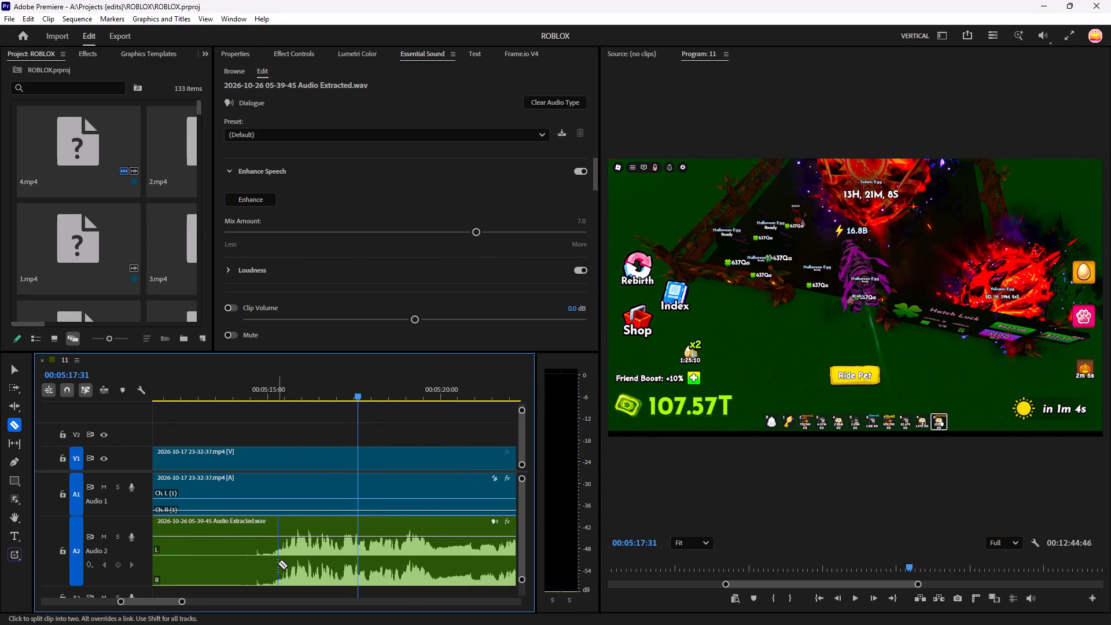
pyautogui.click(271, 567)
pyautogui.press('v')
pyautogui.click(268, 564)
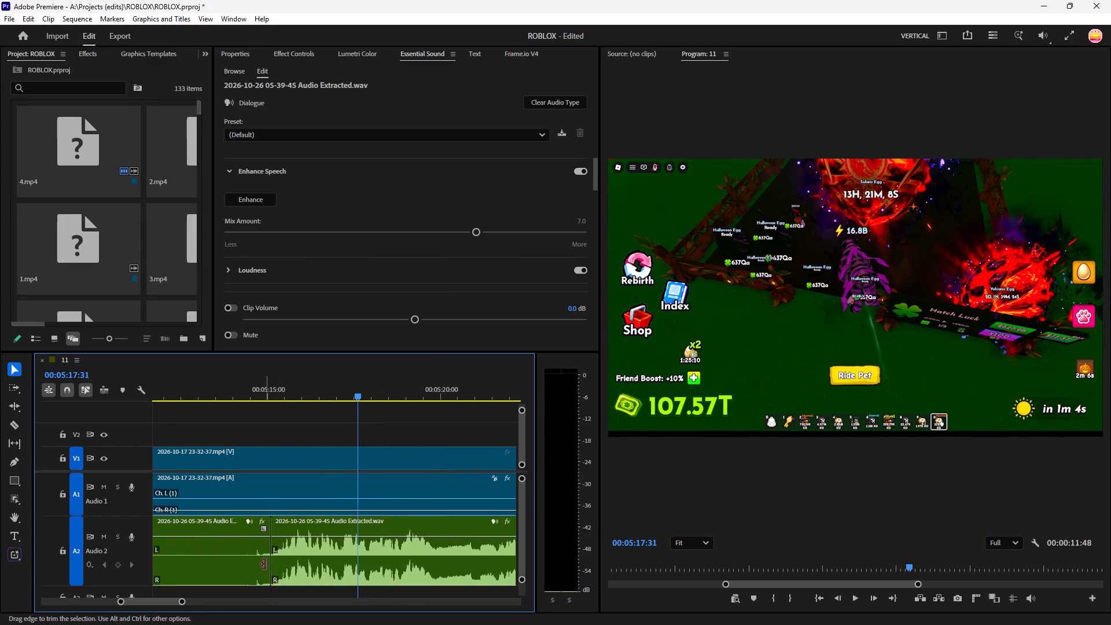
pyautogui.click(261, 564)
pyautogui.hotkey('alt', 'BackSpace')
# Listen on through the A2 voice-over, replaying from about 00:05:06, and split A2 at about 00:05:18:21 where the unwanted take begins.
pyautogui.press('space')
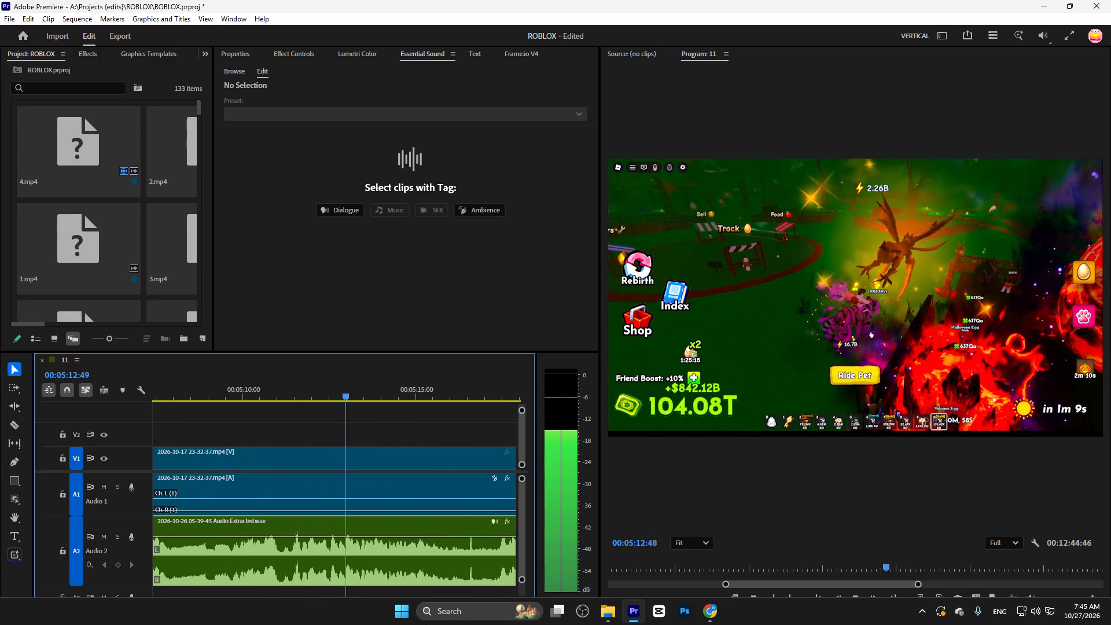
pyautogui.press('-')
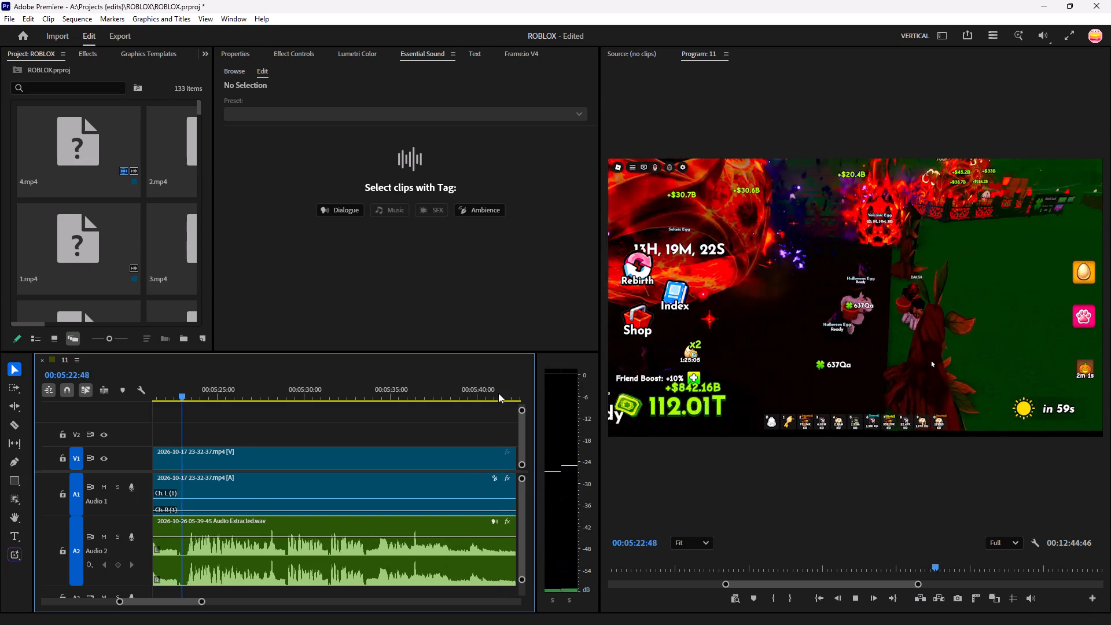
pyautogui.rightClick(498, 393)
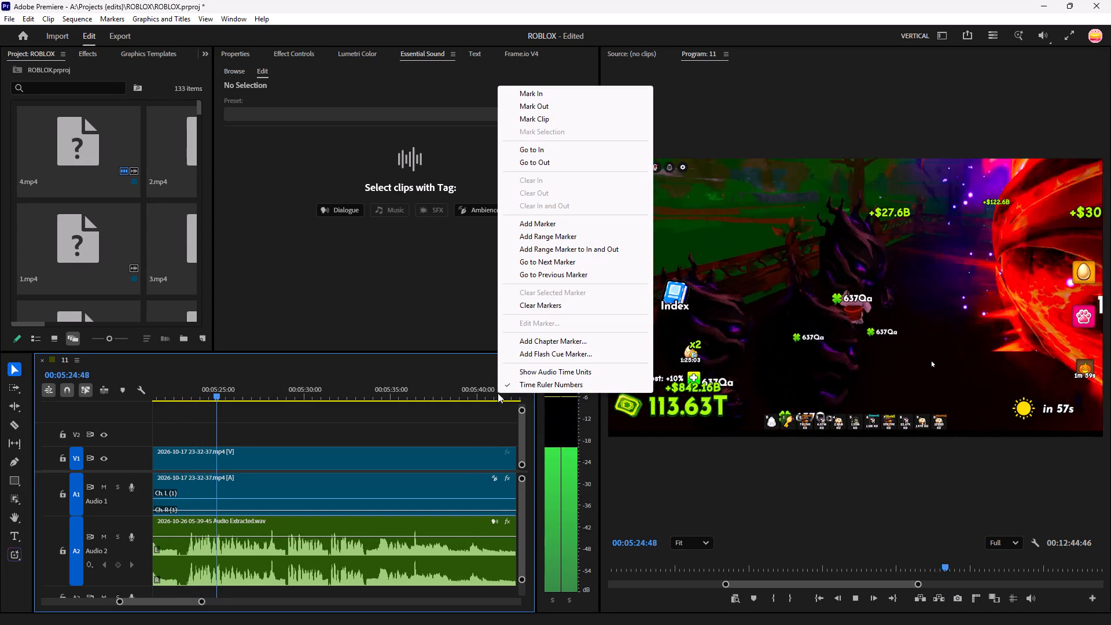
pyautogui.press('space')
pyautogui.click(267, 400)
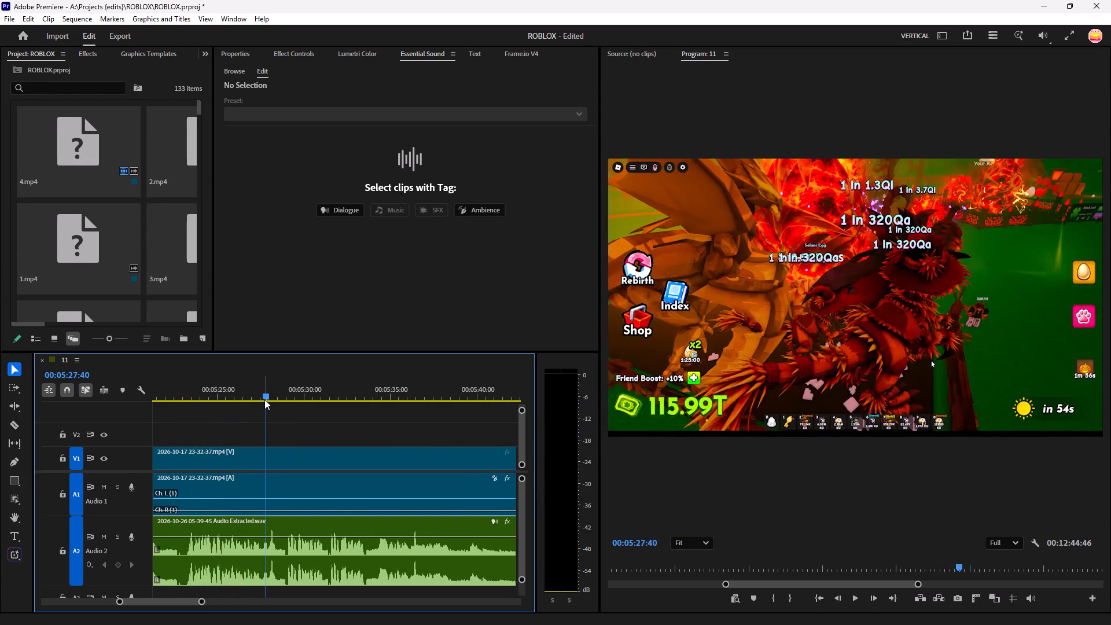
pyautogui.moveTo(264, 392); pyautogui.dragTo(294, 455)
pyautogui.press('space')
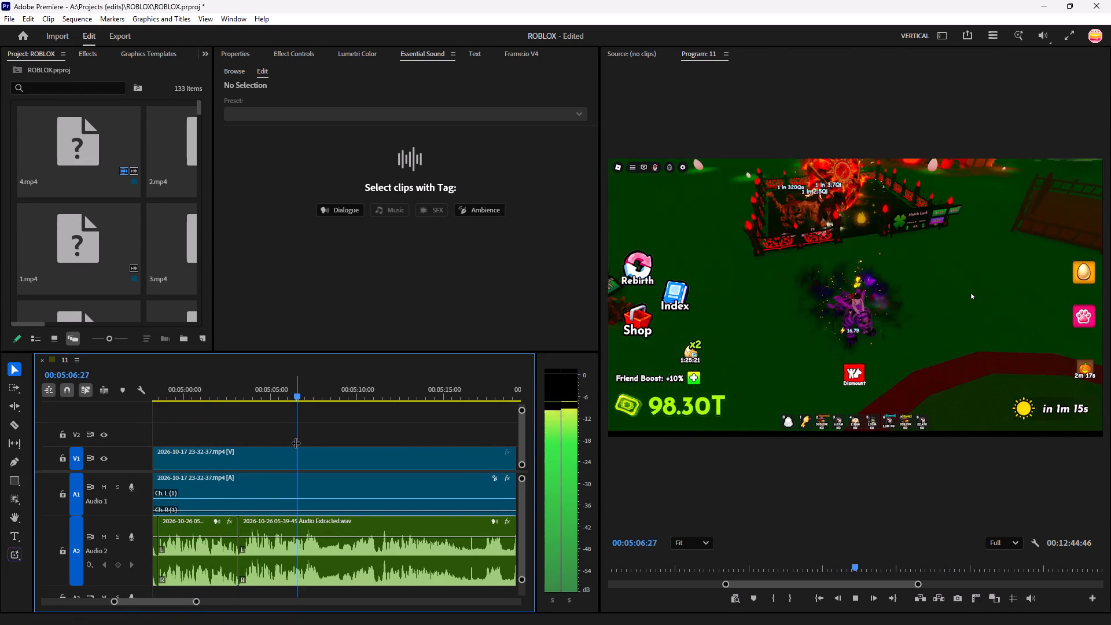
pyautogui.press('c')
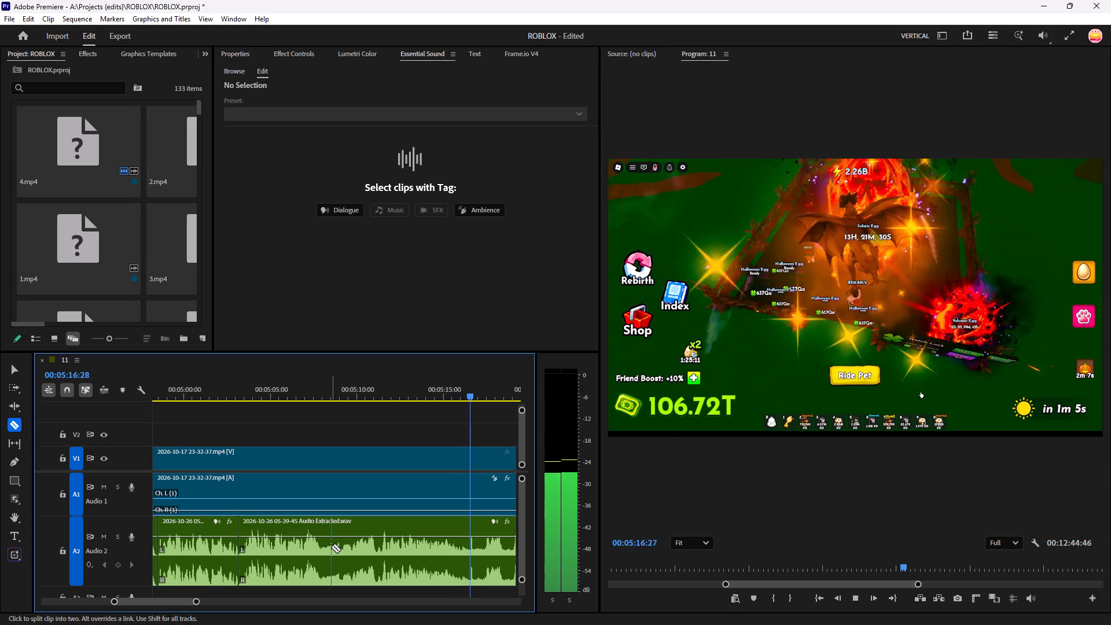
pyautogui.press('space')
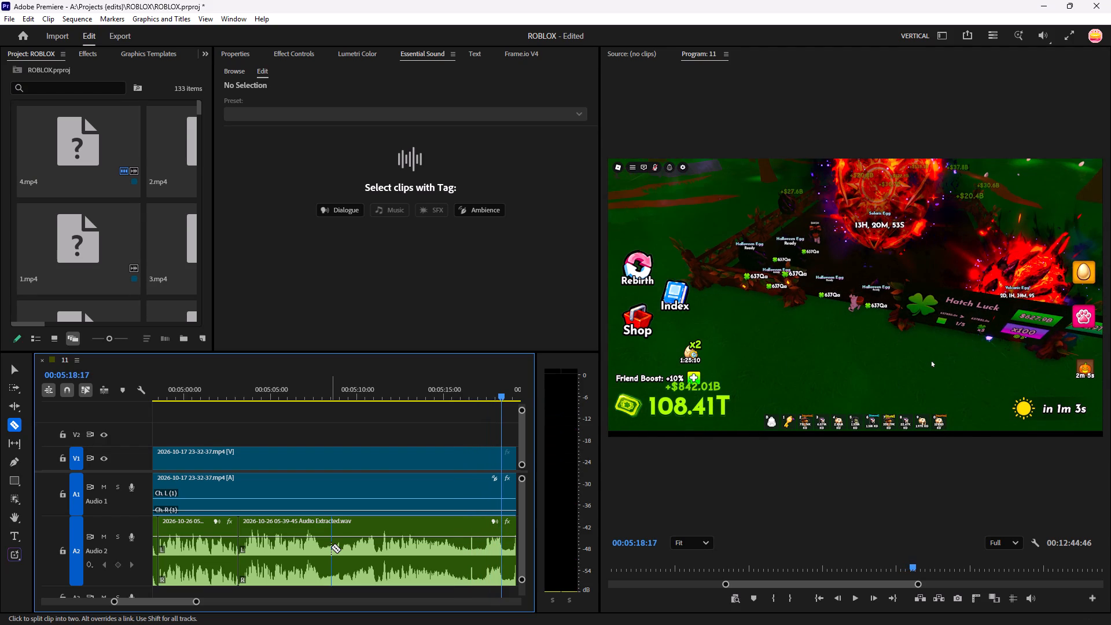
pyautogui.press('c')
pyautogui.press('space')
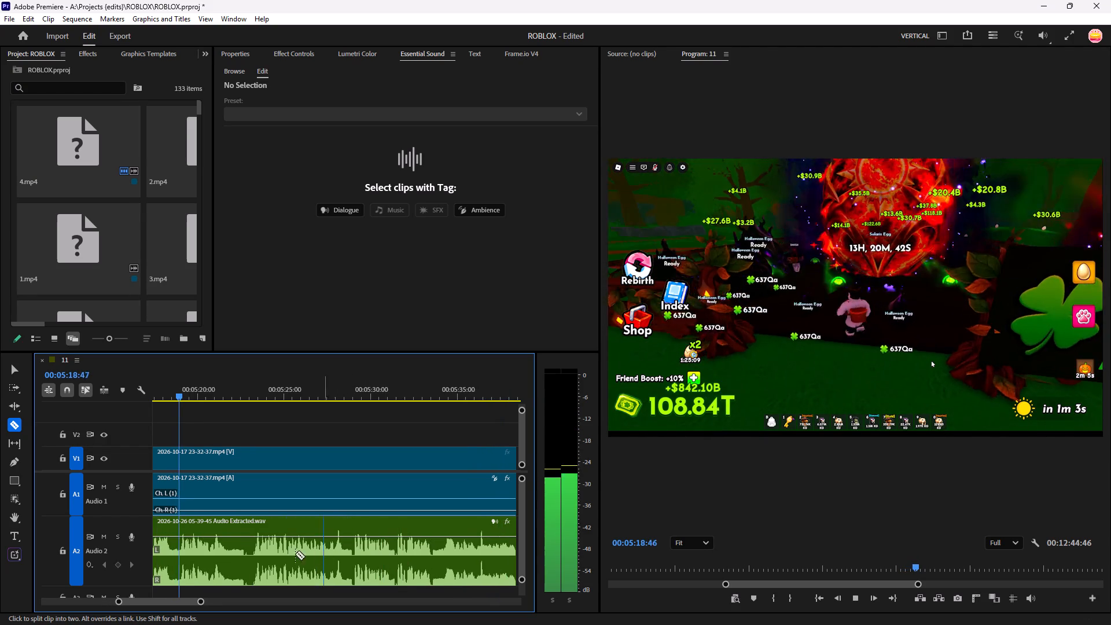
pyautogui.click(170, 561)
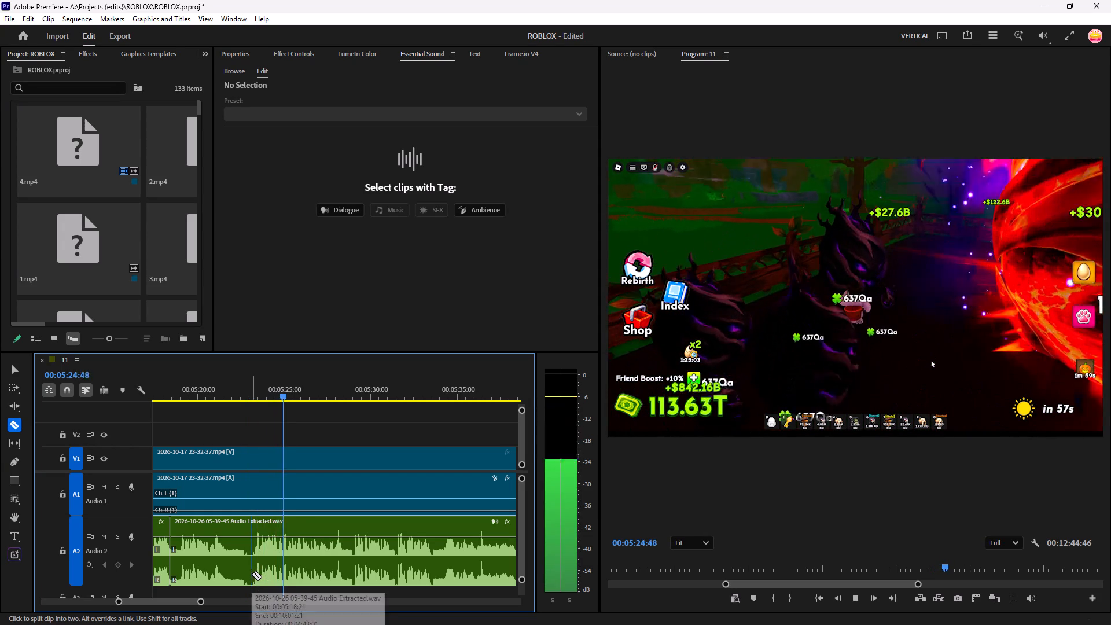
# Split A2 at about 00:05:23 and ripple-delete the unwanted piece starting at about 00:05:18:21.
pyautogui.click(252, 574)
pyautogui.press('space')
pyautogui.press('v')
pyautogui.click(198, 573)
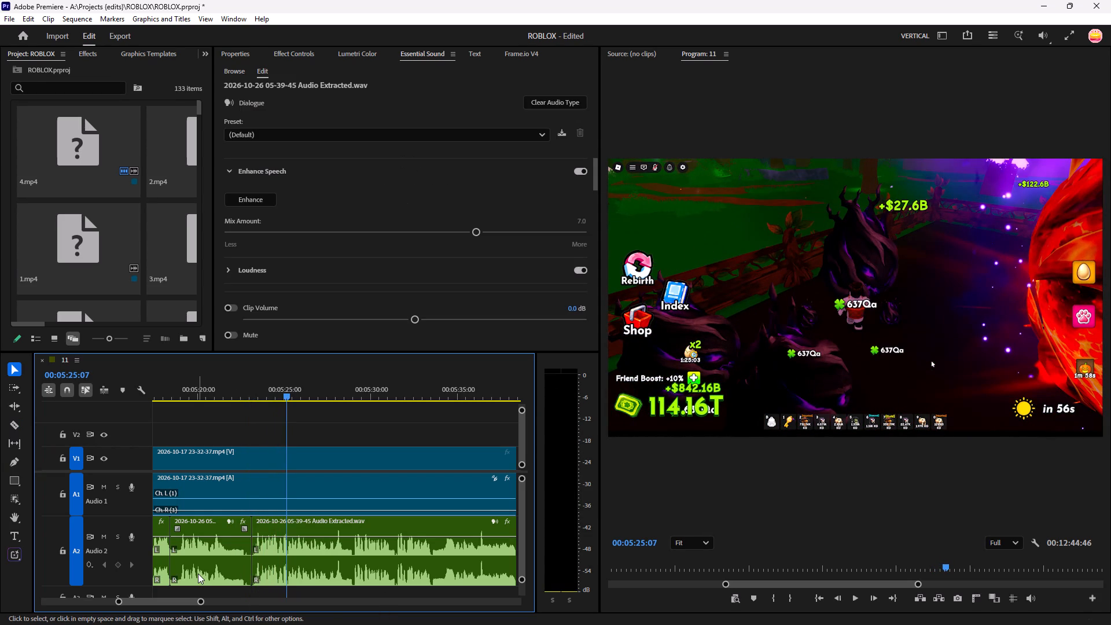
pyautogui.hotkey('alt', 'BackSpace')
# Listen on across the new join and split A2 at about 00:05:23:33, just before the next phrase.
pyautogui.press('space')
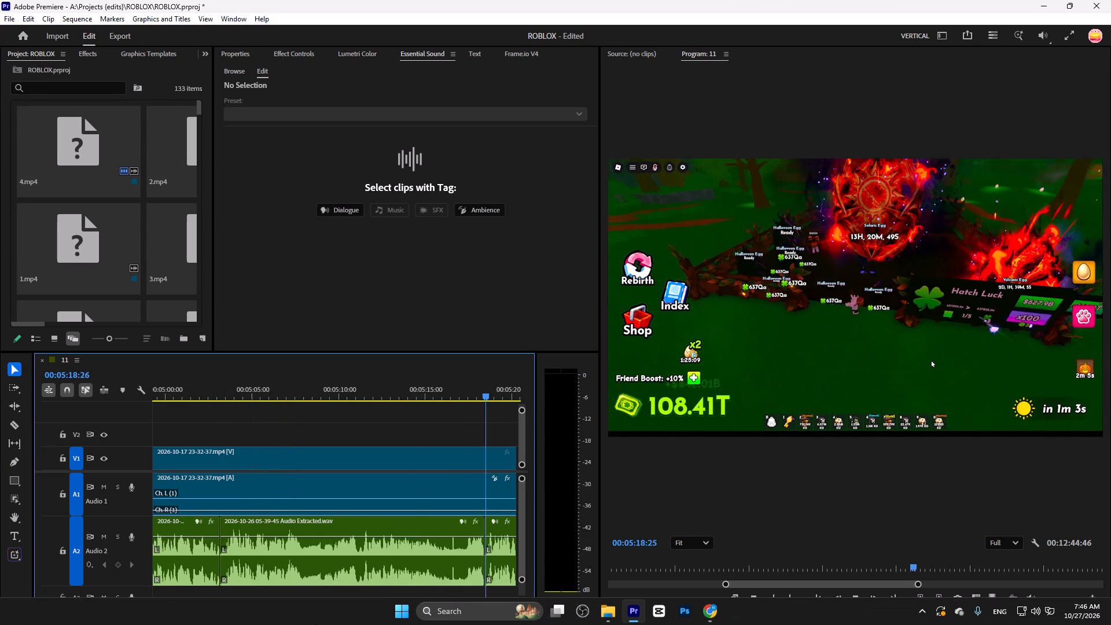
pyautogui.press('-')
pyautogui.write('--')
pyautogui.press('-')
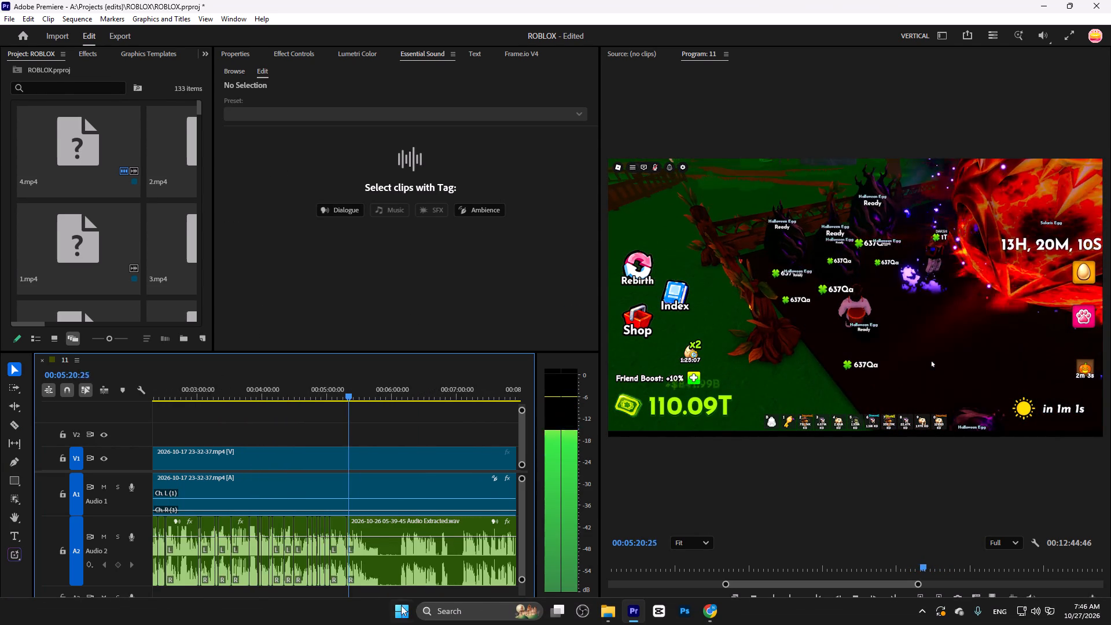
pyautogui.press('-')
pyautogui.press('=')
pyautogui.press('=')
pyautogui.write('===')
pyautogui.press('c')
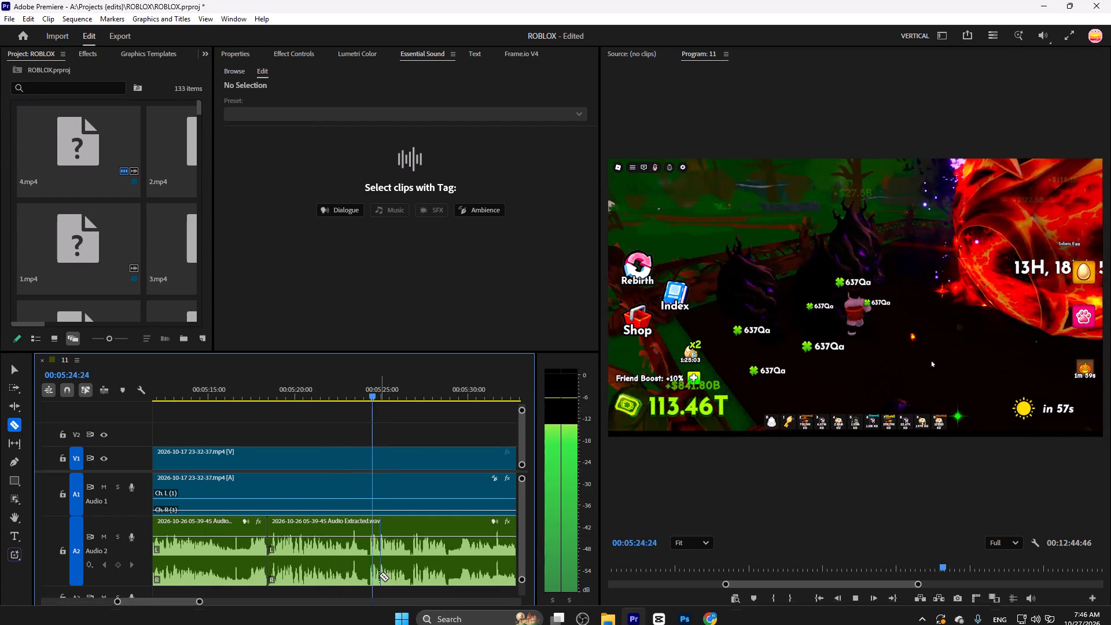
pyautogui.click(358, 566)
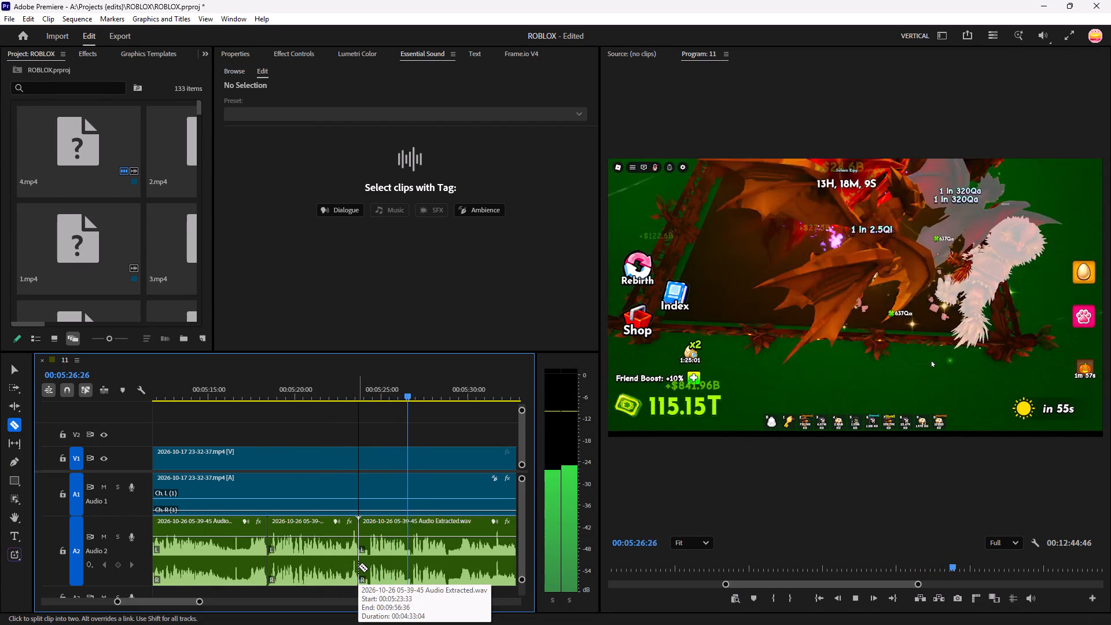
# Listen on, split A2 at about 00:05:29, and ripple-delete the unwanted piece starting at about 00:05:23:33.
pyautogui.rightClick(369, 564)
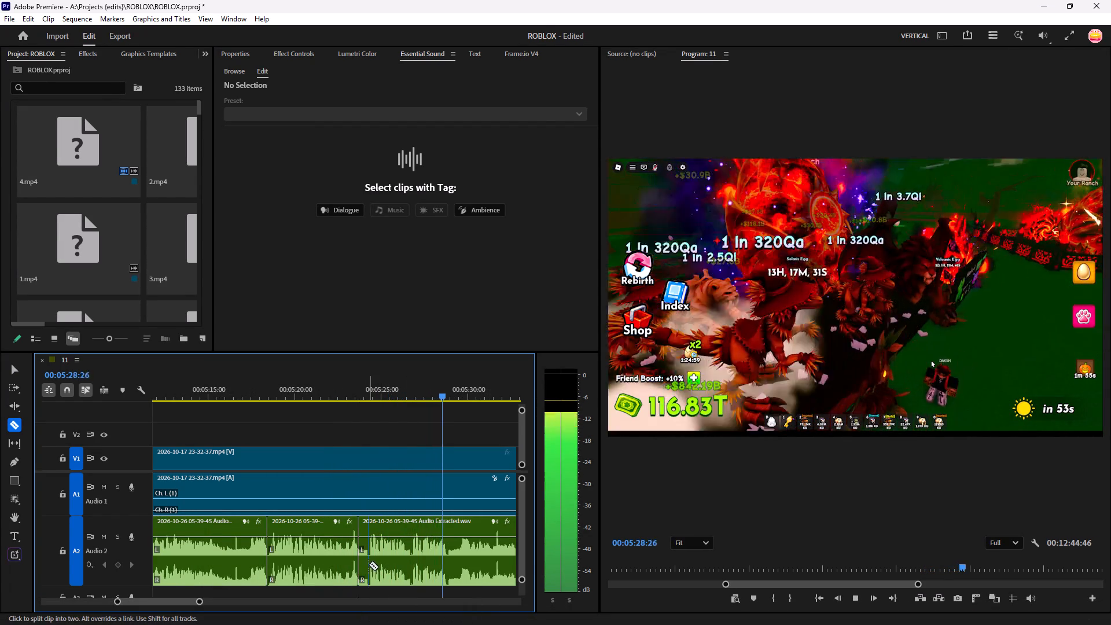
pyautogui.click(326, 472)
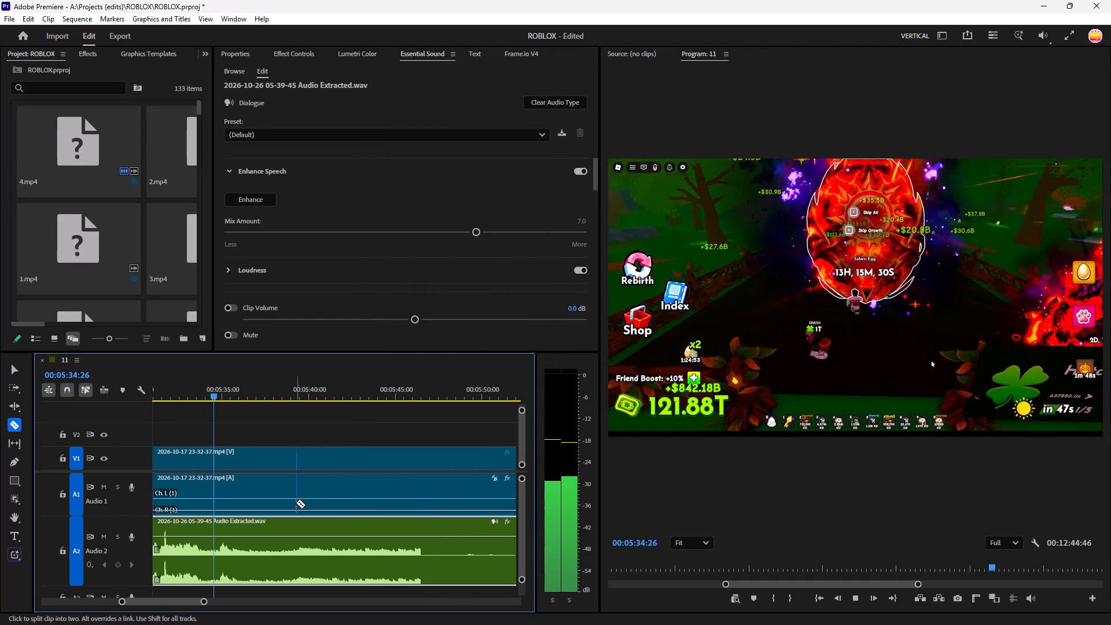
pyautogui.moveTo(226, 396); pyautogui.dragTo(376, 444)
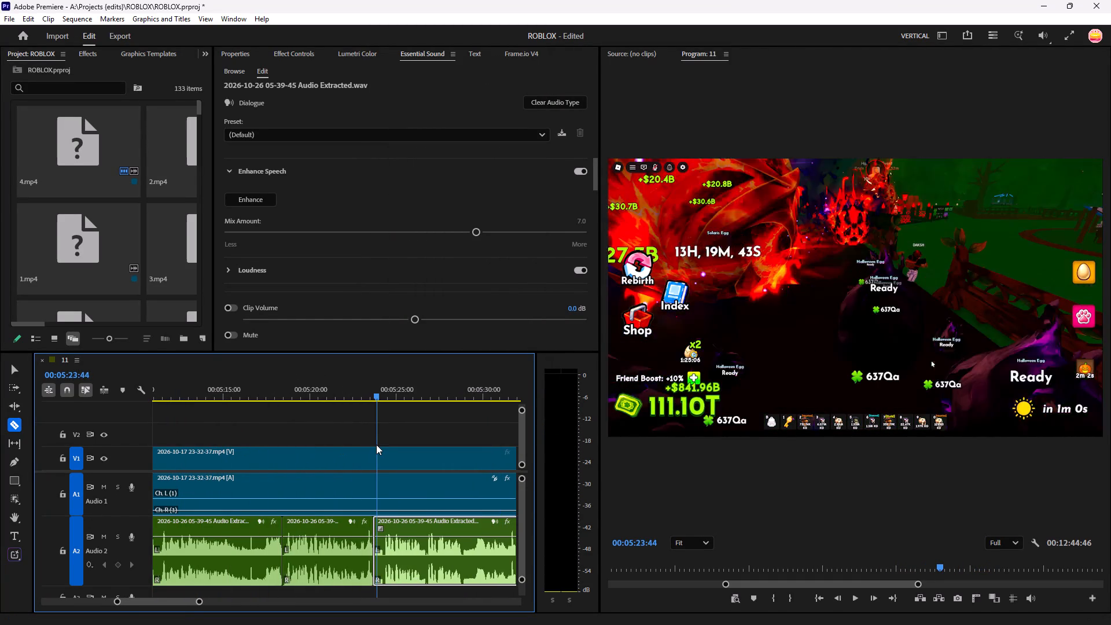
pyautogui.moveTo(376, 444); pyautogui.dragTo(381, 442)
pyautogui.press('space')
pyautogui.press('=')
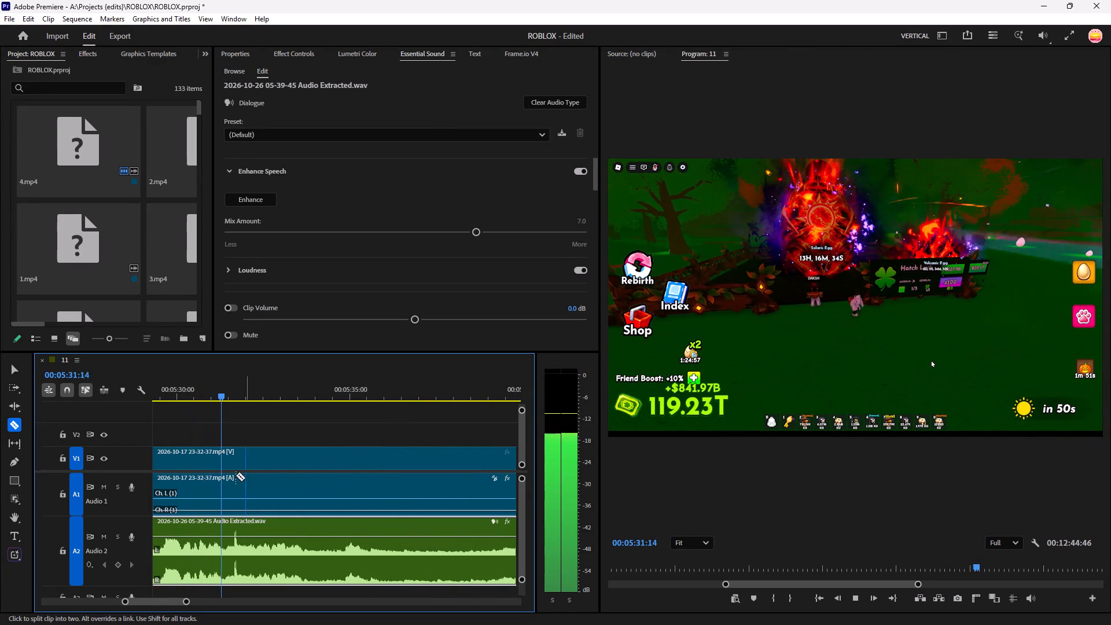
pyautogui.press('space')
pyautogui.click(158, 571)
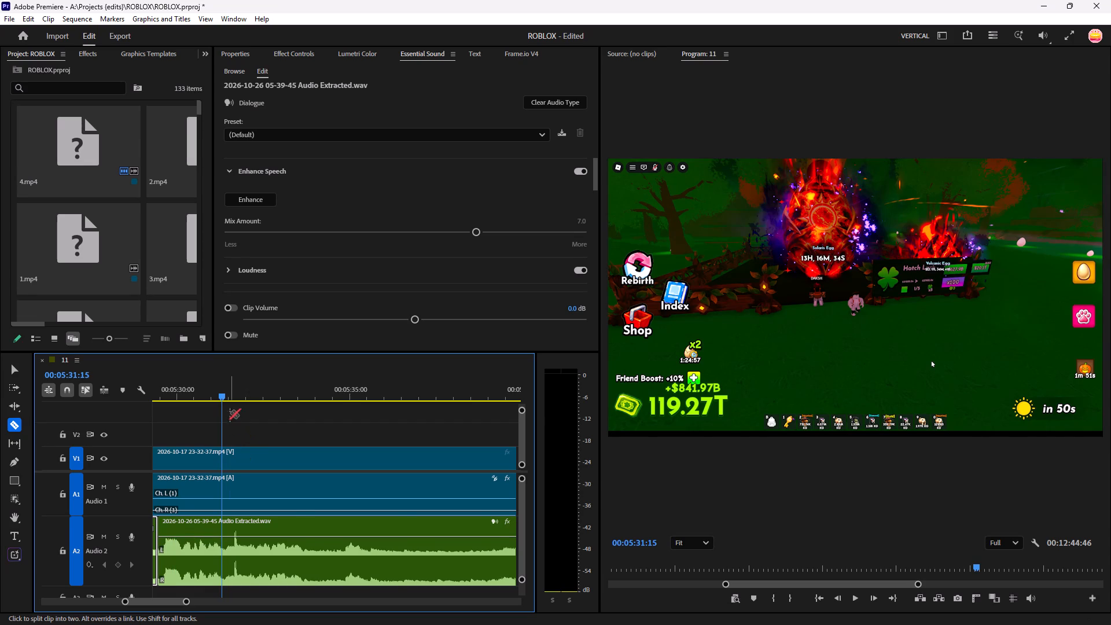
pyautogui.moveTo(226, 387); pyautogui.dragTo(279, 472)
pyautogui.press('v')
pyautogui.click(294, 546)
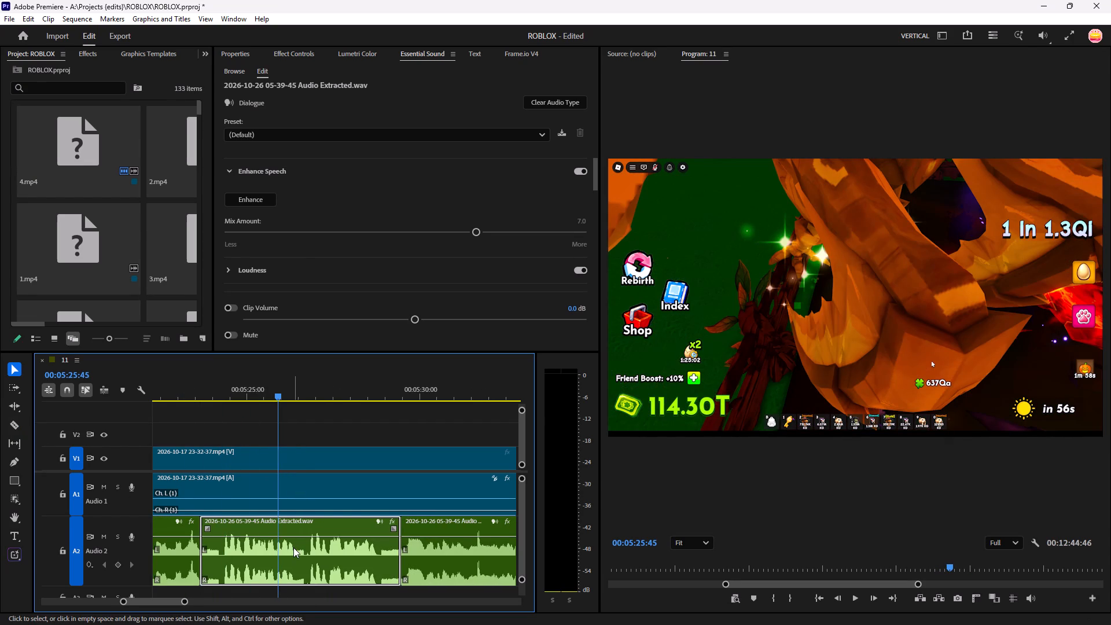
pyautogui.click(319, 557)
pyautogui.hotkey('alt', 'BackSpace')
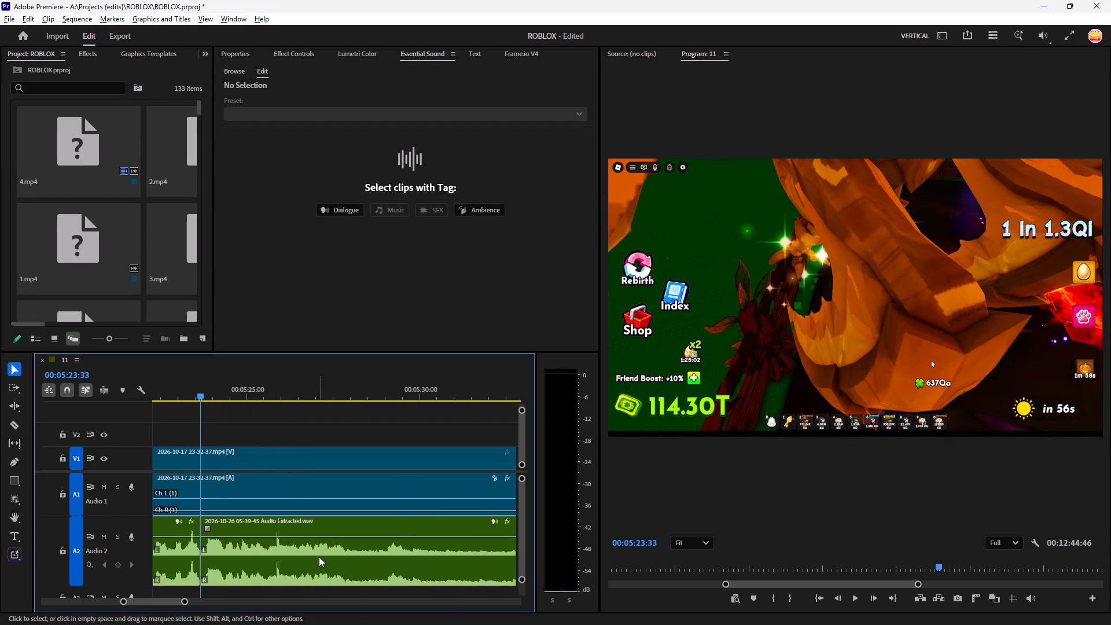
# Listen to the following take, replay it from about 00:05:23, and split A2 at about 00:05:28.
pyautogui.press('space')
pyautogui.press('c')
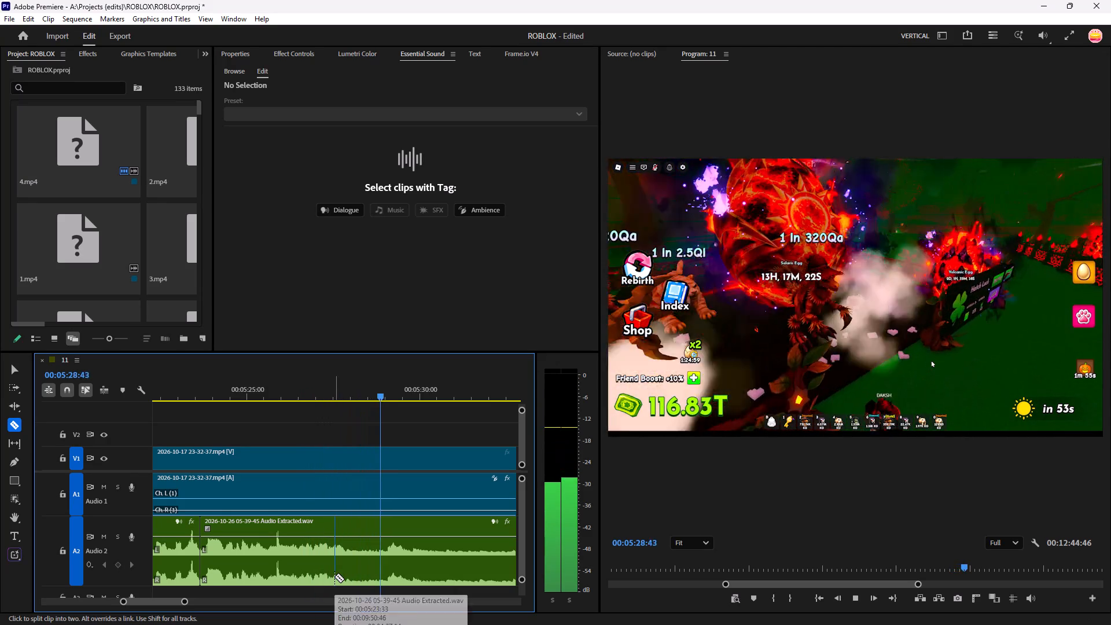
pyautogui.rightClick(291, 624)
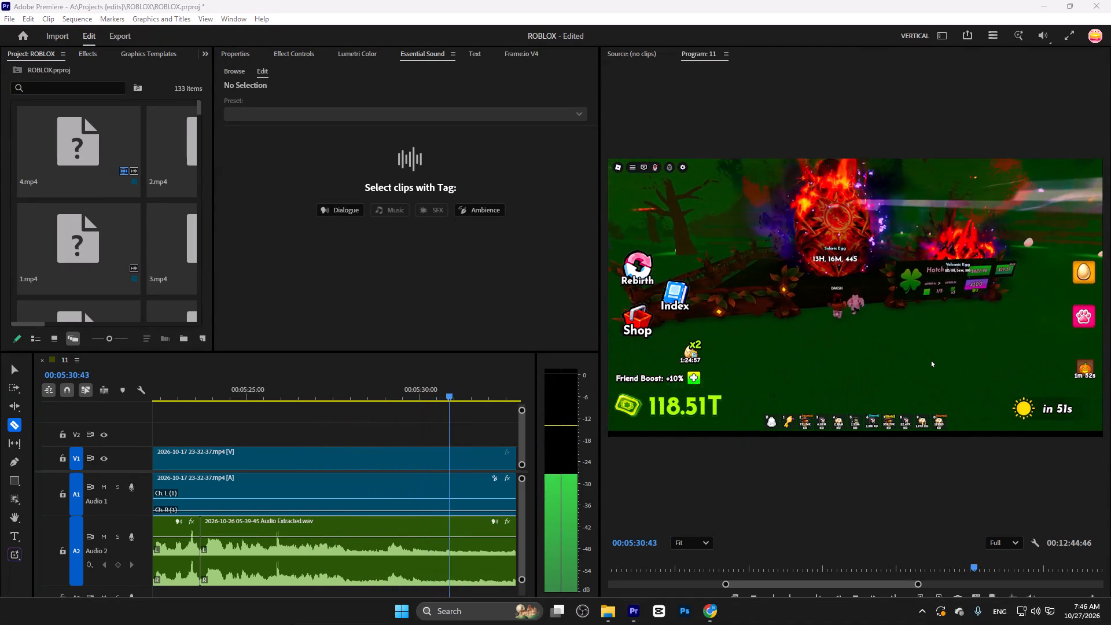
pyautogui.press('space')
pyautogui.click(240, 422)
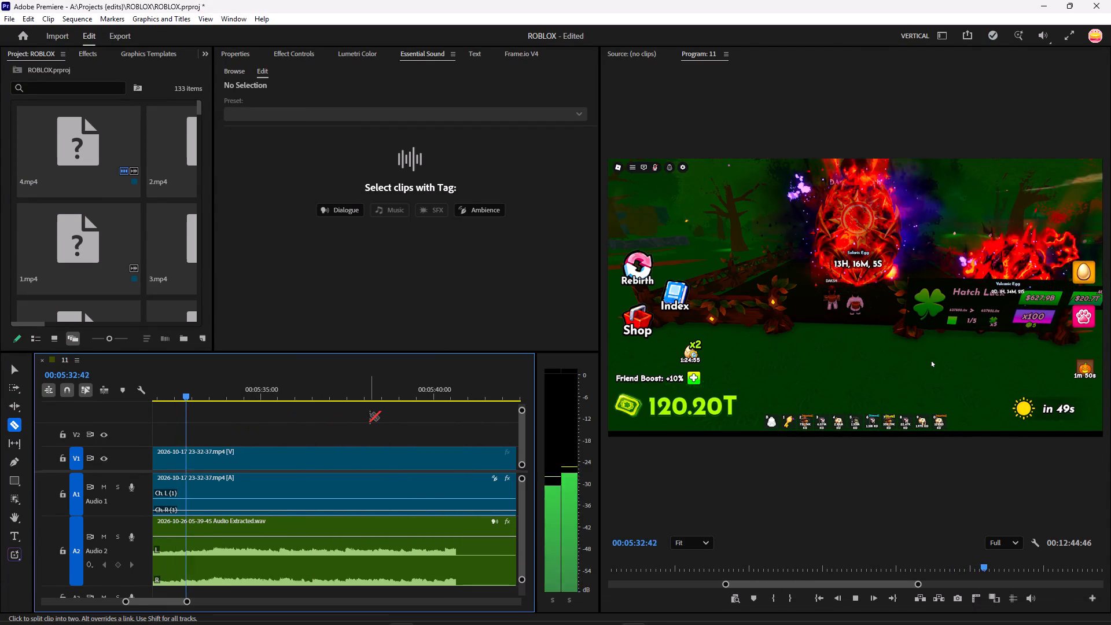
pyautogui.press('space')
pyautogui.press('-')
pyautogui.press('-')
pyautogui.press('-')
pyautogui.moveTo(317, 397); pyautogui.dragTo(274, 432)
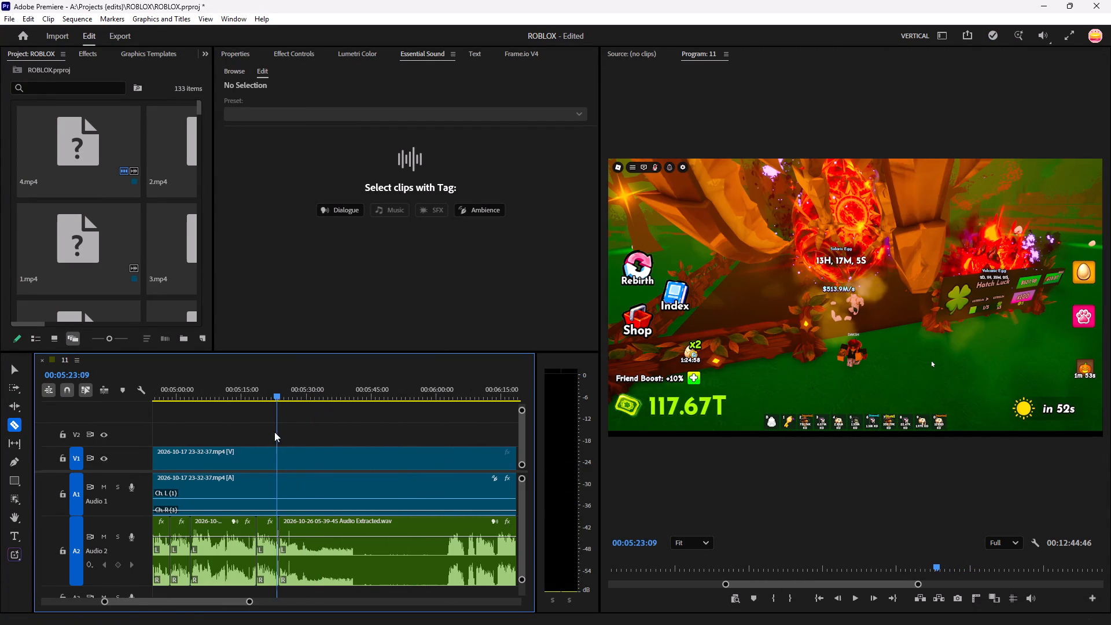
pyautogui.moveTo(274, 432); pyautogui.dragTo(270, 435)
pyautogui.press('space')
pyautogui.write('==')
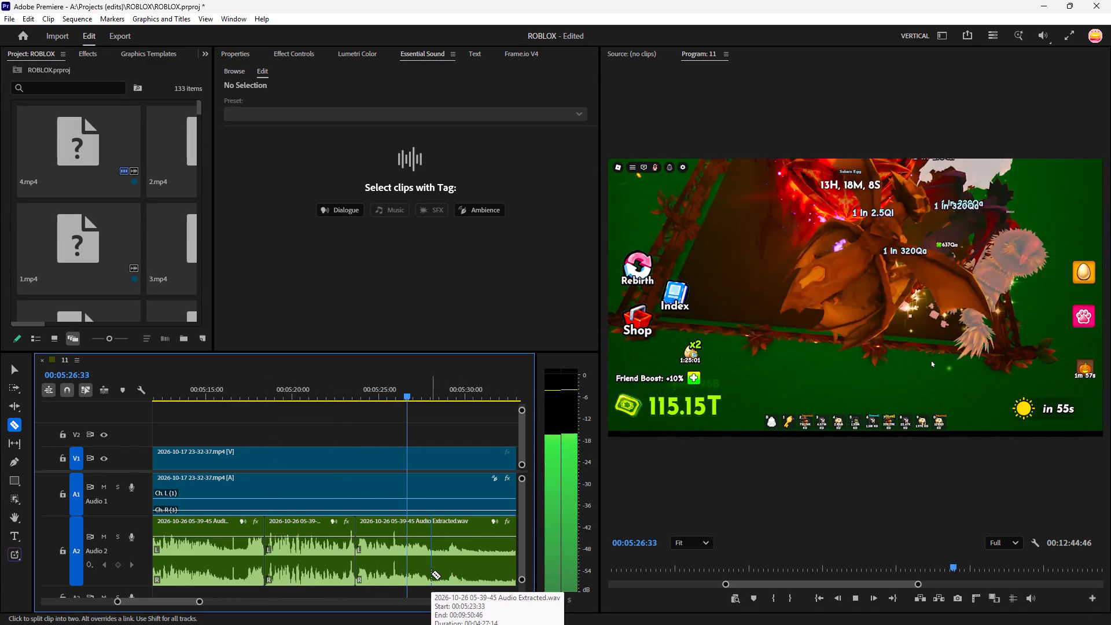
pyautogui.click(433, 573)
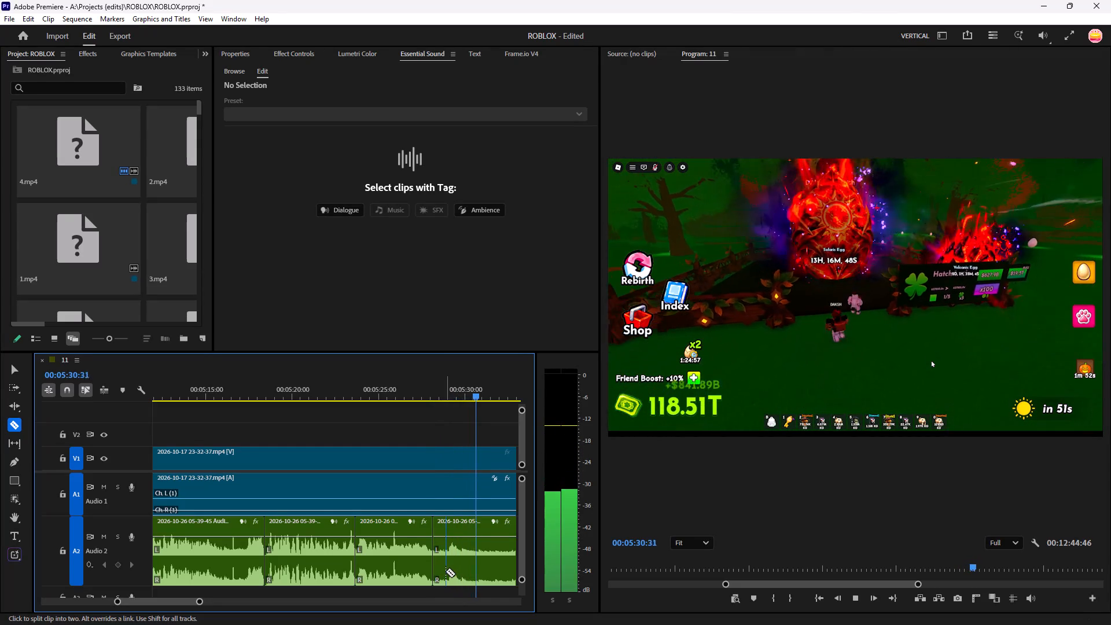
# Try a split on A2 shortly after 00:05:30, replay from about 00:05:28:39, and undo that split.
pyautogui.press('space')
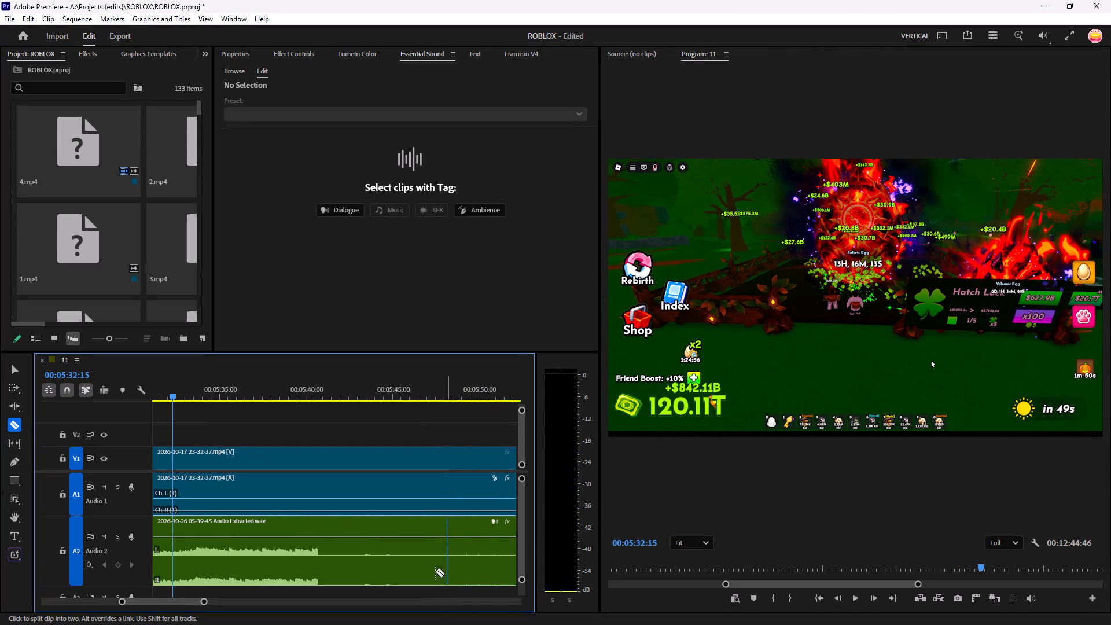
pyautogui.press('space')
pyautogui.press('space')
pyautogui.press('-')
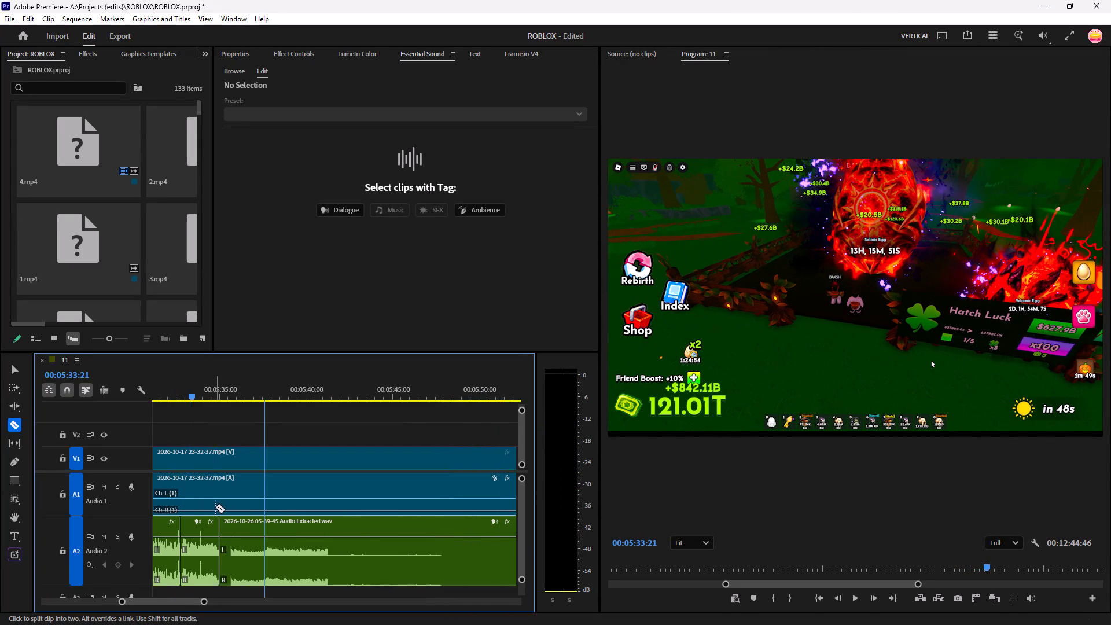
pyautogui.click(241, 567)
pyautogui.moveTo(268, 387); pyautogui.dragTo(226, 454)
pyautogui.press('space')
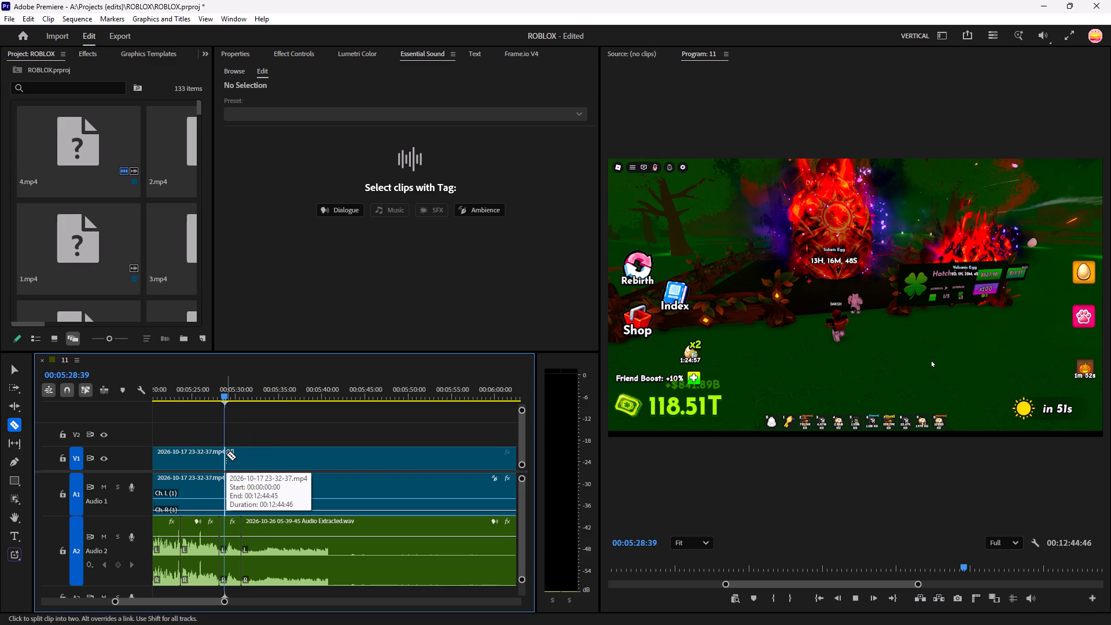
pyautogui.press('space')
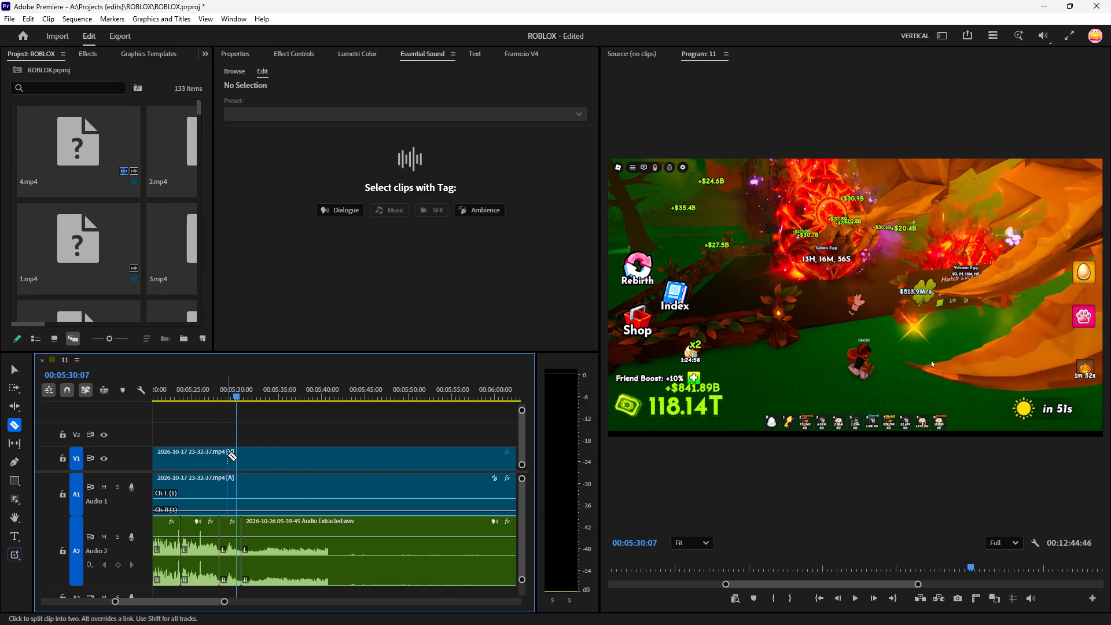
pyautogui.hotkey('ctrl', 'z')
# Split A2 at about 00:05:30, just after the playhead.
pyautogui.press('=')
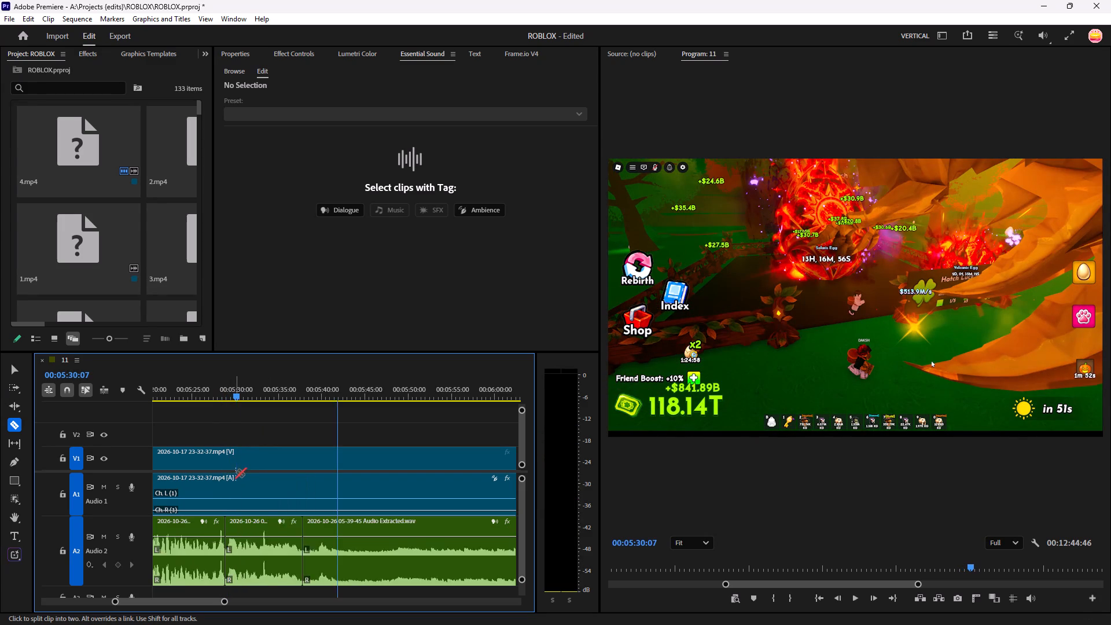
pyautogui.press('=')
pyautogui.click(341, 536)
# Find the next speech on A2, split just before it at about 00:06:03, and ripple-delete the silence starting at about 00:05:30.
pyautogui.press('-')
pyautogui.press('-')
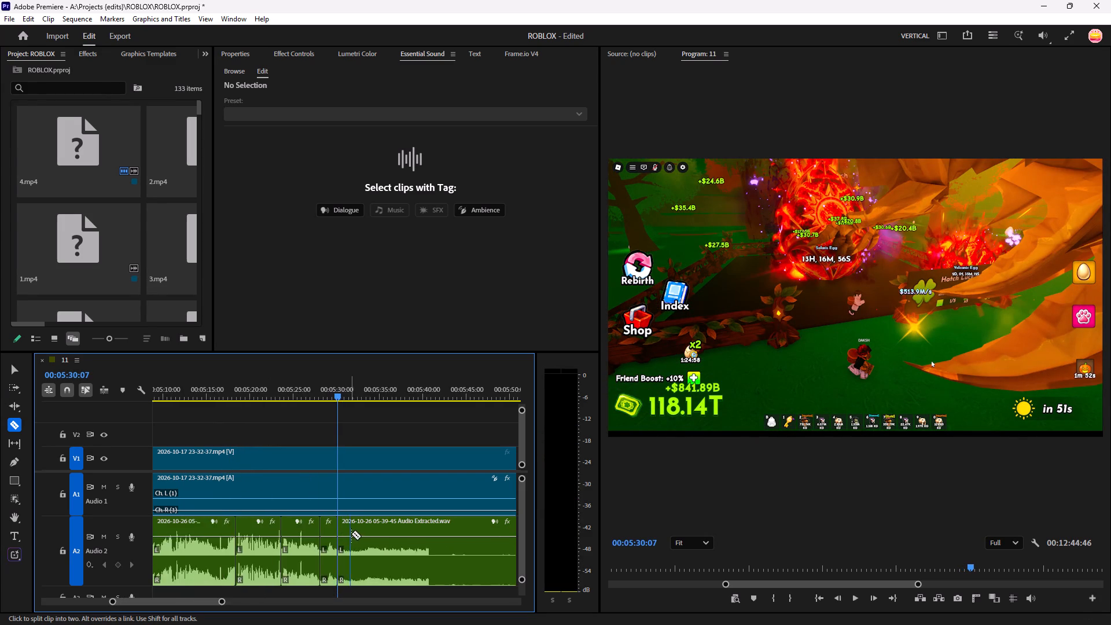
pyautogui.press('-')
pyautogui.press('space')
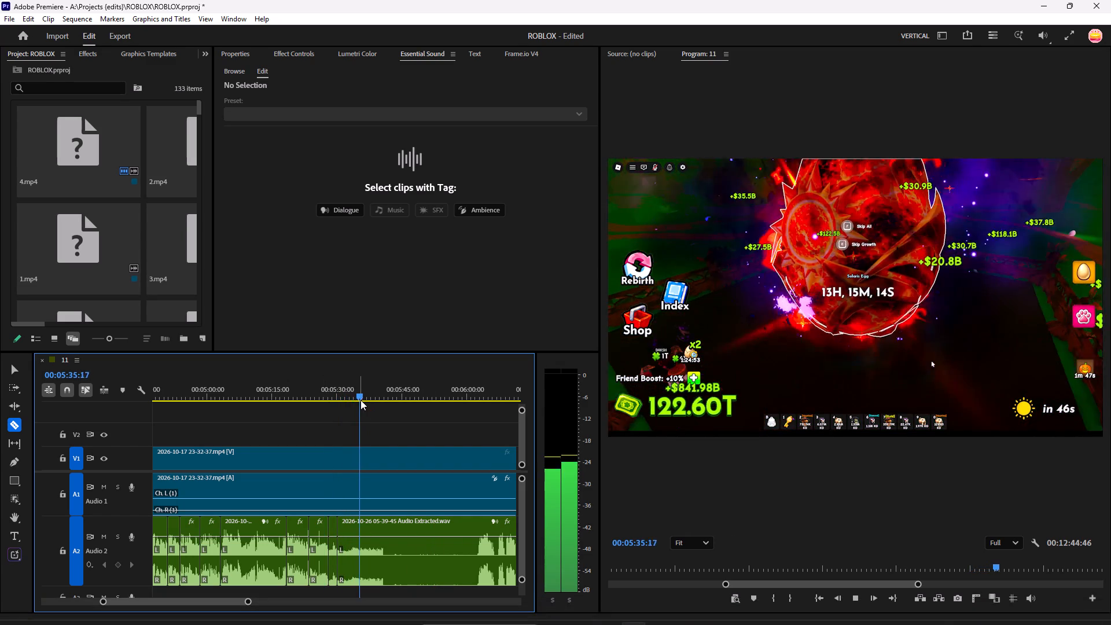
pyautogui.moveTo(360, 395); pyautogui.dragTo(474, 417)
pyautogui.press('=')
pyautogui.press('=')
pyautogui.press('=')
pyautogui.press('=')
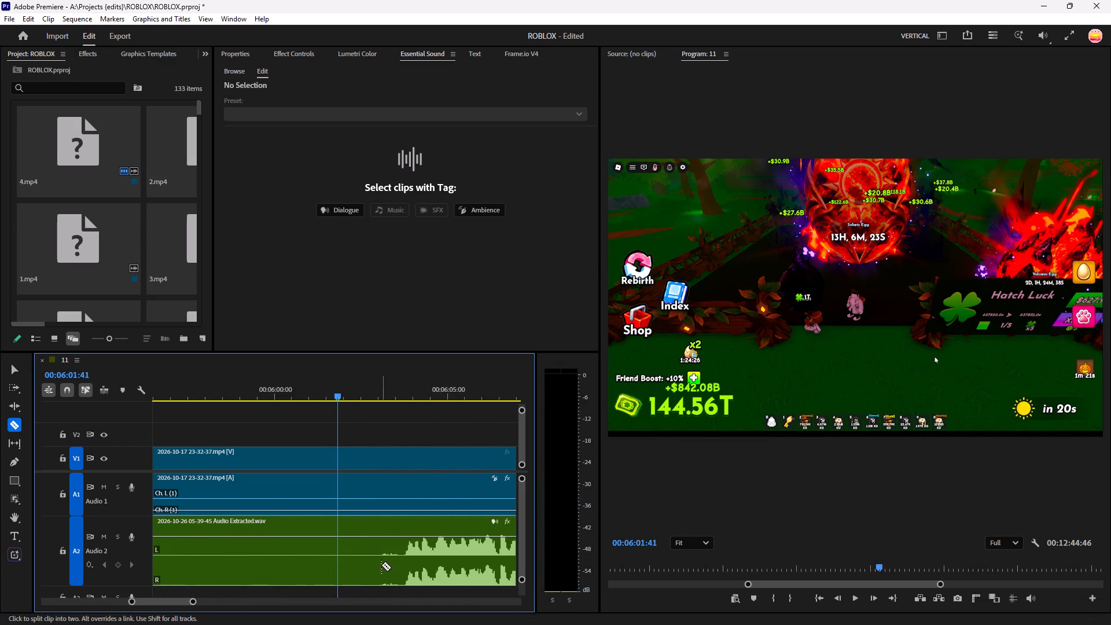
pyautogui.click(403, 576)
pyautogui.press('-')
pyautogui.press('-')
pyautogui.press('-')
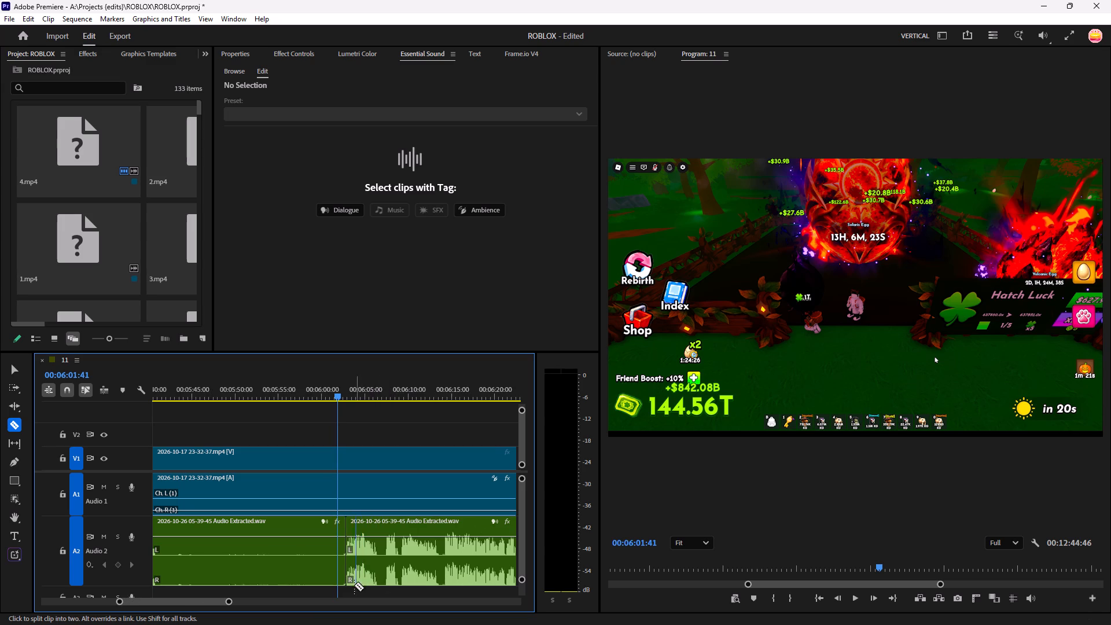
pyautogui.press('v')
pyautogui.click(283, 562)
pyautogui.hotkey('alt', 'BackSpace')
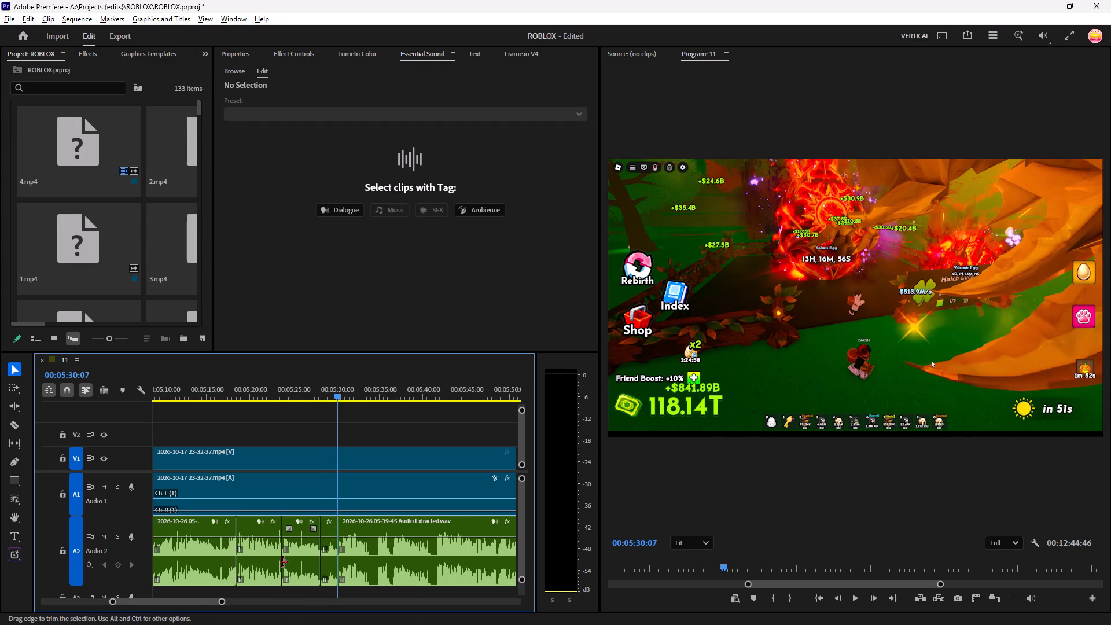
# Listen to the take from 00:05:30, split A2 at about 00:05:36:30, and ripple-delete the unwanted piece before the split.
pyautogui.press('space')
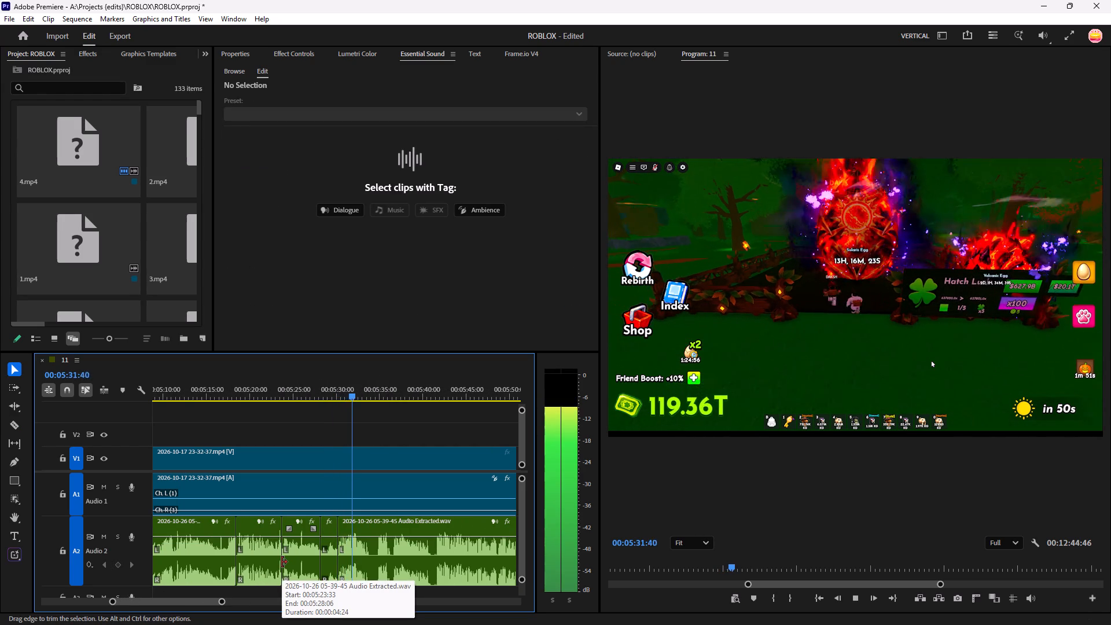
pyautogui.write('===')
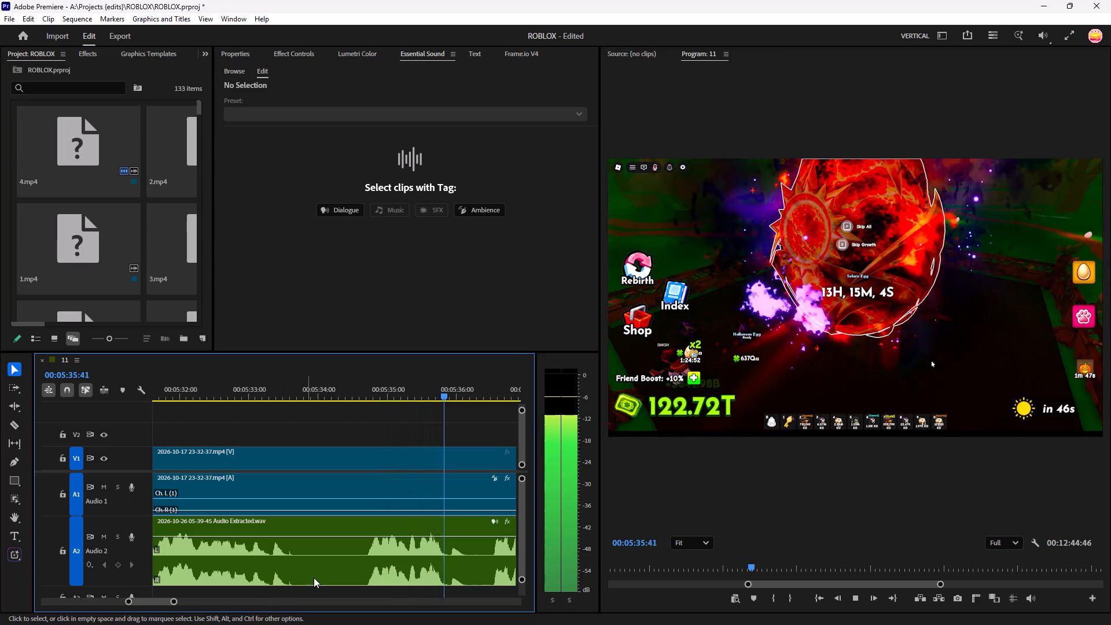
pyautogui.press('space')
pyautogui.press('c')
pyautogui.press('space')
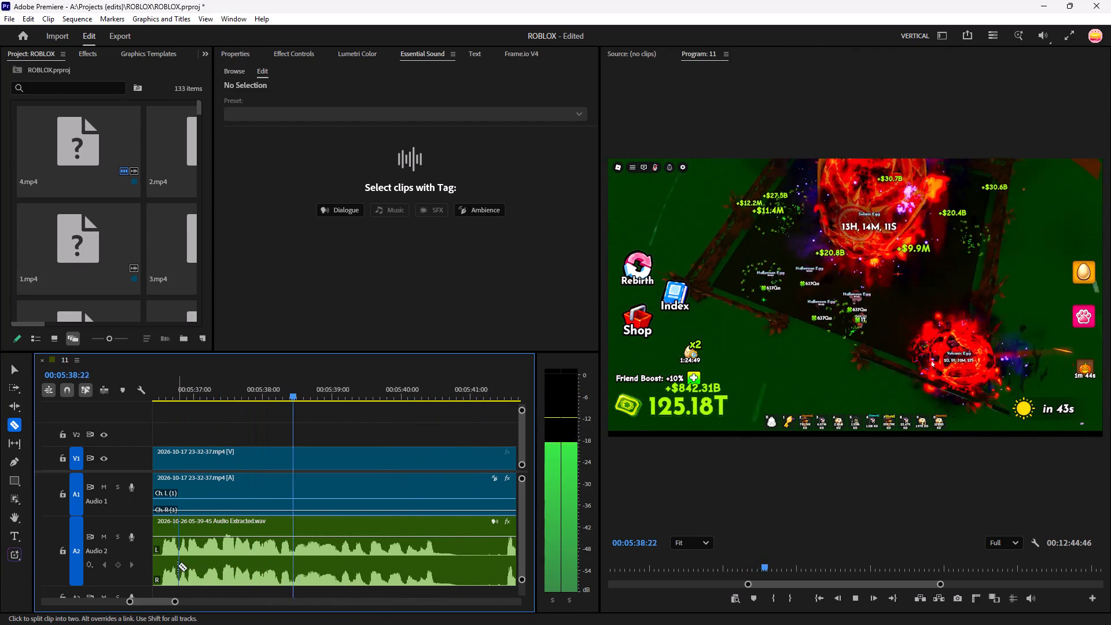
pyautogui.press('space')
pyautogui.click(162, 571)
pyautogui.write('v')
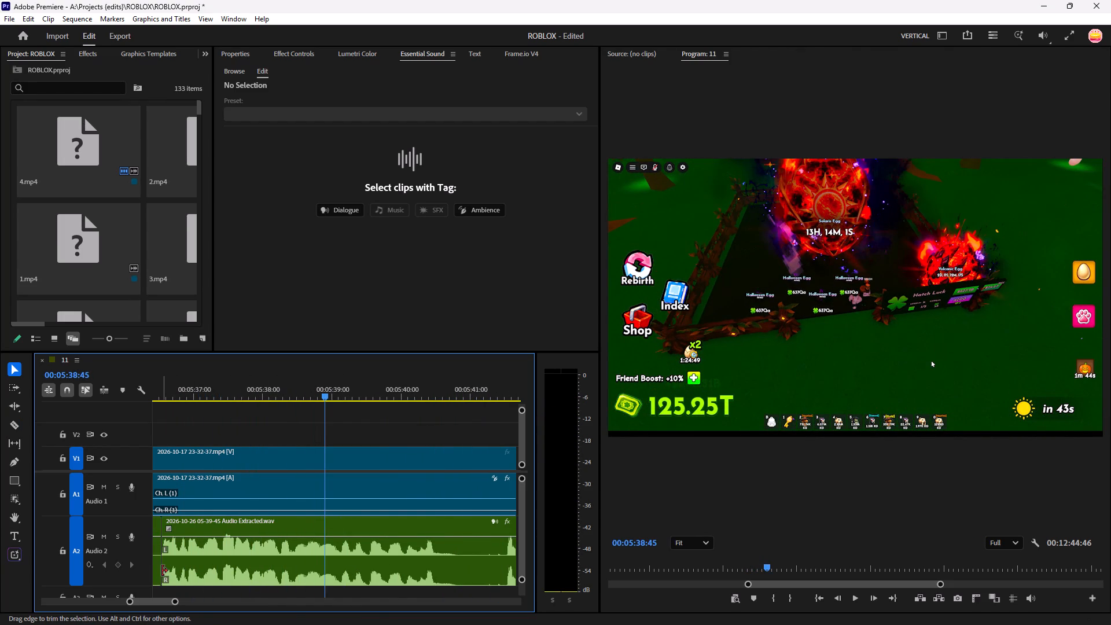
pyautogui.press('space')
pyautogui.write('--')
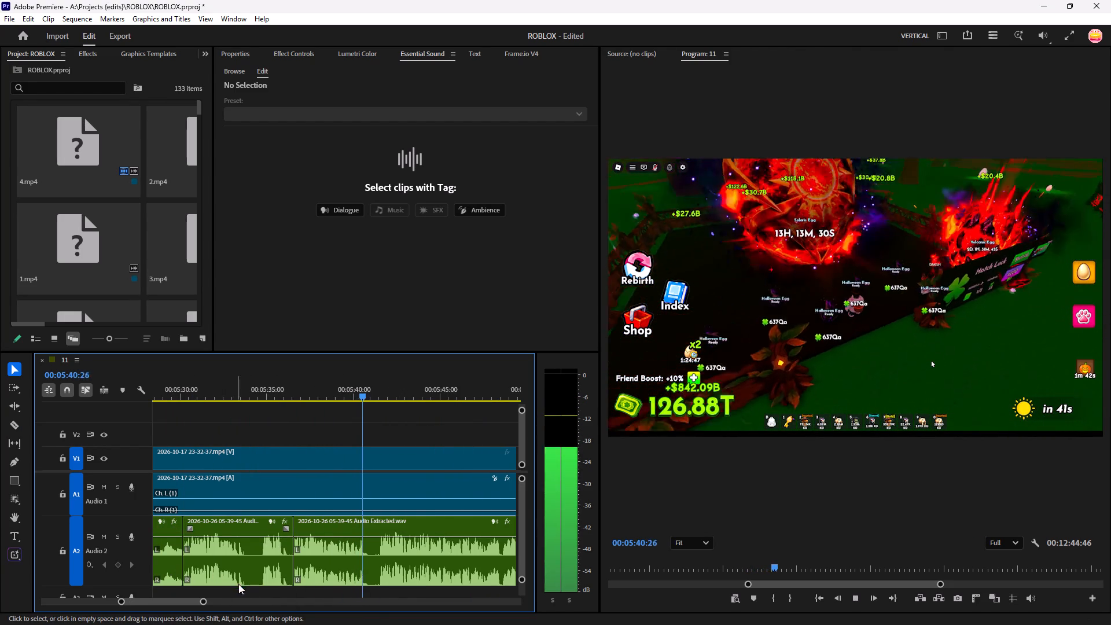
pyautogui.press('space')
pyautogui.click(261, 561)
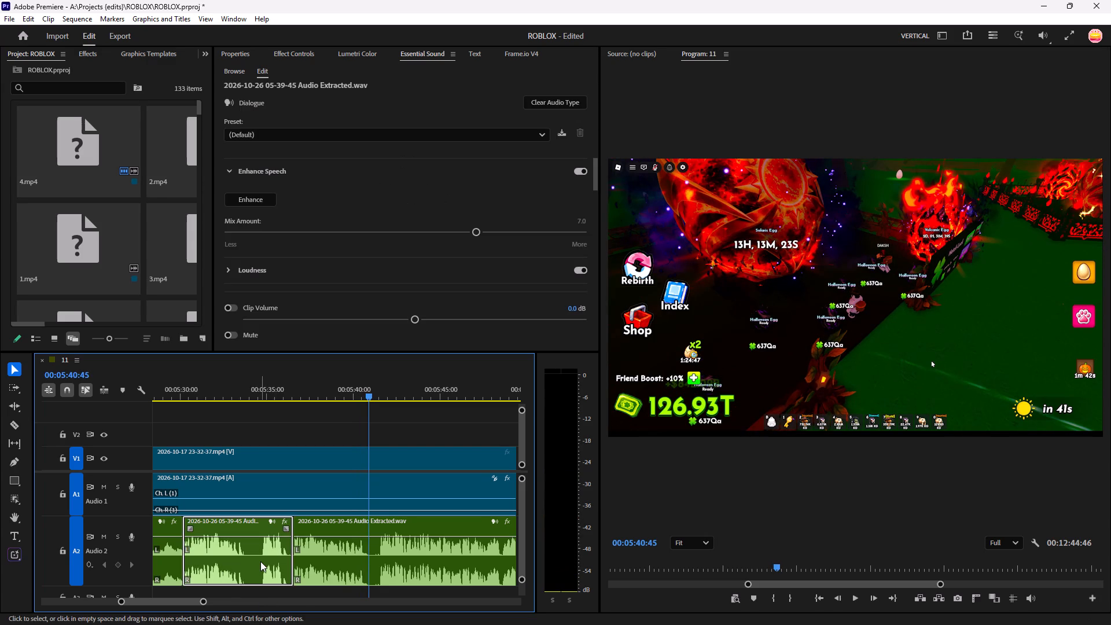
pyautogui.hotkey('alt', 'BackSpace')
# Listen to the next take, split A2 at about 00:05:35, and ripple-delete the unwanted piece from 00:05:30 up to the split.
pyautogui.press('space')
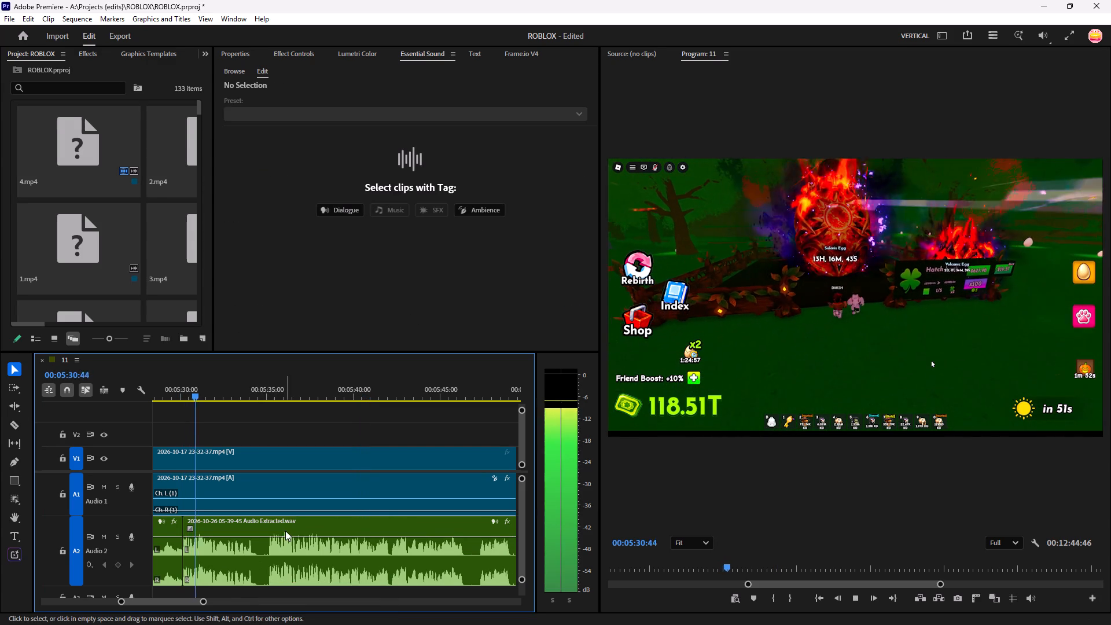
pyautogui.press('c')
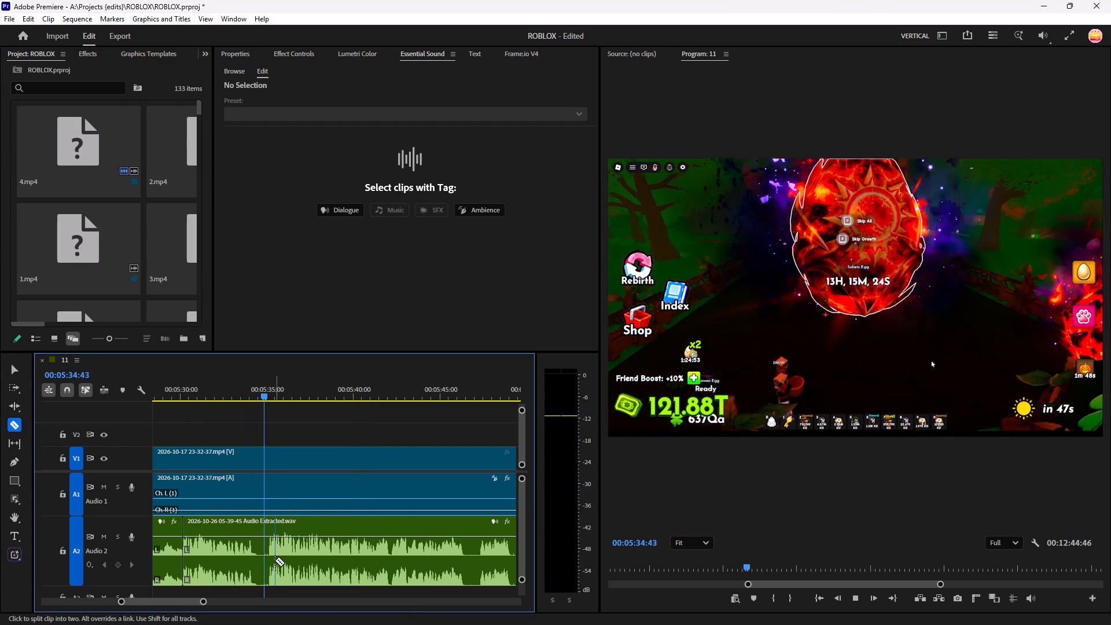
pyautogui.press('=')
pyautogui.press('space')
pyautogui.click(328, 562)
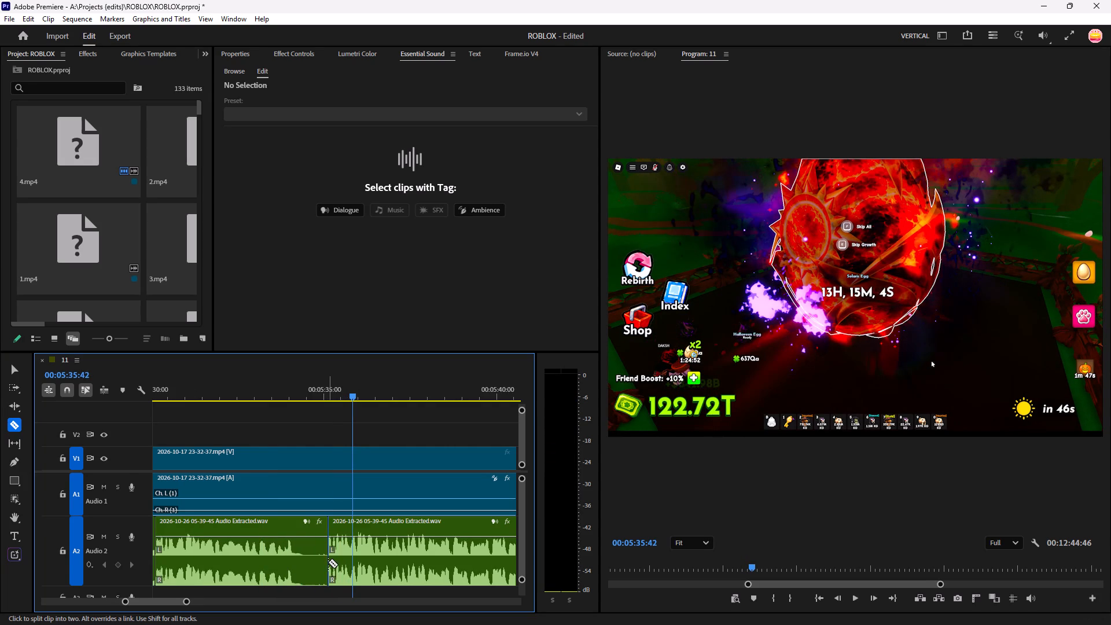
pyautogui.press('v')
pyautogui.click(279, 560)
pyautogui.hotkey('alt', 'BackSpace')
# Play the joined voice-over from about 00:05:30 and save the project.
pyautogui.press('space')
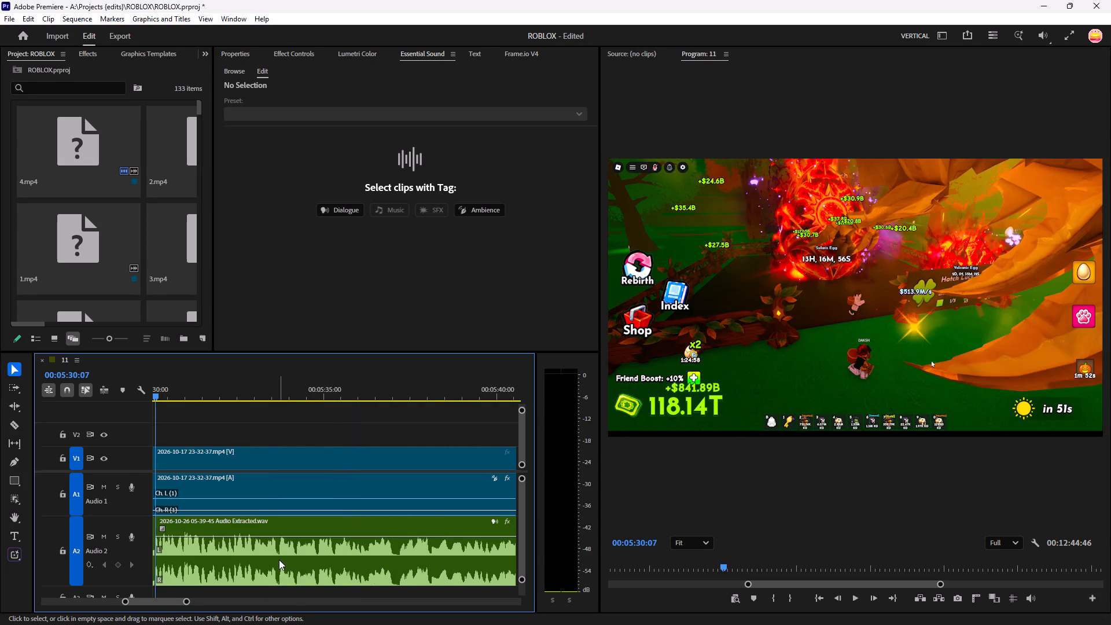
pyautogui.write('---')
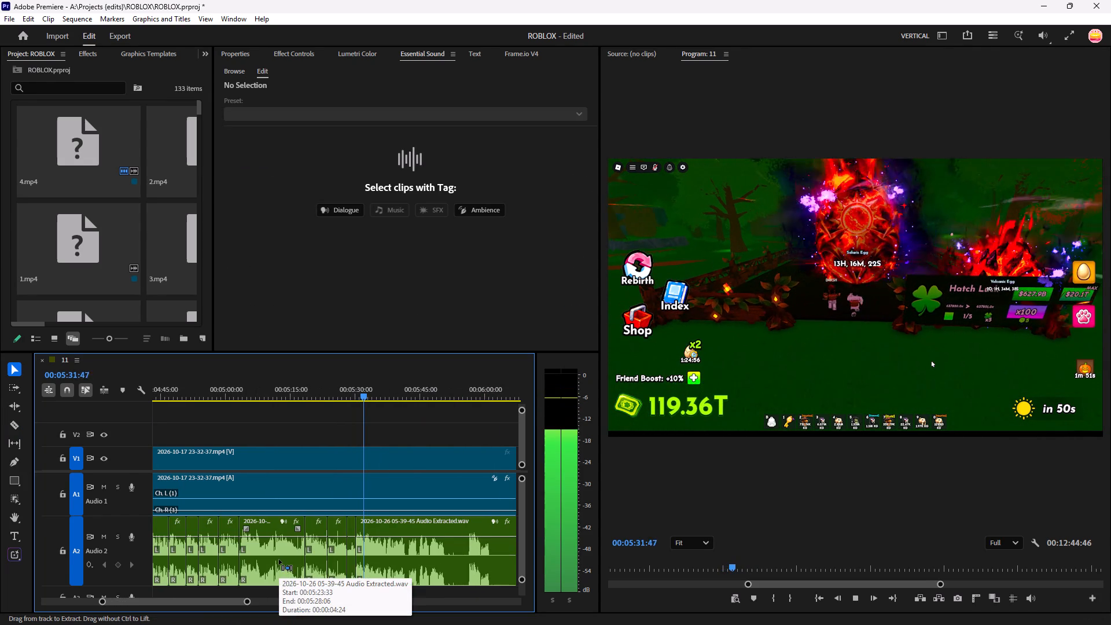
pyautogui.hotkey('ctrl', 's')
# Listen on, split A2 at about 00:05:42, and move the following clip earlier to about 00:05:41, covering the pause.
pyautogui.press('space')
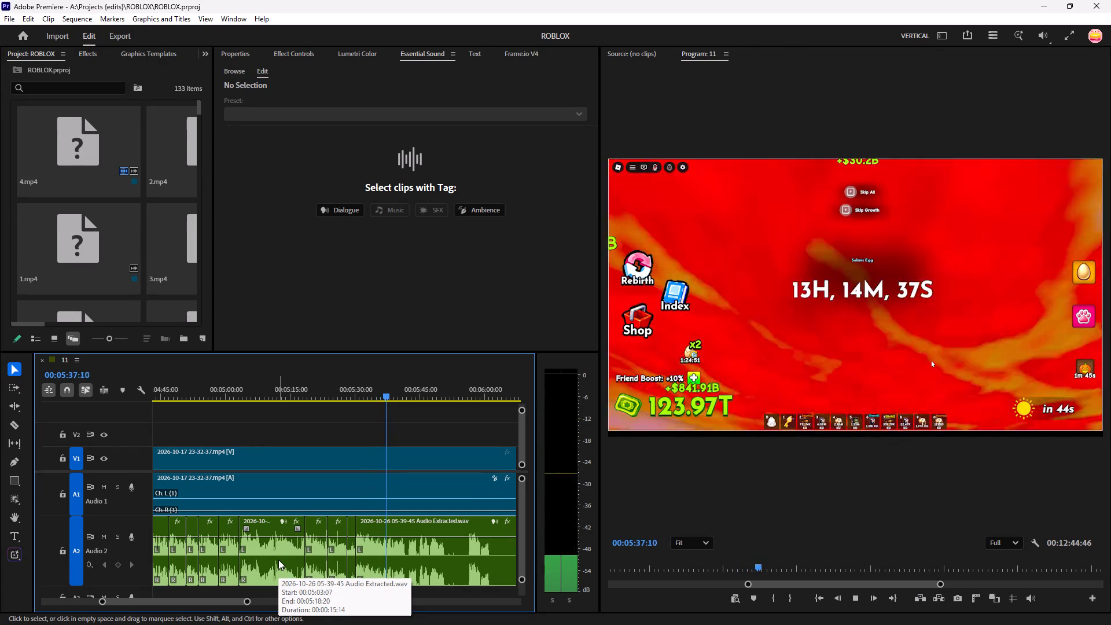
pyautogui.write('===')
pyautogui.press('c')
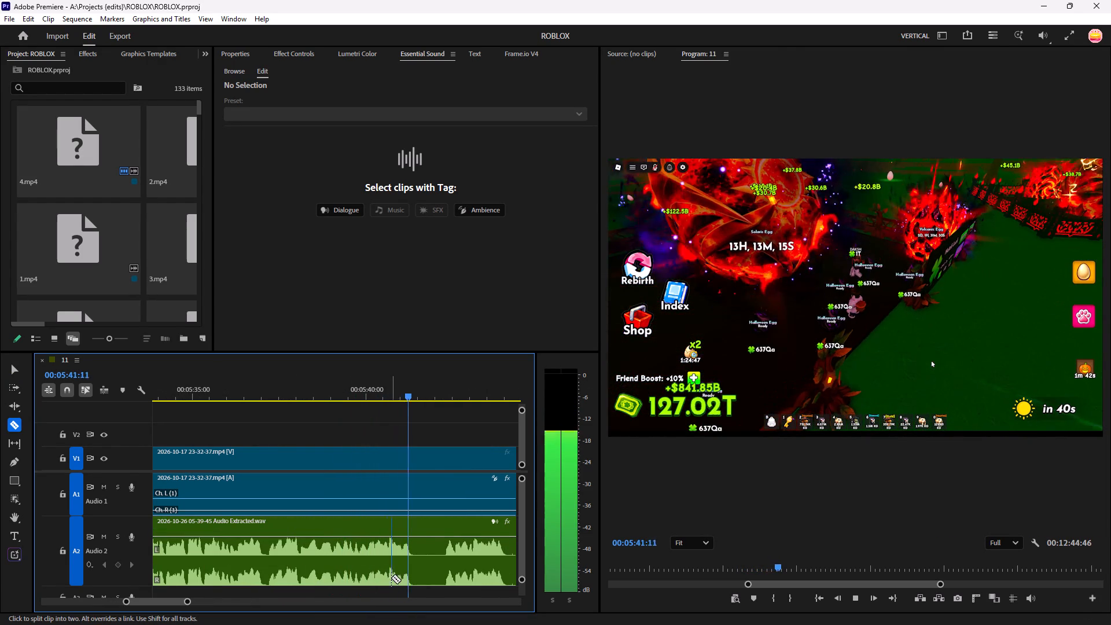
pyautogui.press('space')
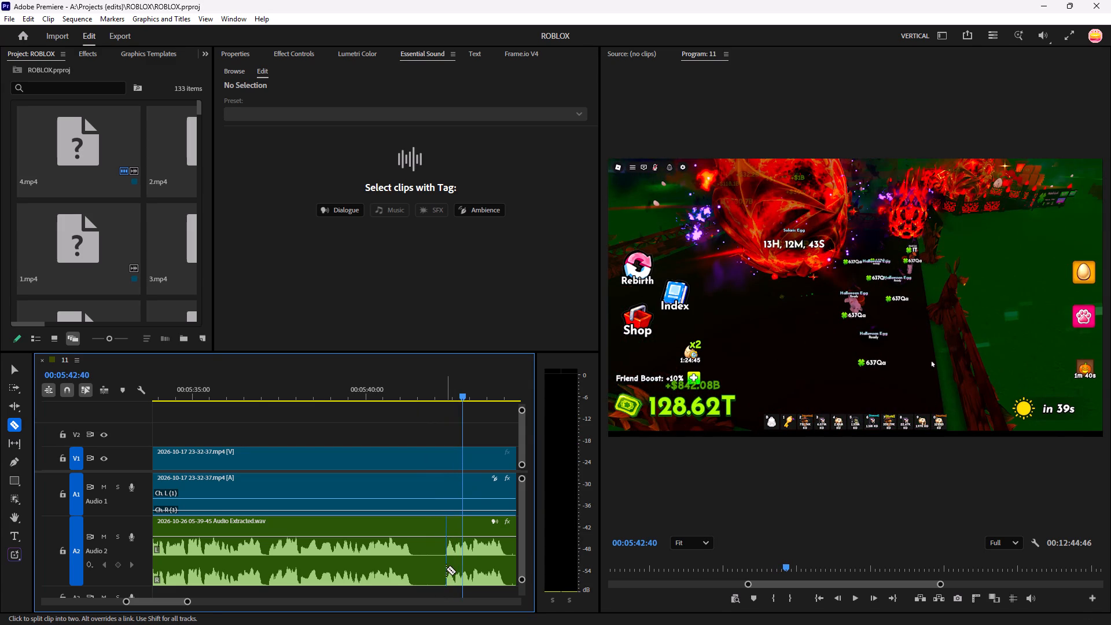
pyautogui.click(446, 569)
pyautogui.press('v')
pyautogui.moveTo(475, 569); pyautogui.dragTo(440, 576)
# Play the join, split A2 at the next speech at about 00:05:44, and move that clip about one second earlier over the pause.
pyautogui.press('space')
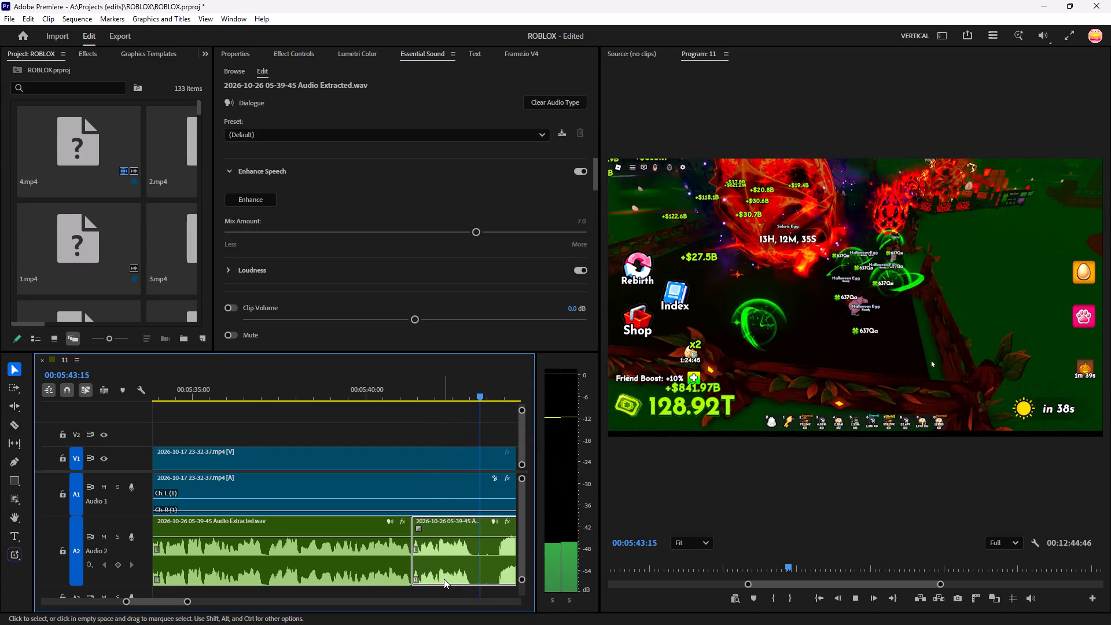
pyautogui.press('space')
pyautogui.press('c')
pyautogui.click(499, 571)
pyautogui.press('v')
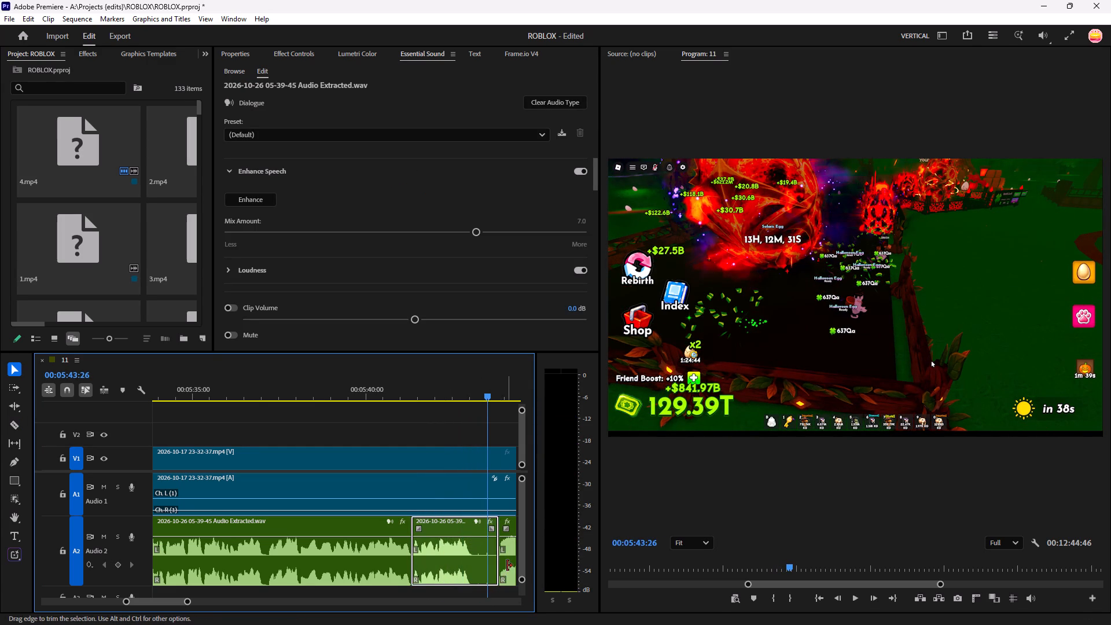
pyautogui.moveTo(507, 565); pyautogui.dragTo(480, 572)
# Listen on, split A2 at about 00:05:45:20, and shift the following clip earlier to about 00:05:45 to tighten the pause.
pyautogui.press('space')
pyautogui.write('c')
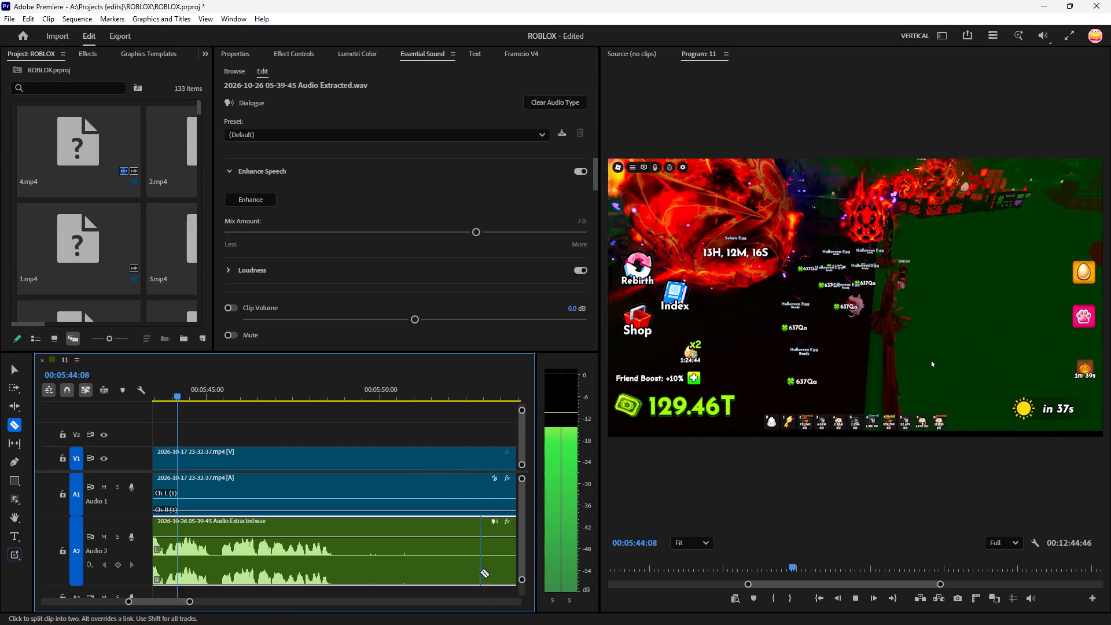
pyautogui.press('space')
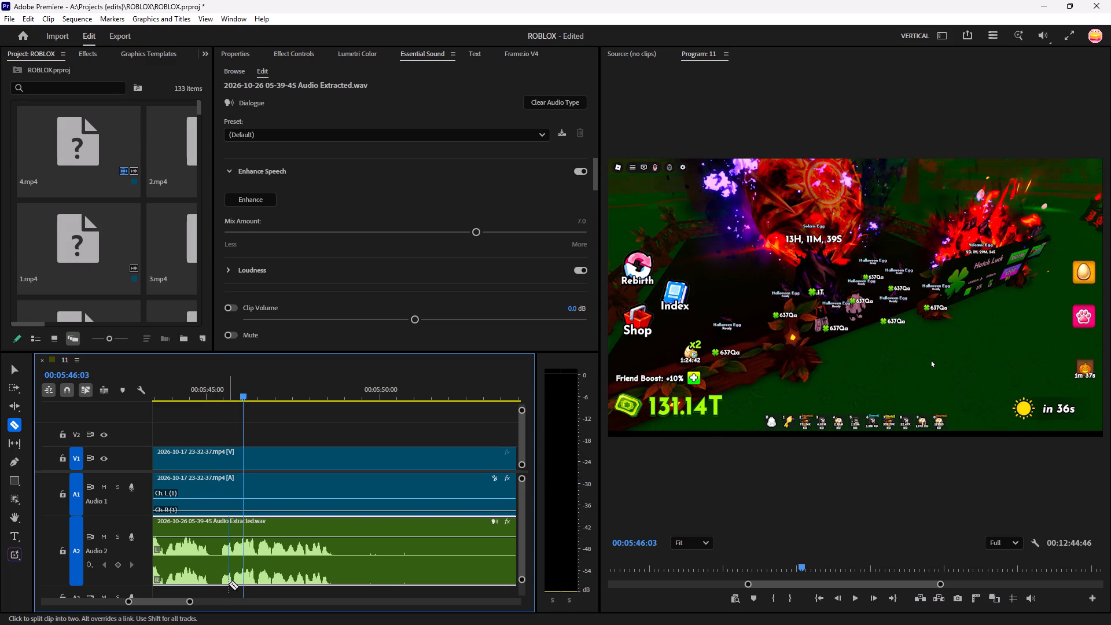
pyautogui.click(220, 572)
pyautogui.press('v')
pyautogui.moveTo(250, 567); pyautogui.dragTo(242, 569)
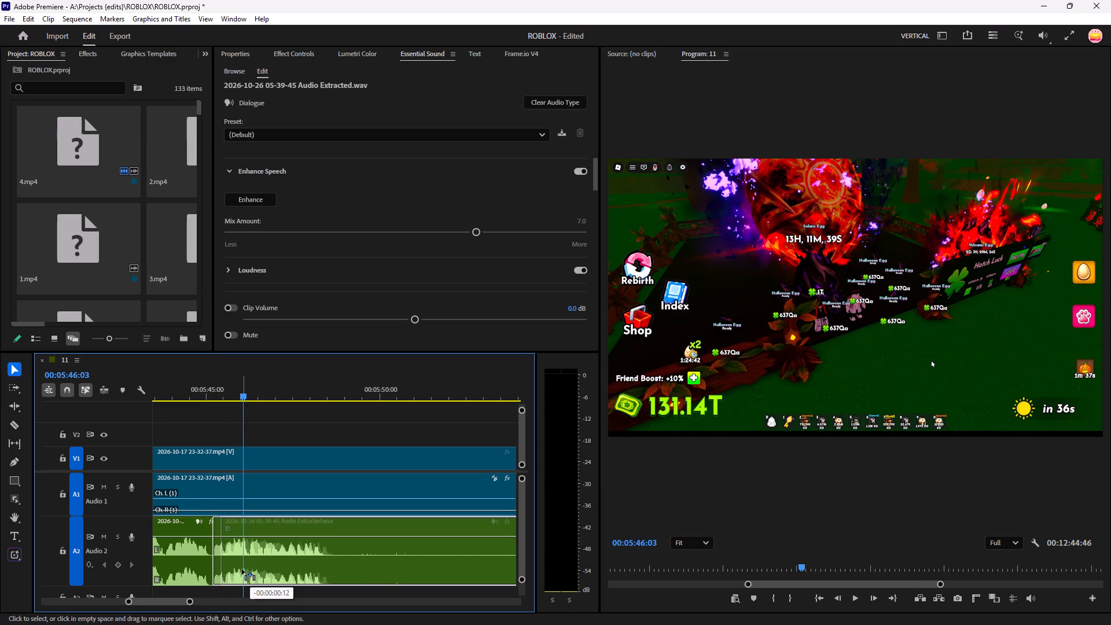
pyautogui.moveTo(242, 569); pyautogui.dragTo(237, 573)
# Listen to the phrase after 00:05:45, split A2 where it ends at about 00:05:48:11, and play on past the cut.
pyautogui.press('space')
pyautogui.press('c')
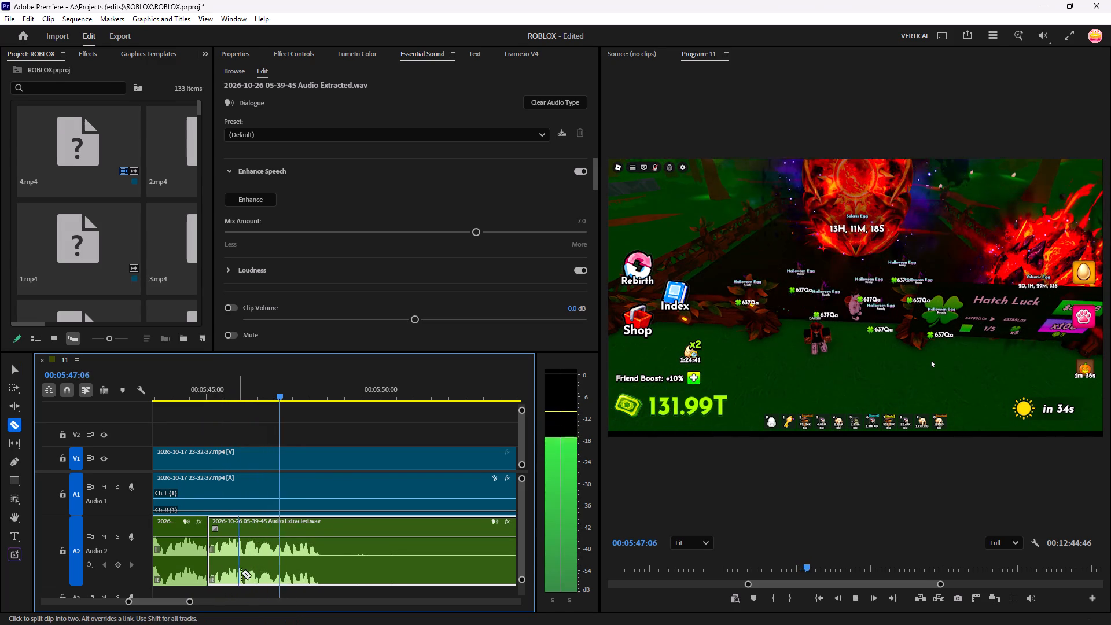
pyautogui.press('space')
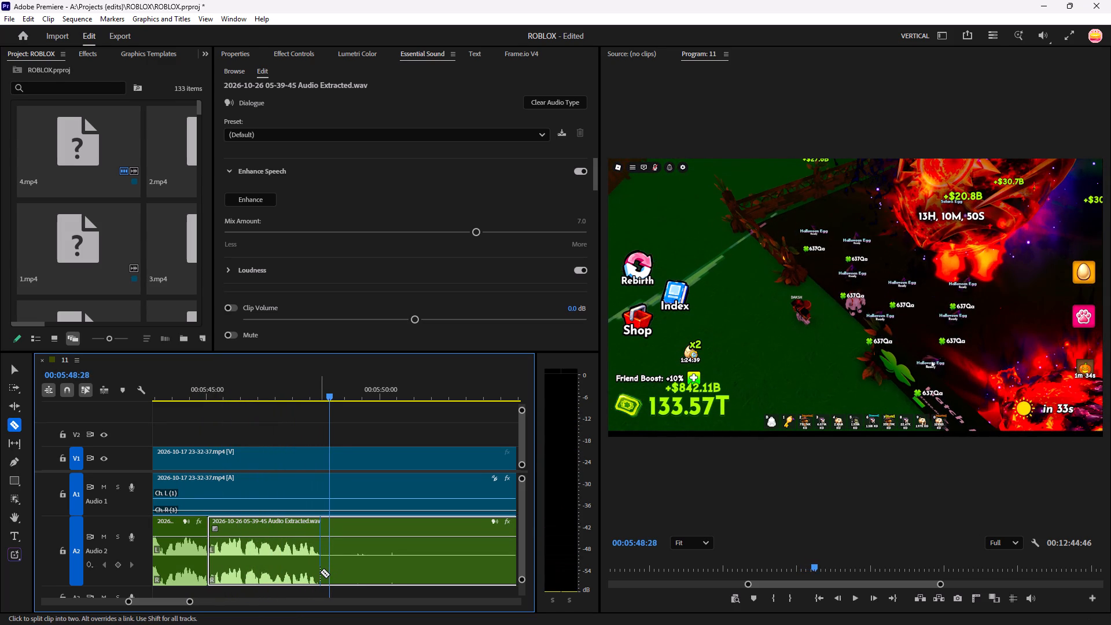
pyautogui.click(318, 574)
pyautogui.press('space')
pyautogui.press('space')
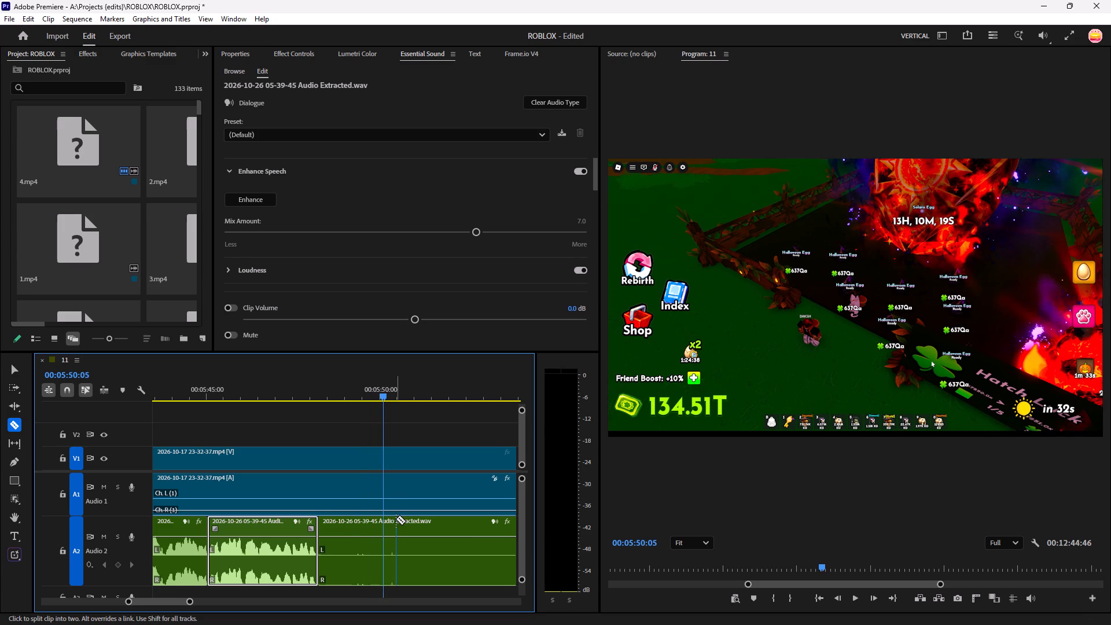
# Split A2 just before the next speech at about 00:05:54 and ripple-delete the silence starting at about 00:05:48:11.
pyautogui.press('-')
pyautogui.press('-')
pyautogui.moveTo(349, 394); pyautogui.dragTo(390, 397)
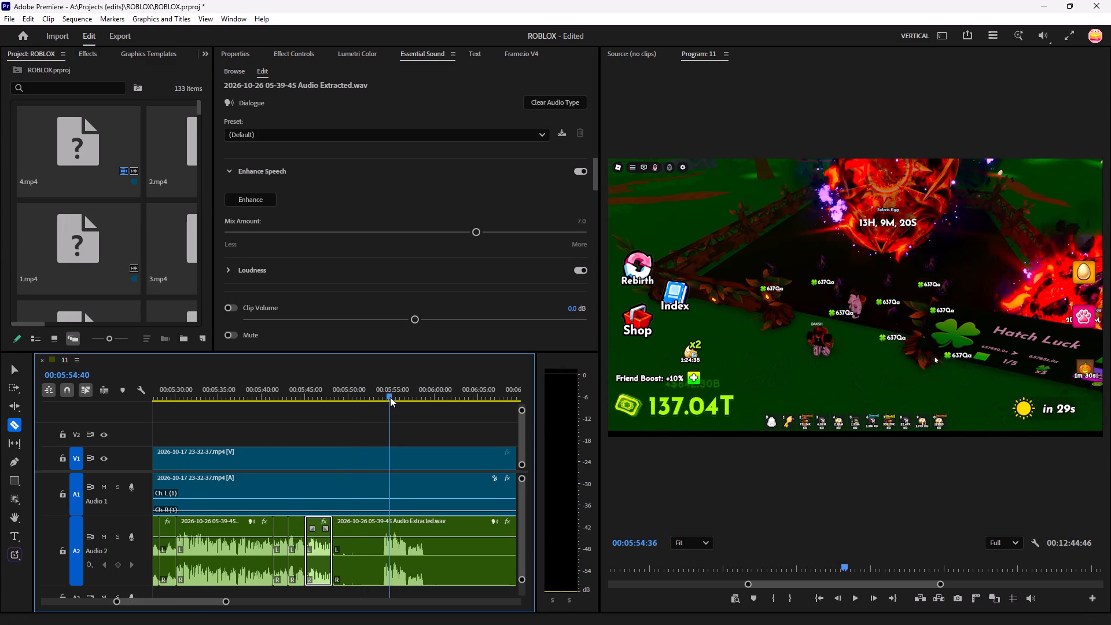
pyautogui.moveTo(390, 397); pyautogui.dragTo(382, 400)
pyautogui.press('=')
pyautogui.press('=')
pyautogui.press('space')
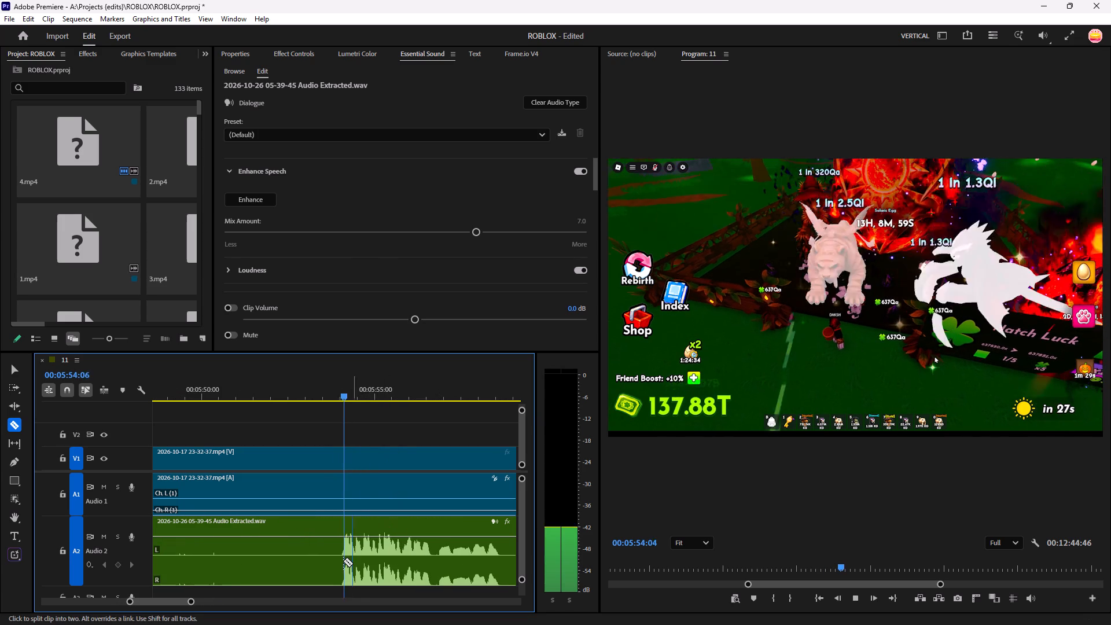
pyautogui.click(343, 558)
pyautogui.press('v')
pyautogui.click(321, 554)
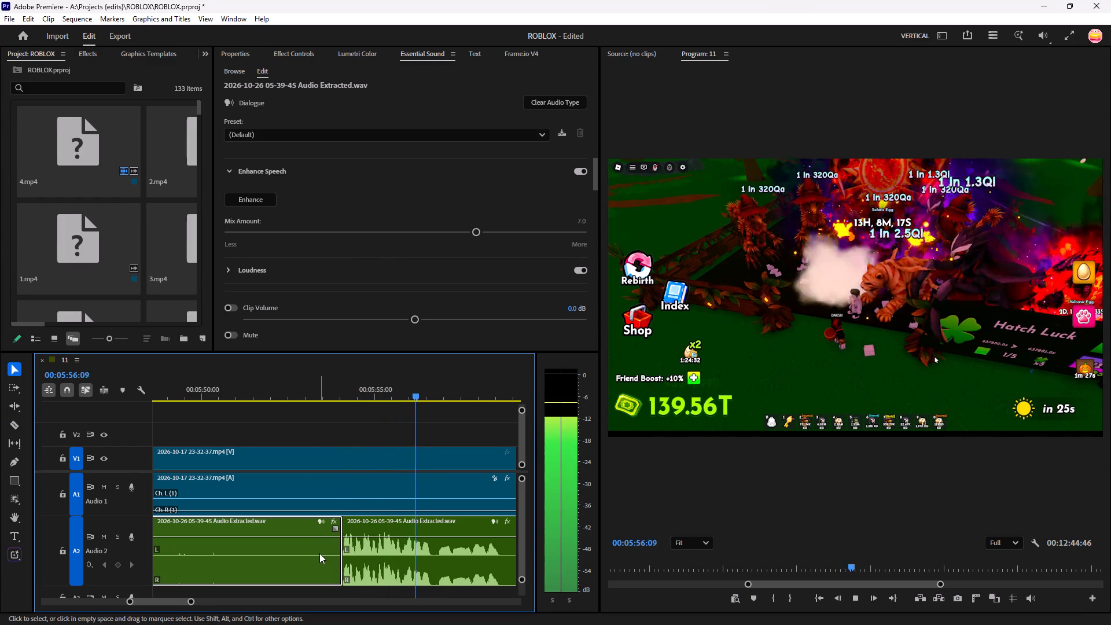
pyautogui.hotkey('alt', 'BackSpace')
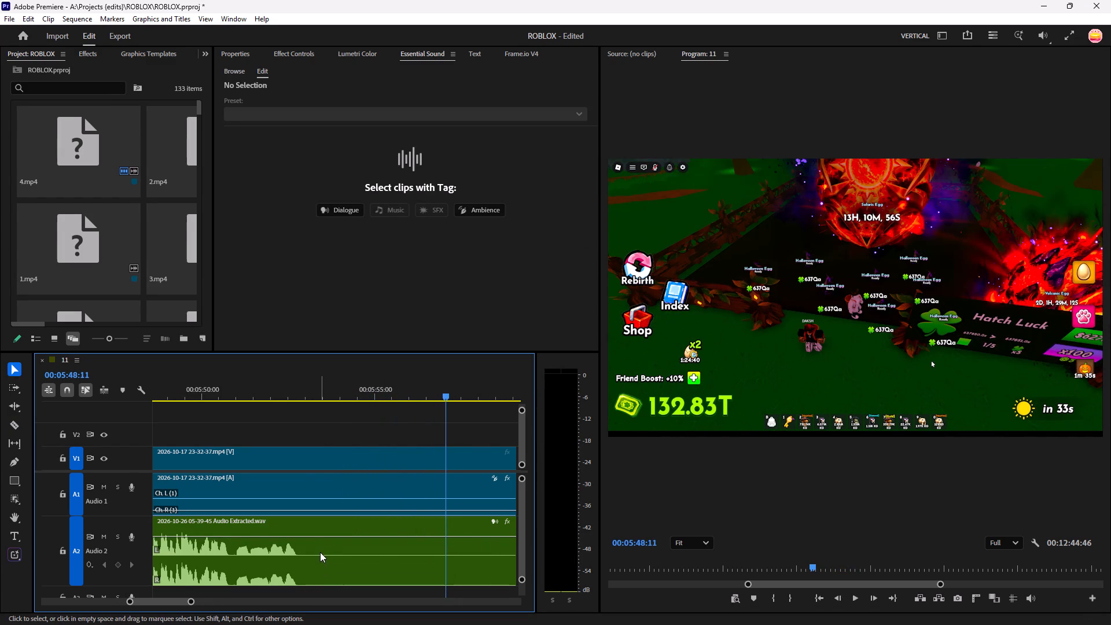
# Listen from about 00:05:48 and split A2 where the phrase ends at about 00:05:52:35.
pyautogui.write('--')
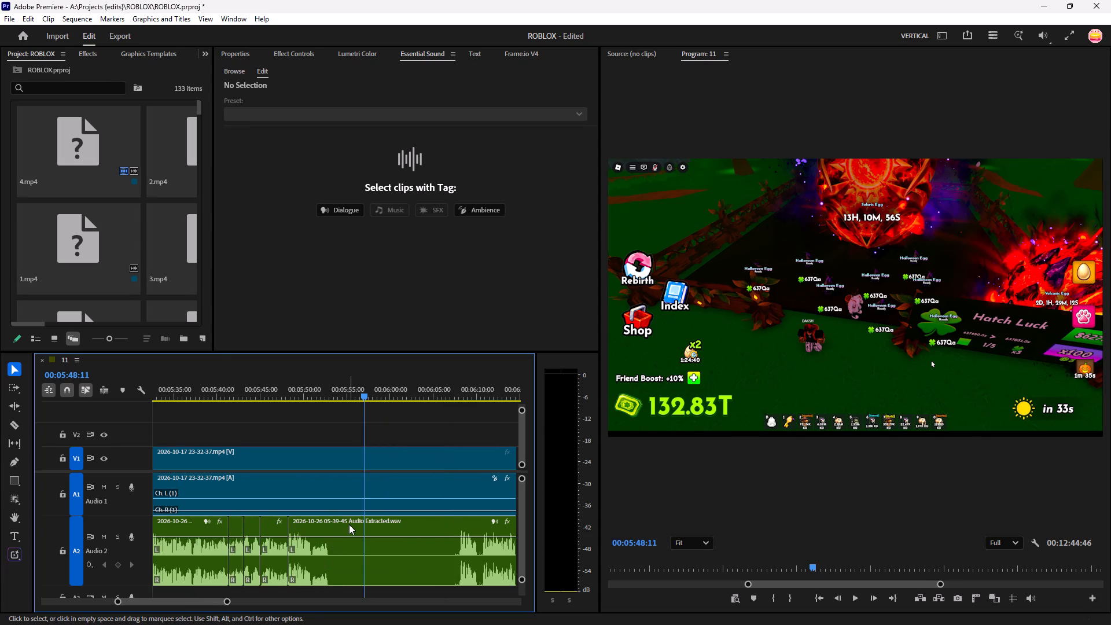
pyautogui.press('c')
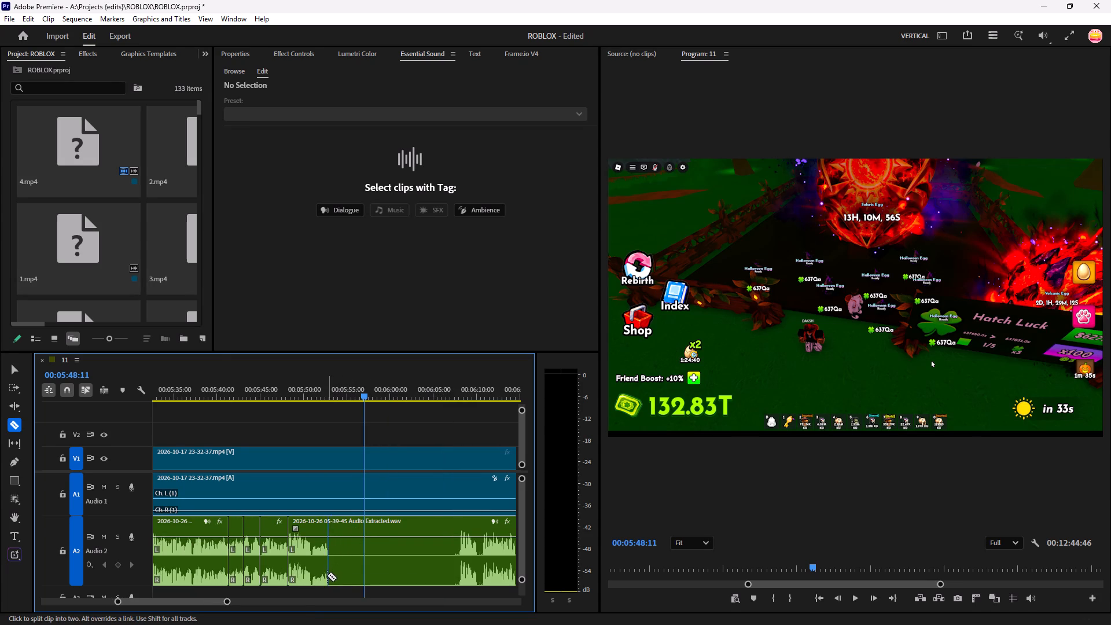
pyautogui.moveTo(365, 392); pyautogui.dragTo(293, 501)
pyautogui.press('space')
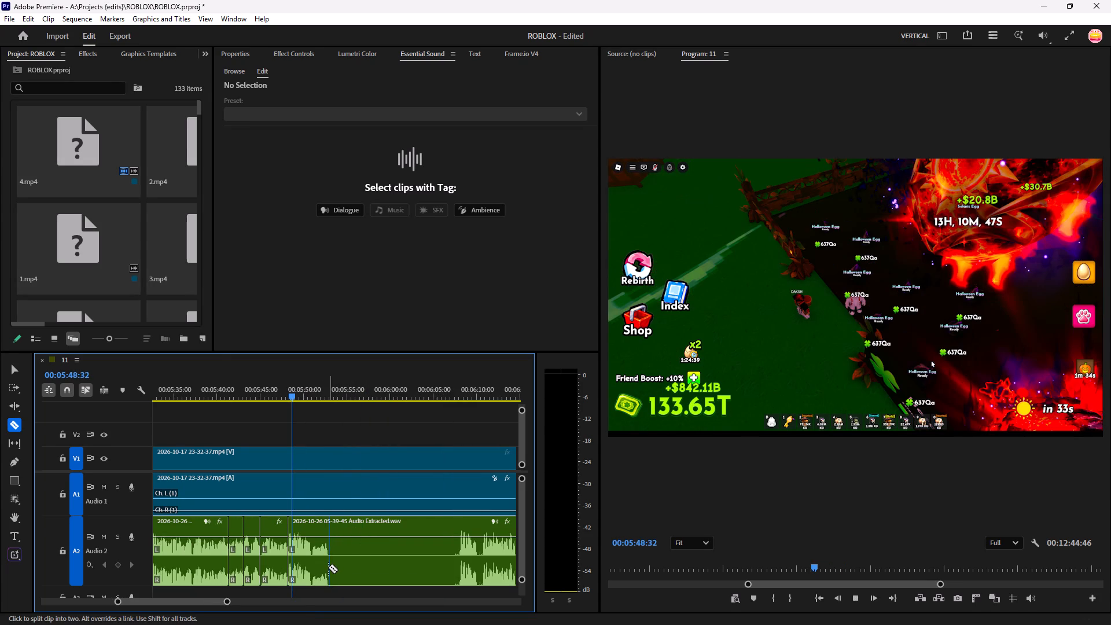
pyautogui.press('=')
pyautogui.press('=')
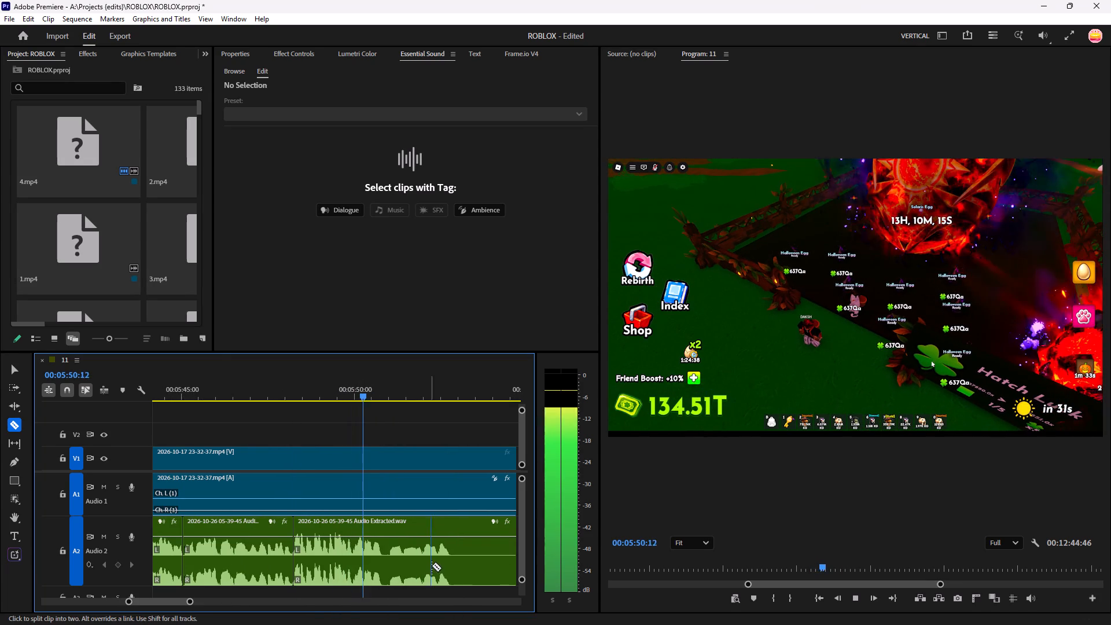
pyautogui.click(448, 568)
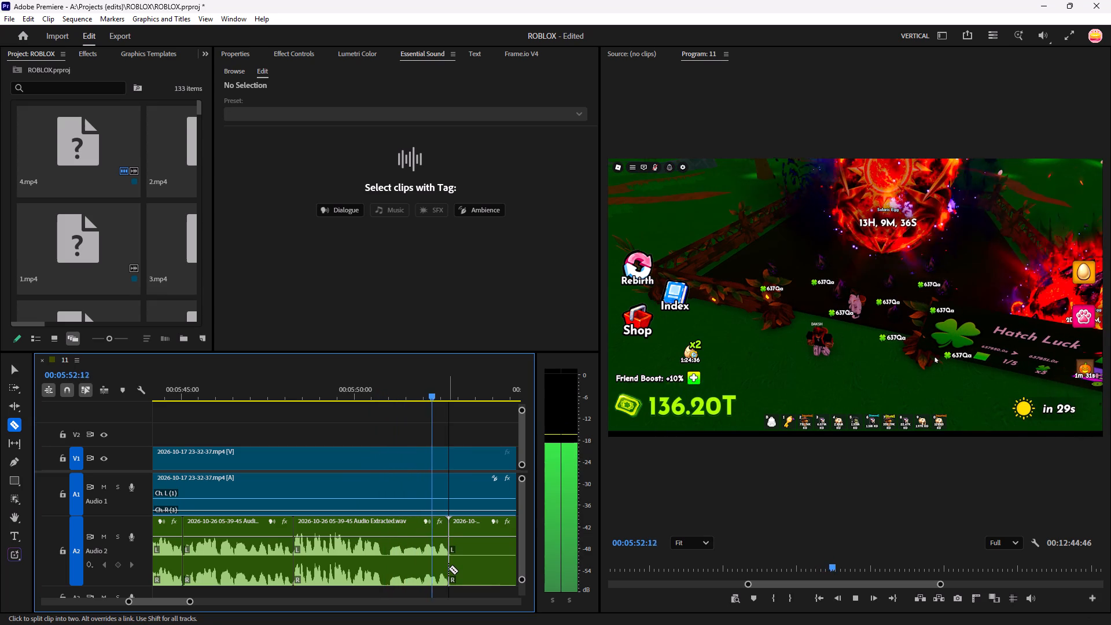
pyautogui.rightClick(457, 567)
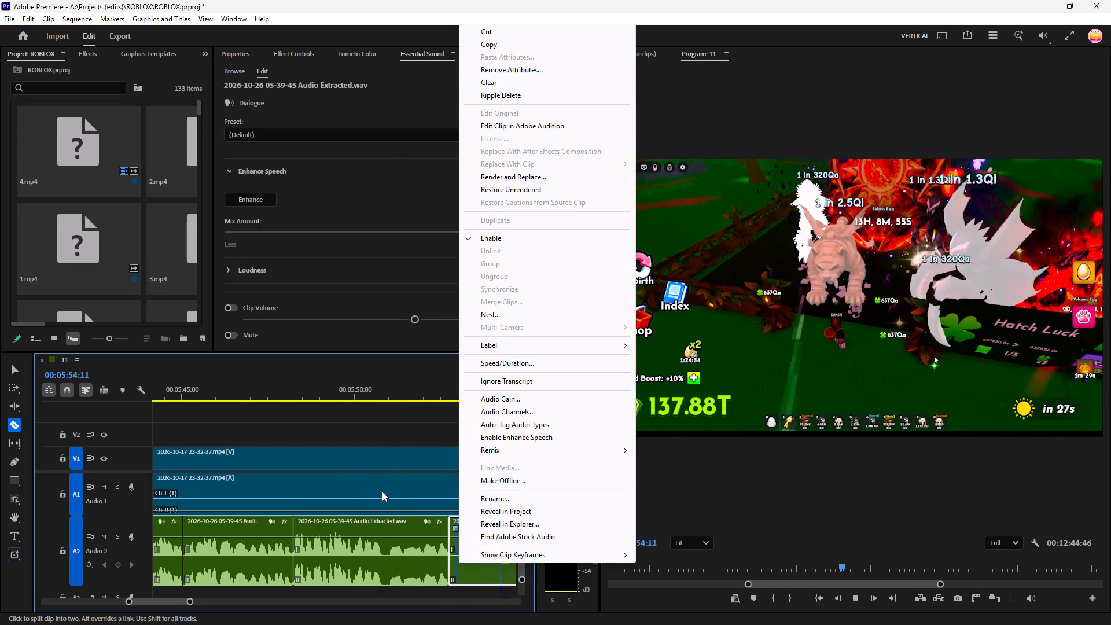
pyautogui.click(381, 418)
pyautogui.press('space')
# Split A2 just before the next speech at about 00:06:08 and ripple-delete the silence starting at about 00:05:52:35.
pyautogui.press('-')
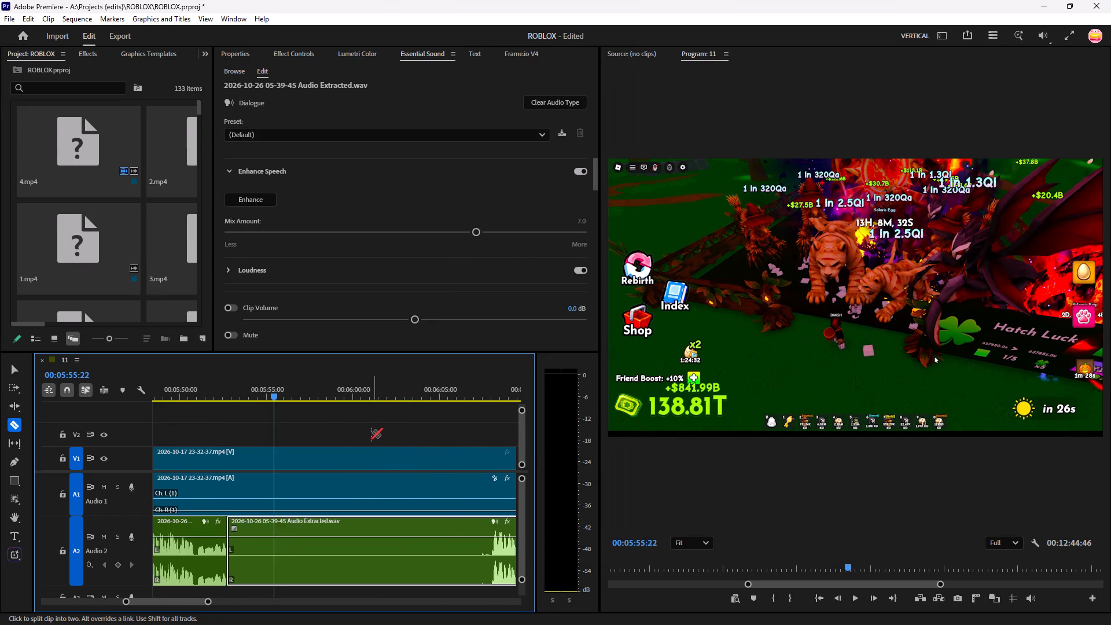
pyautogui.press('-')
pyautogui.moveTo(314, 393); pyautogui.dragTo(415, 445)
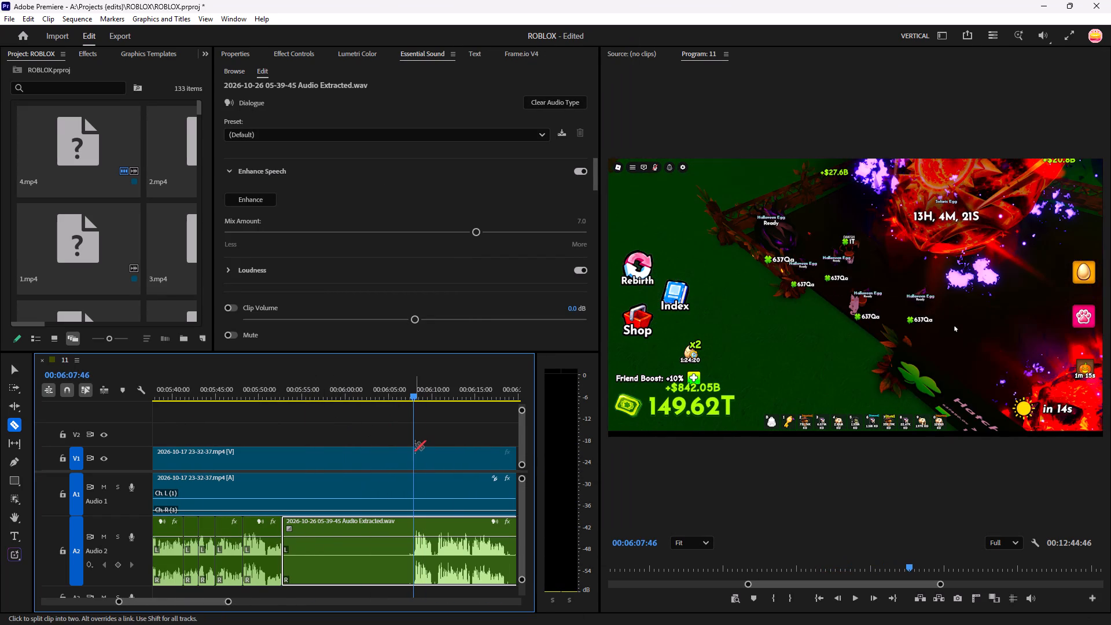
pyautogui.press('=')
pyautogui.press('=')
pyautogui.press('=')
pyautogui.press('=')
pyautogui.click(352, 571)
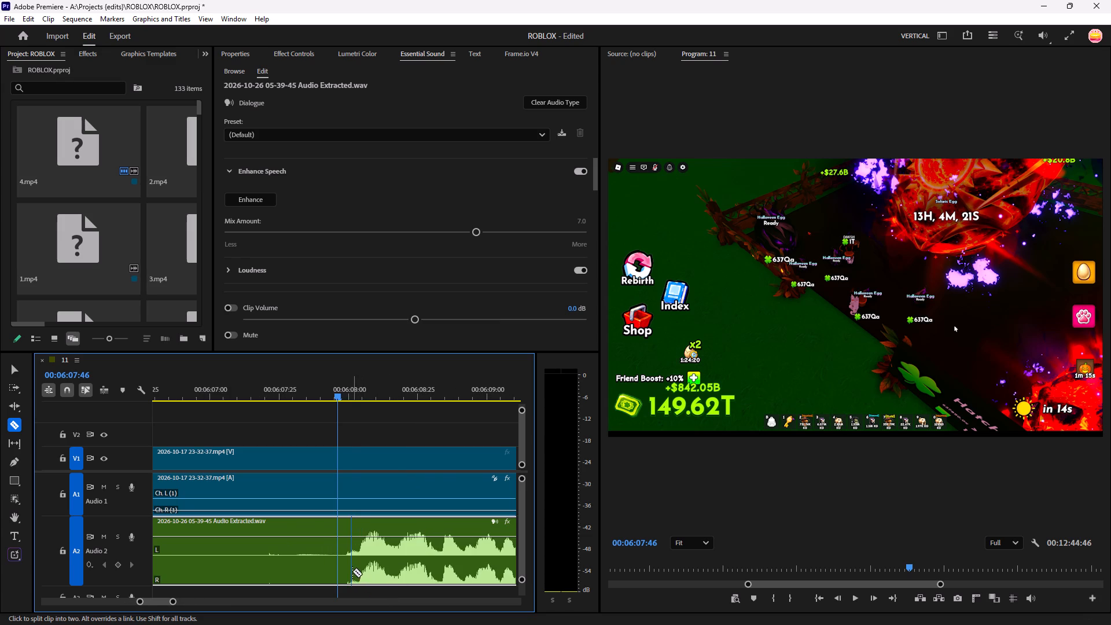
pyautogui.press('-')
pyautogui.write('----')
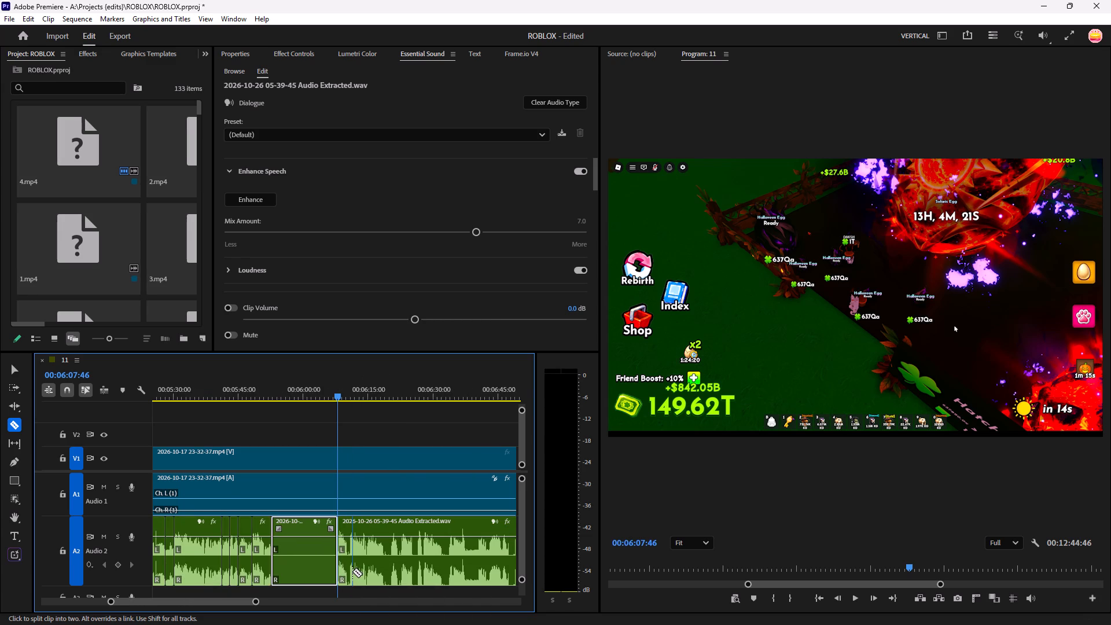
pyautogui.press('v')
pyautogui.click(341, 564)
pyautogui.click(330, 564)
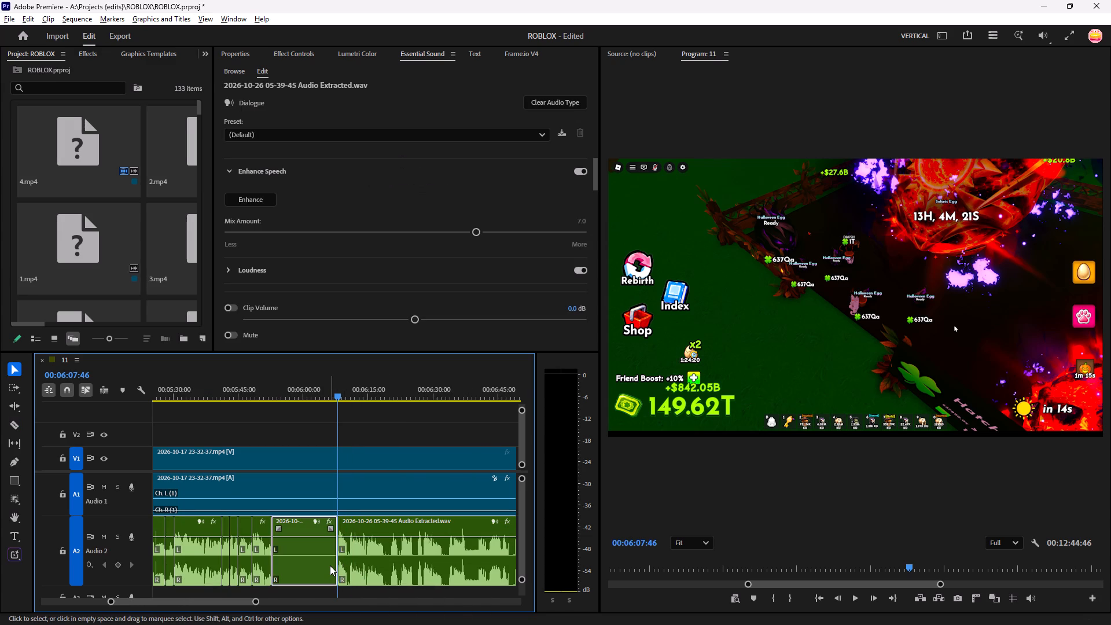
pyautogui.hotkey('alt', 'BackSpace')
# Save the project.
pyautogui.write('---')
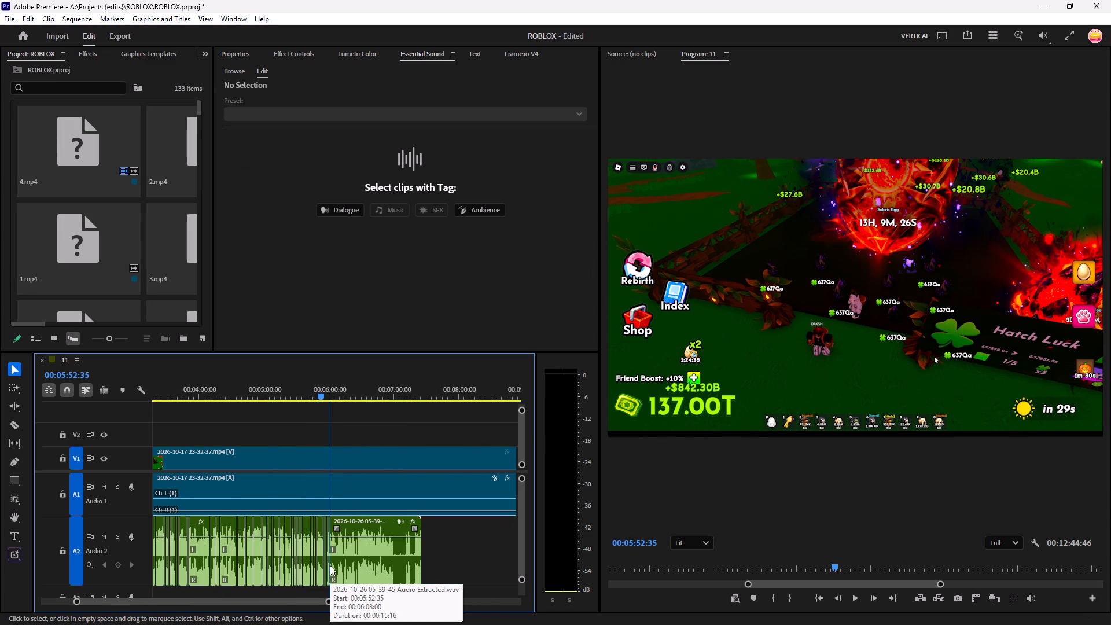
pyautogui.hotkey('ctrl', 's')
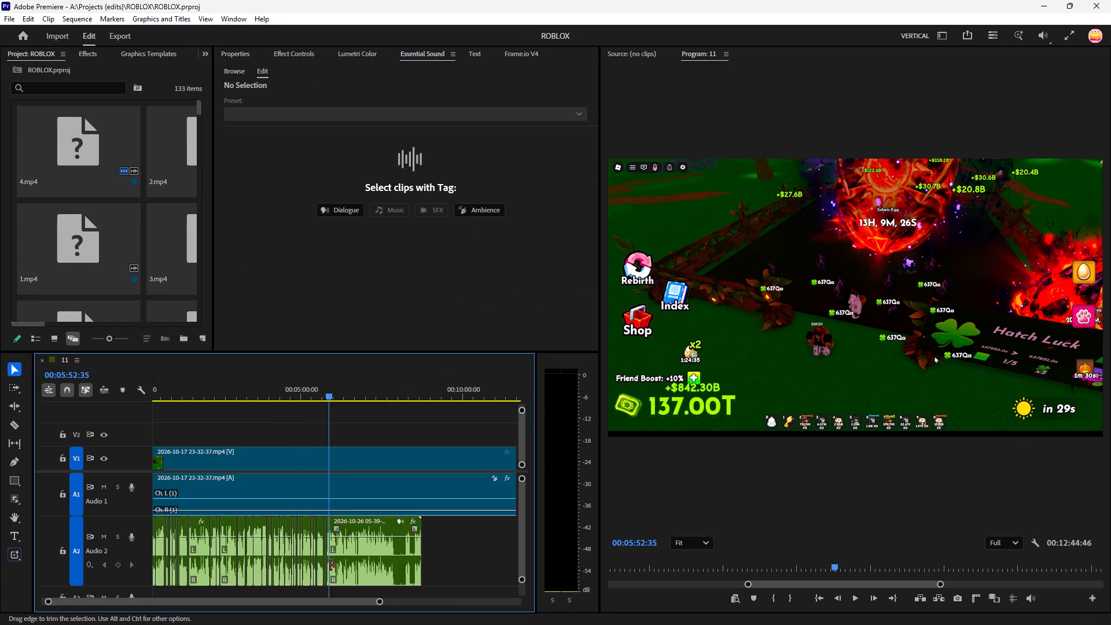
# Play the join, split A2 at about 00:05:55:20, and ripple-delete the short take starting at about 00:05:52:35.
pyautogui.write('====')
pyautogui.press('space')
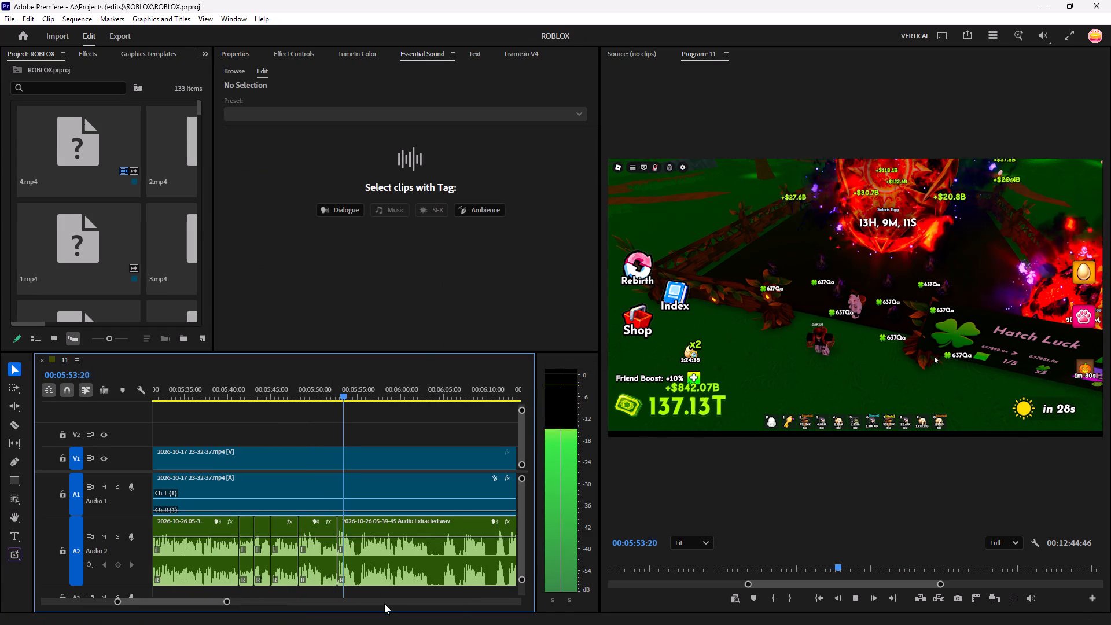
pyautogui.press('c')
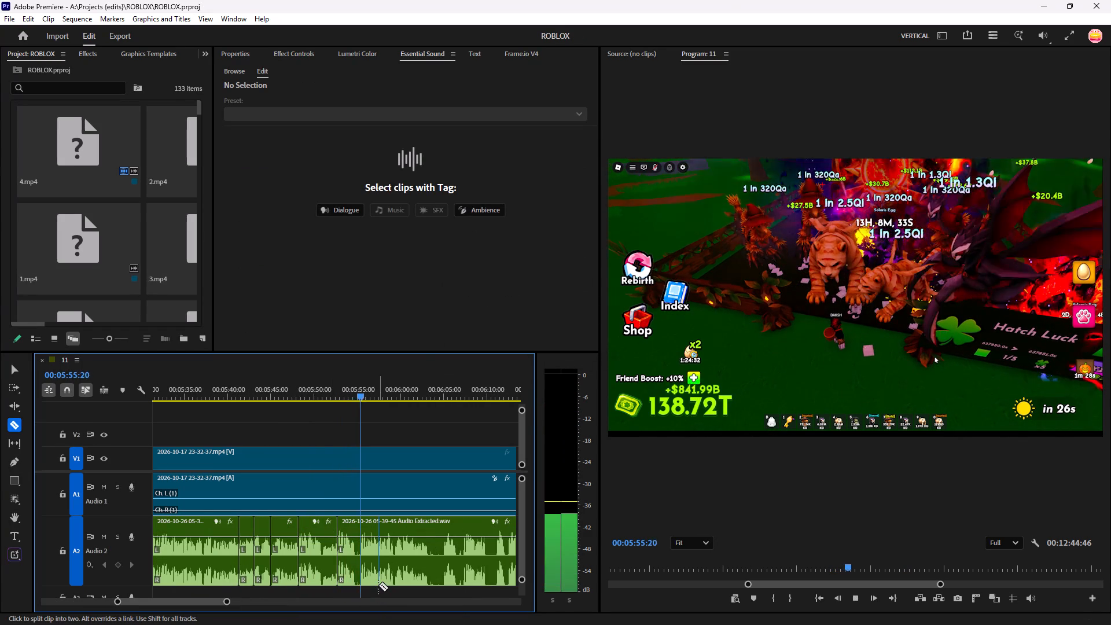
pyautogui.click(361, 576)
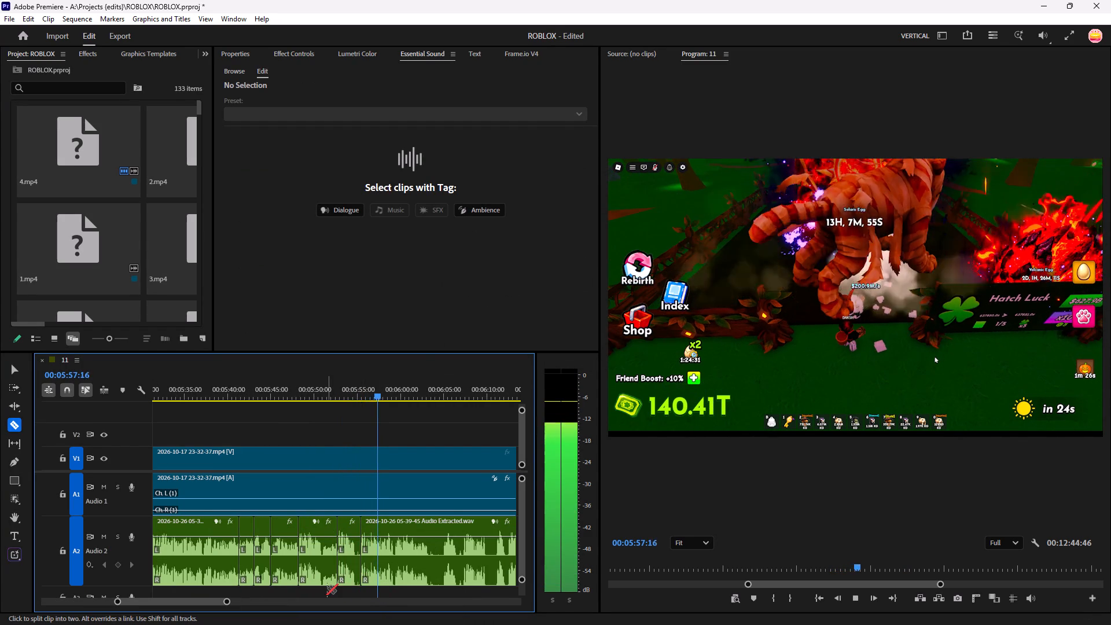
pyautogui.press('v')
pyautogui.click(349, 572)
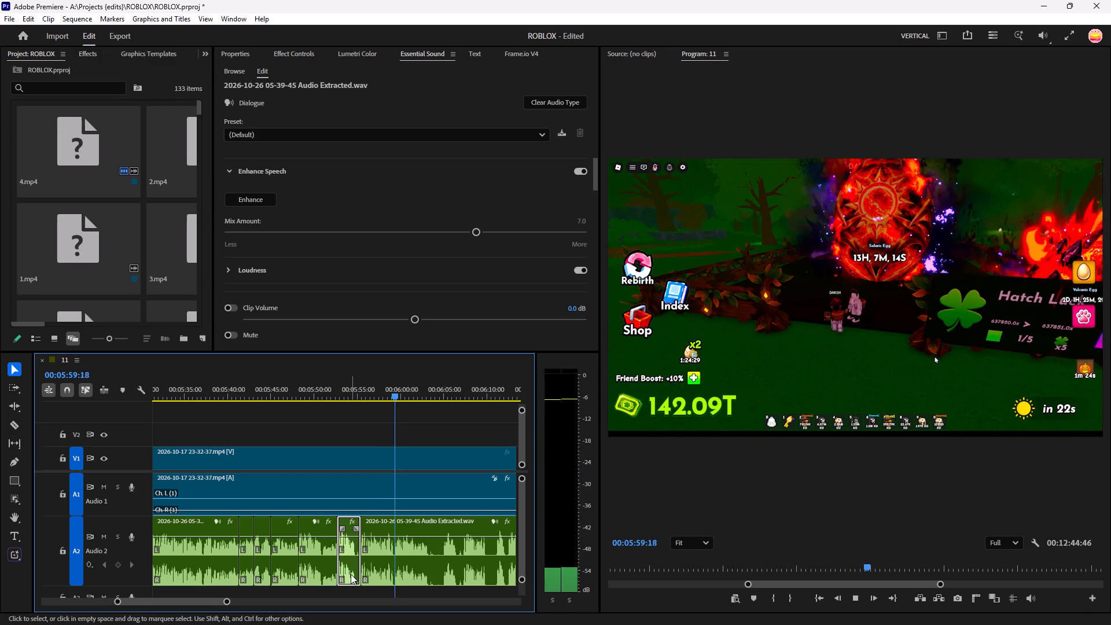
pyautogui.hotkey('alt', 'BackSpace')
# Replay from the join at about 00:05:53 and split A2 where the phrase ends just after 00:06:00.
pyautogui.press('space')
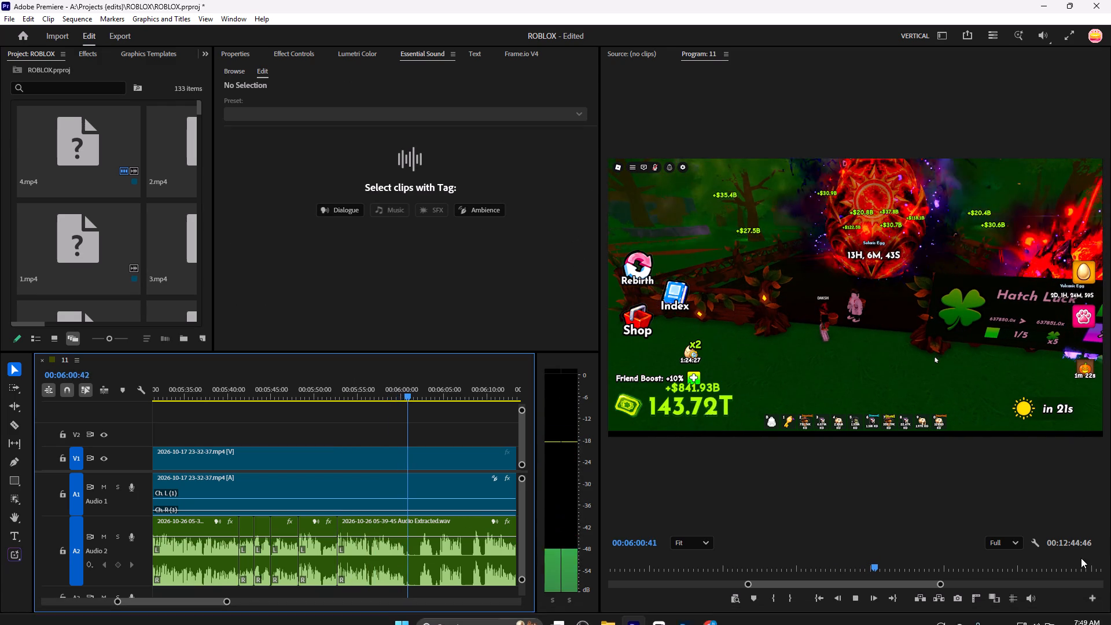
pyautogui.press('space')
pyautogui.moveTo(416, 391); pyautogui.dragTo(347, 427)
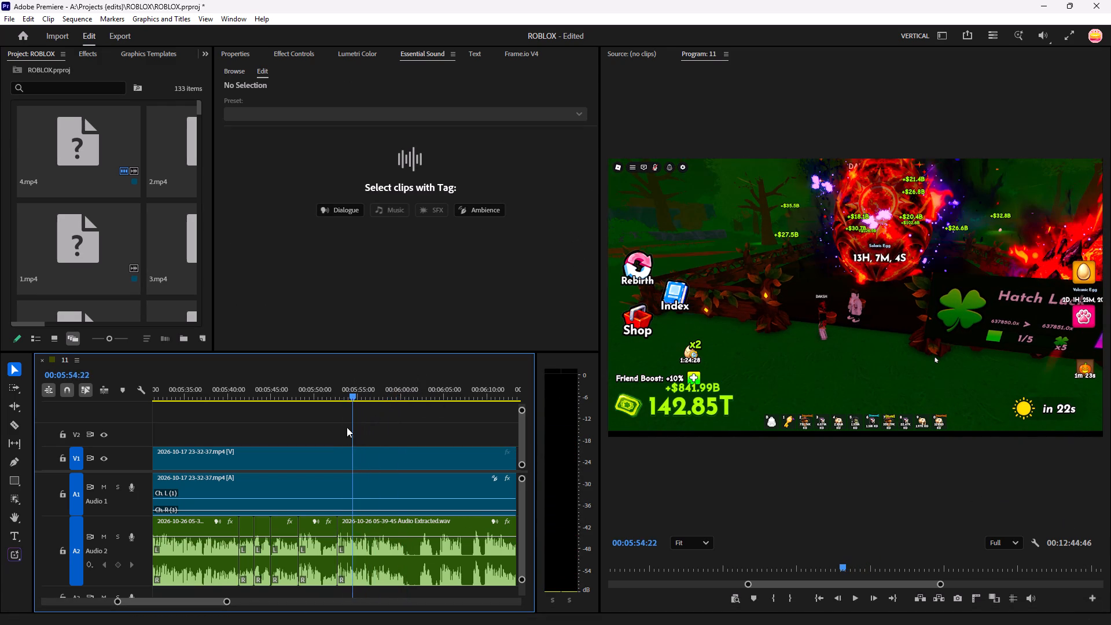
pyautogui.moveTo(347, 427); pyautogui.dragTo(343, 430)
pyautogui.press('space')
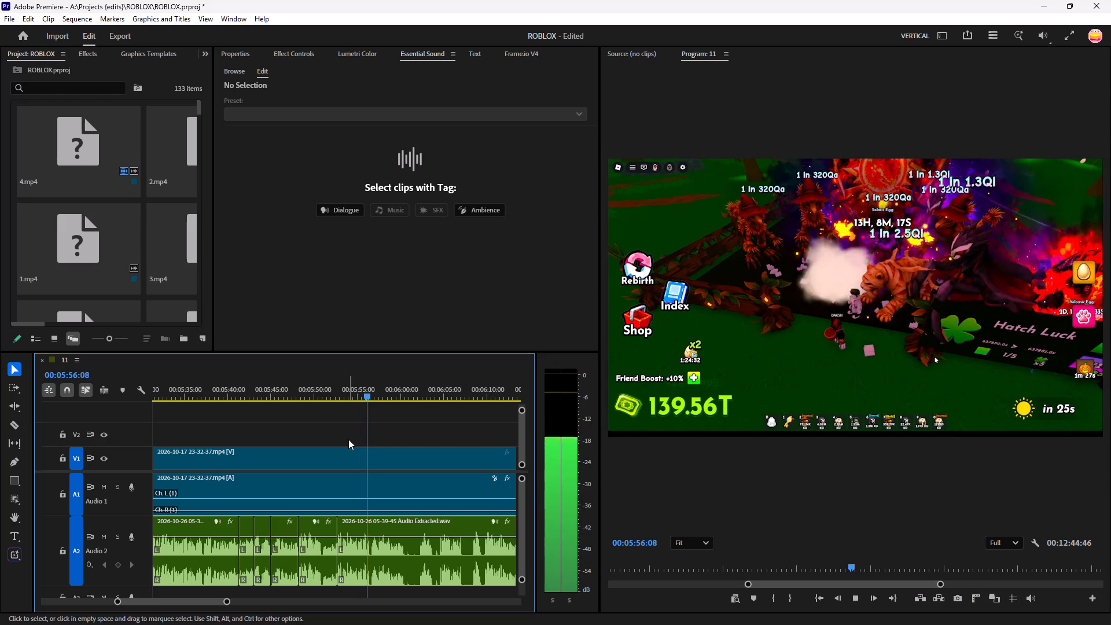
pyautogui.write('==')
pyautogui.press('c')
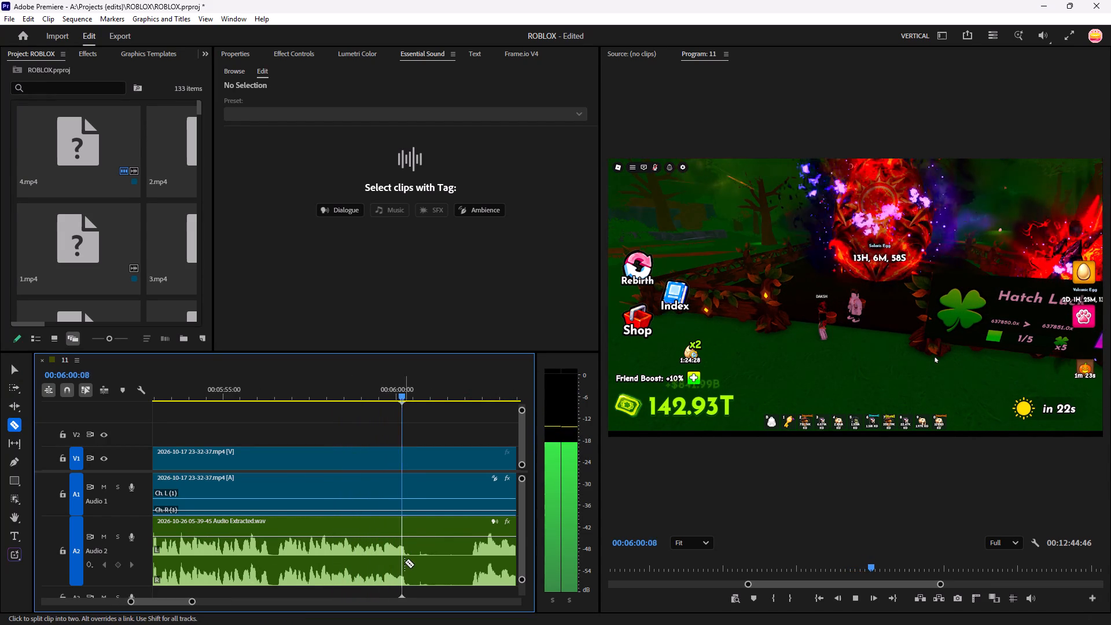
pyautogui.click(406, 563)
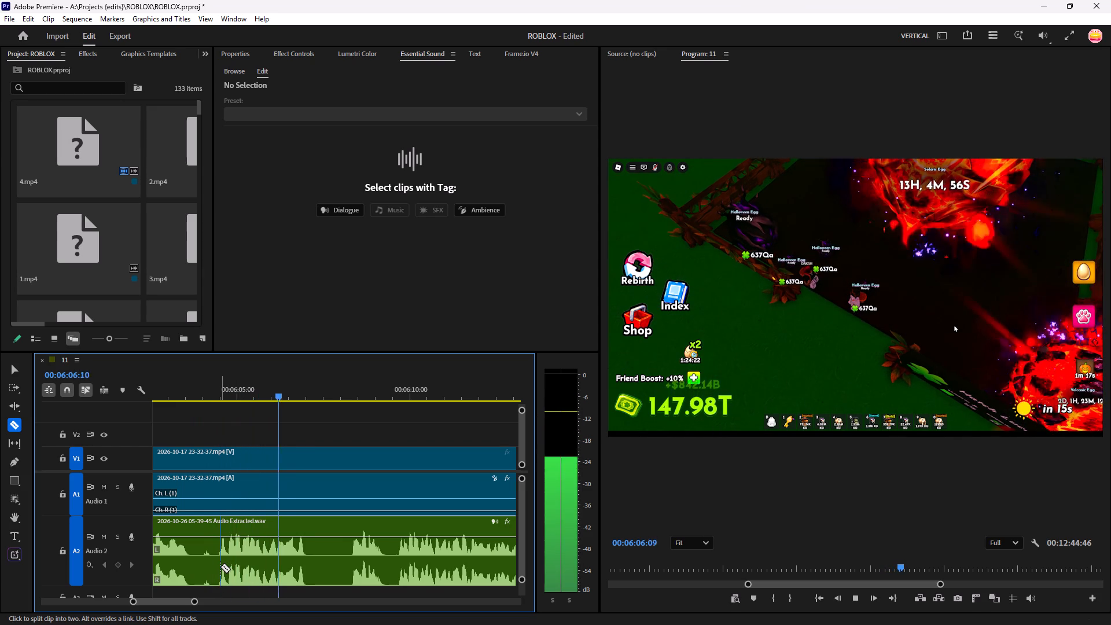
# Split A2 before the speech at about 00:06:09:30 and ripple-delete the takes back to the cut just after 00:06:00.
pyautogui.press('space')
pyautogui.click(397, 575)
pyautogui.press('v')
pyautogui.click(350, 572)
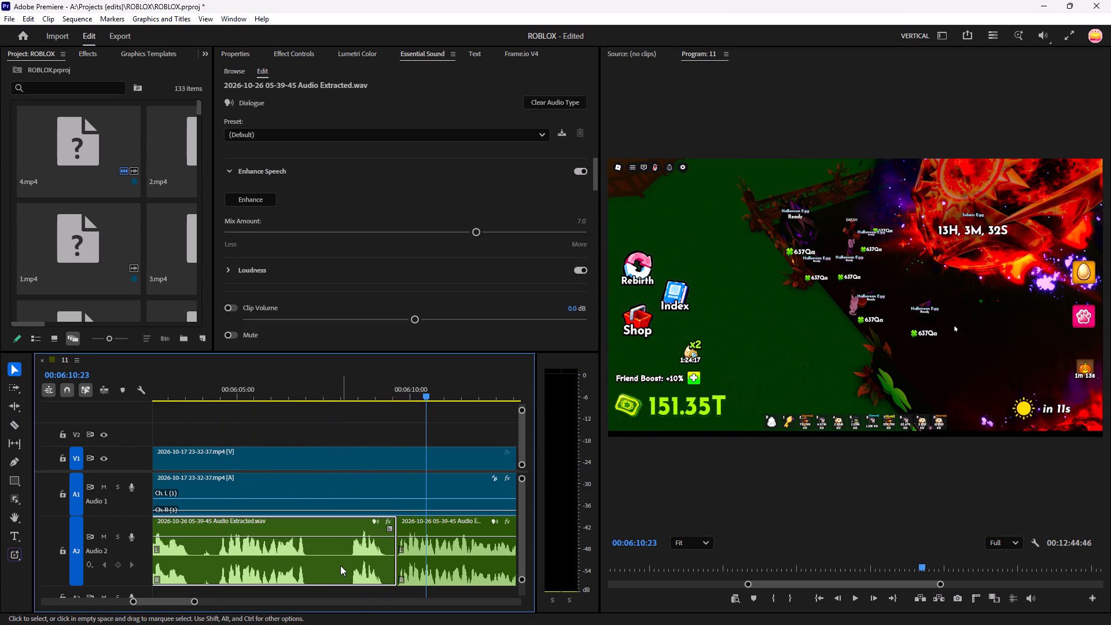
pyautogui.hotkey('alt', 'BackSpace')
# Play the join, split A2 at the next speech just after 00:06:06, and move that clip earlier to about 00:06:04:20 over the pause.
pyautogui.press('space')
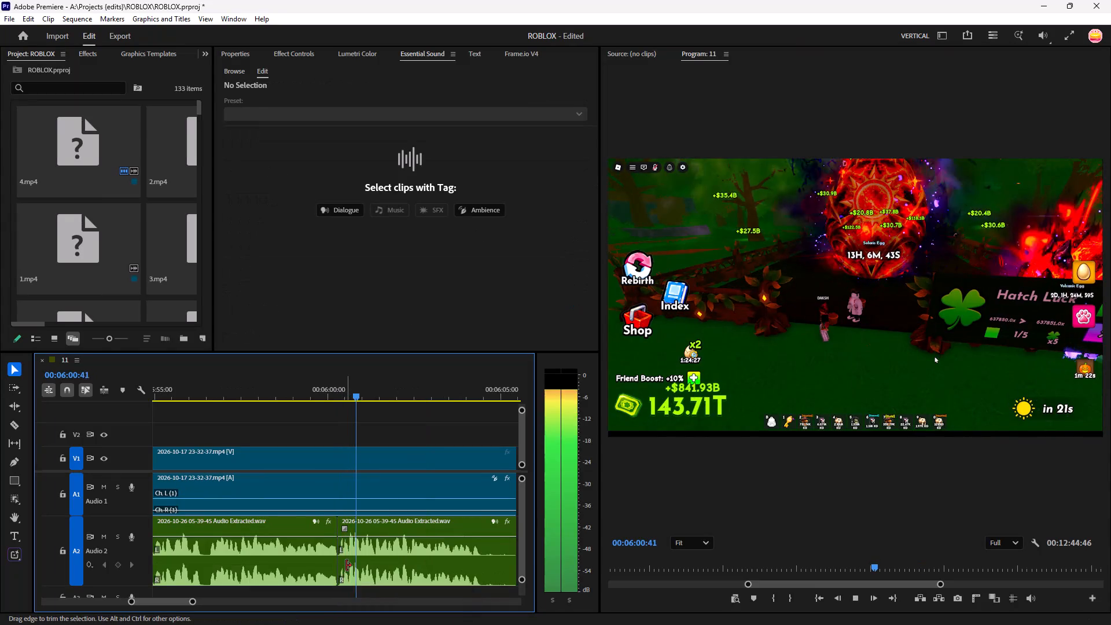
pyautogui.press('-')
pyautogui.write('--')
pyautogui.press('=')
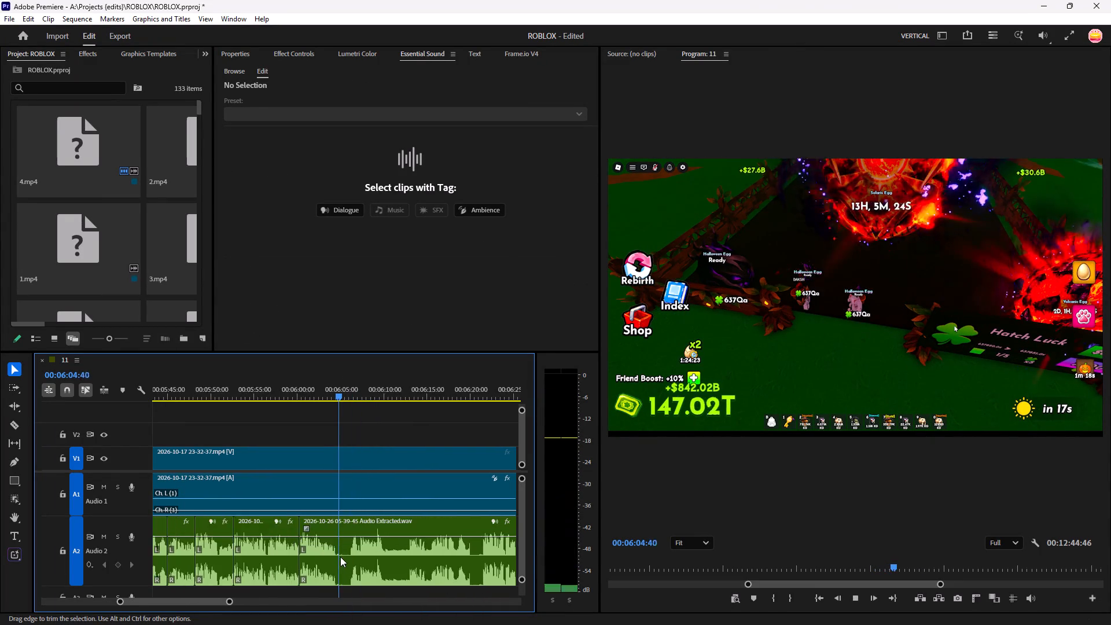
pyautogui.press('=')
pyautogui.write('==')
pyautogui.press('space')
pyautogui.press('c')
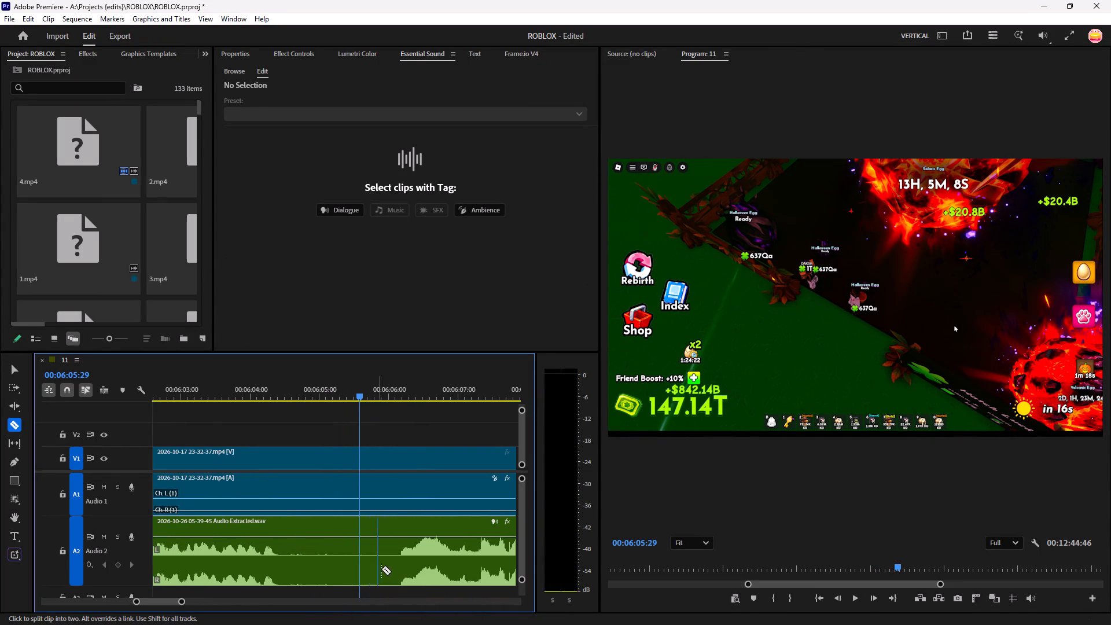
pyautogui.click(399, 572)
pyautogui.press('v')
pyautogui.moveTo(455, 568); pyautogui.dragTo(342, 586)
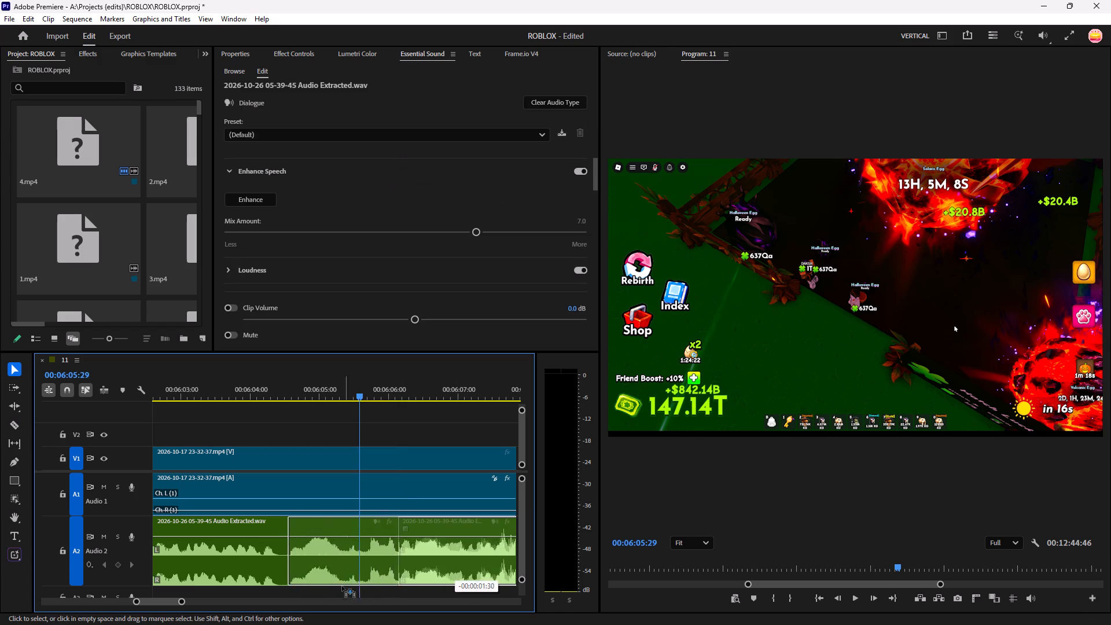
pyautogui.moveTo(342, 586); pyautogui.dragTo(336, 572)
# Listen to the moved clip and split A2 where its phrase ends at about 00:06:08:11.
pyautogui.press('space')
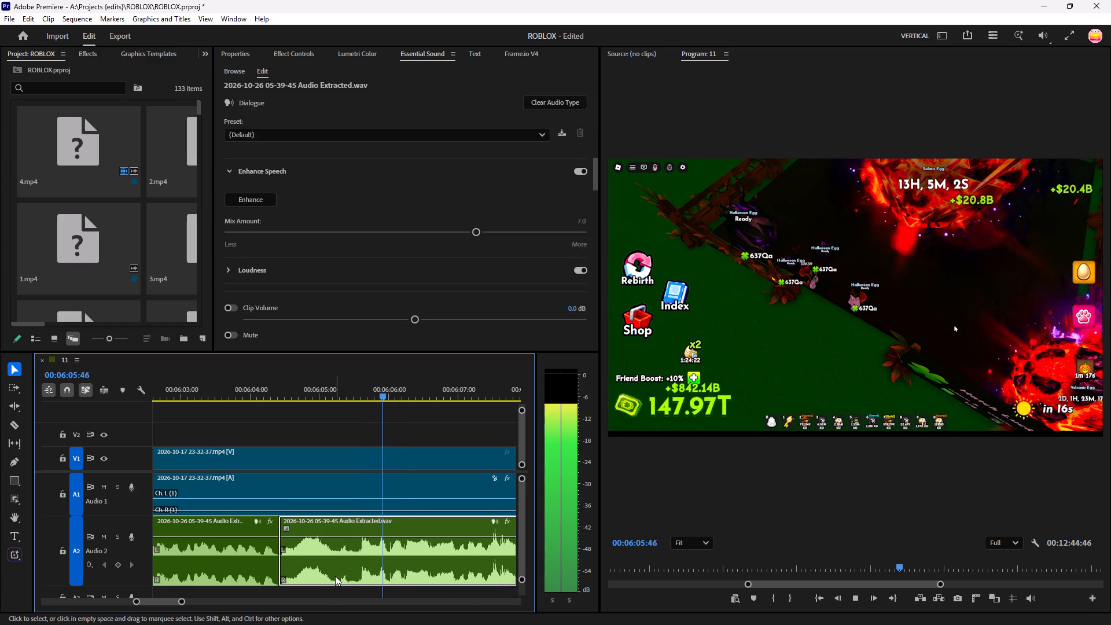
pyautogui.press('c')
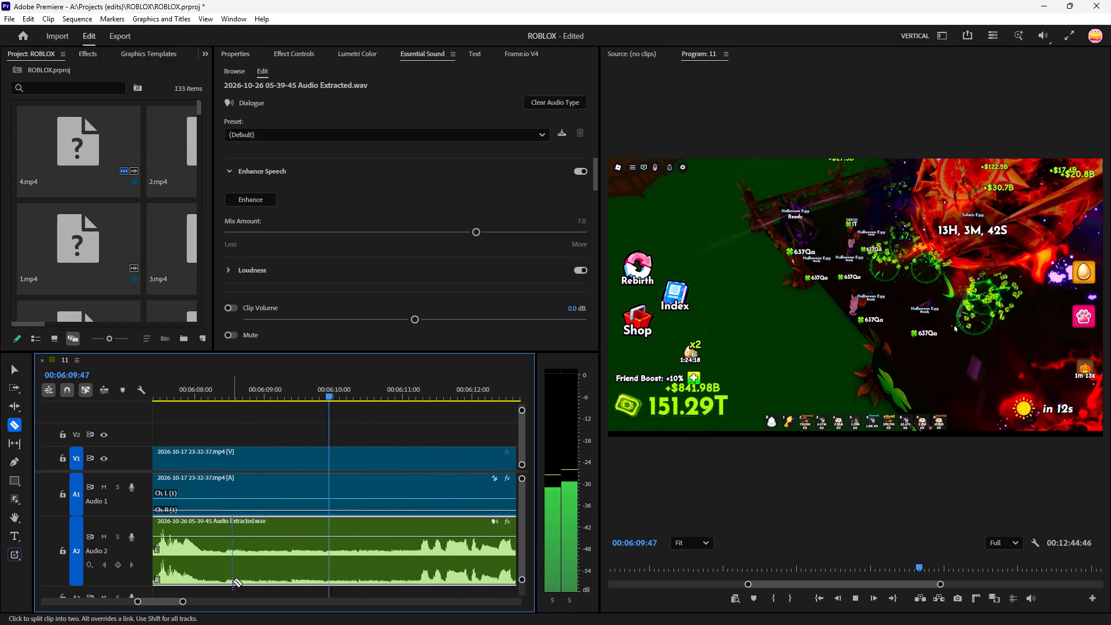
pyautogui.click(210, 581)
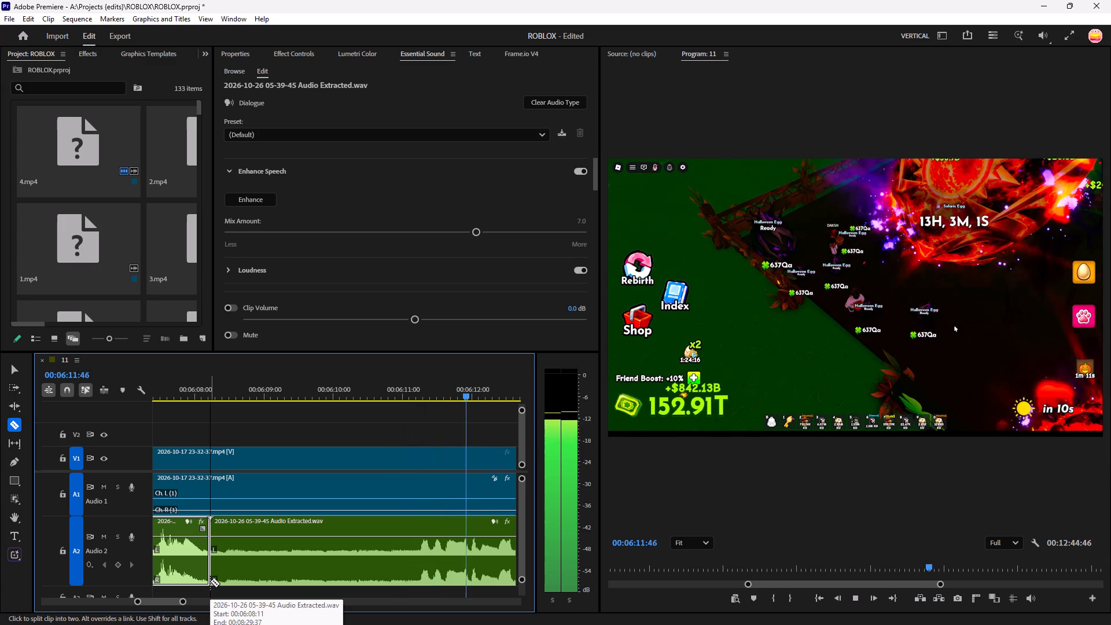
# Split A2 before the speech at about 00:06:13:40 and ripple-delete the section back to the cut at 00:06:08:11.
pyautogui.press('space')
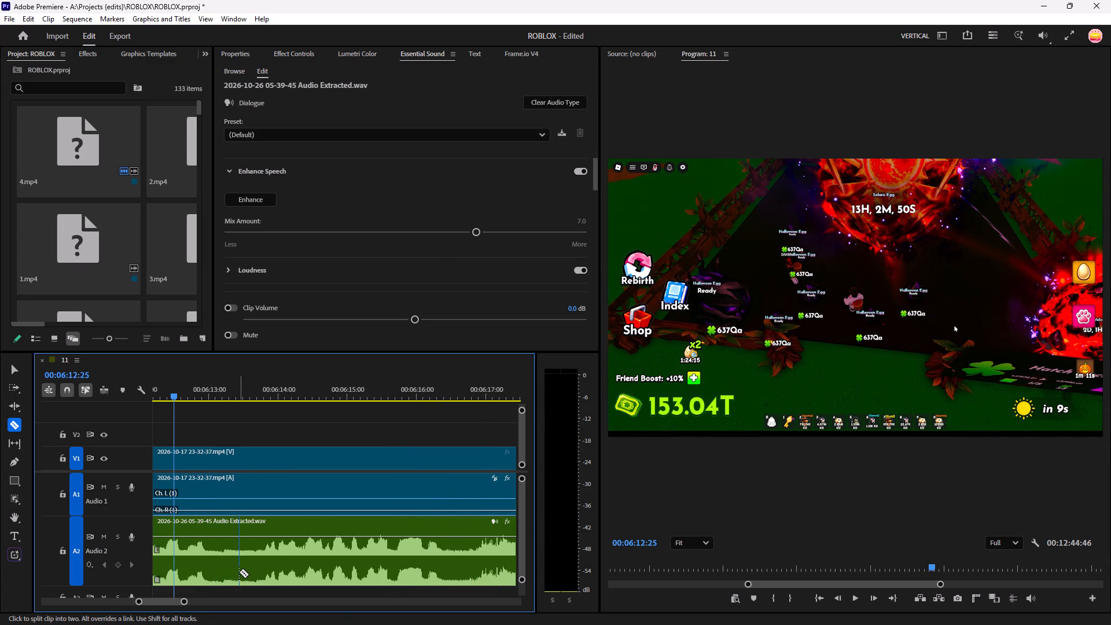
pyautogui.press('-')
pyautogui.press('-')
pyautogui.moveTo(295, 385); pyautogui.dragTo(264, 421)
pyautogui.press('=')
pyautogui.press('=')
pyautogui.press('space')
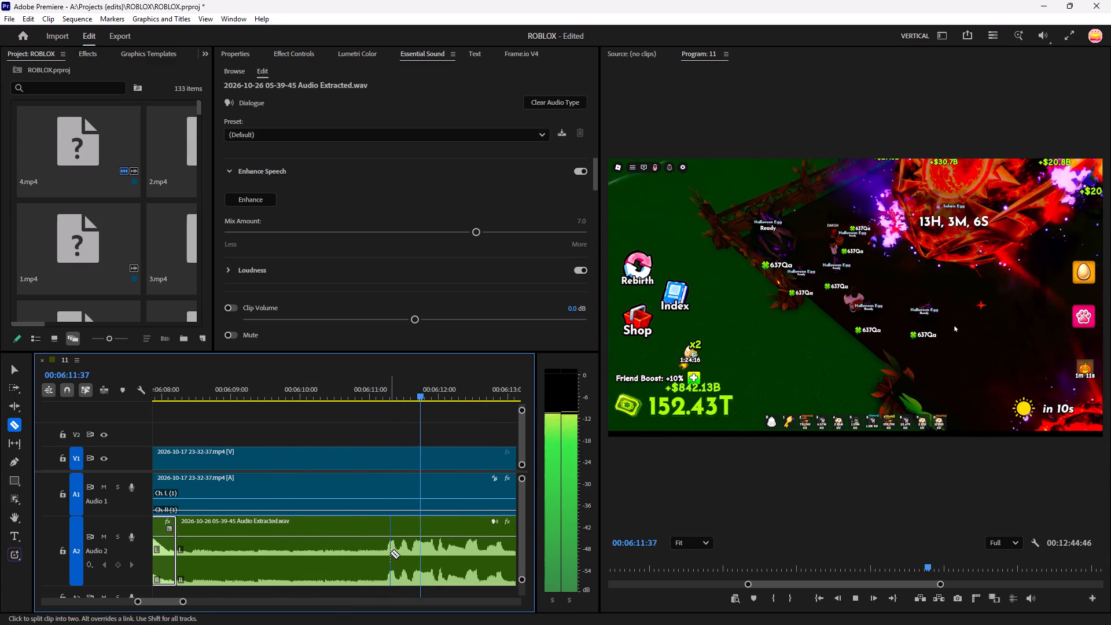
pyautogui.press('space')
pyautogui.press('space')
pyautogui.write('-')
pyautogui.press('-')
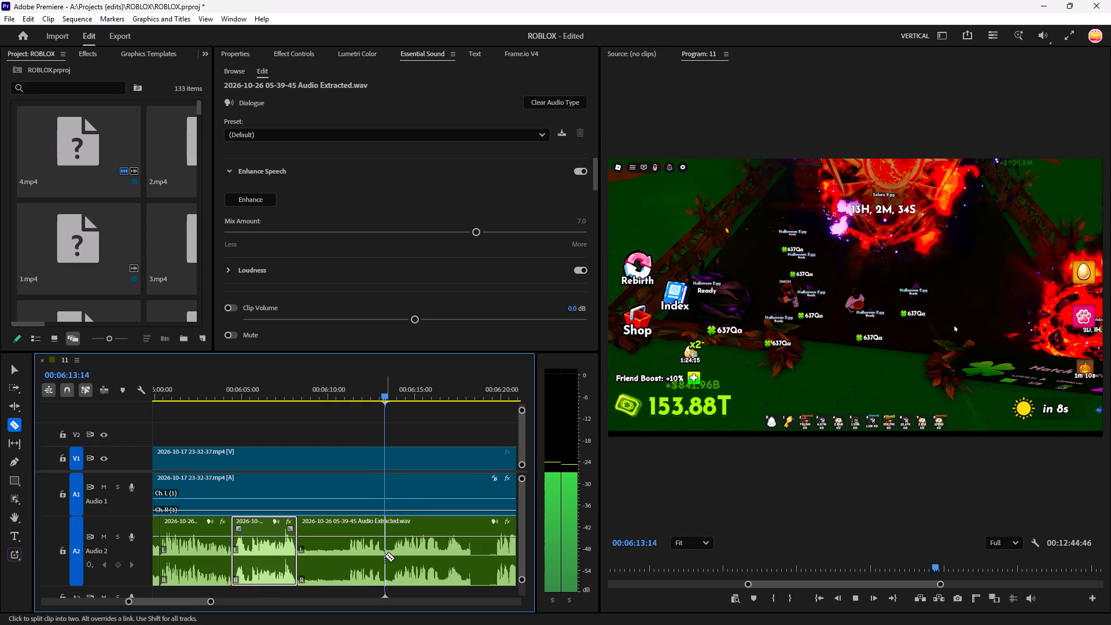
pyautogui.click(394, 560)
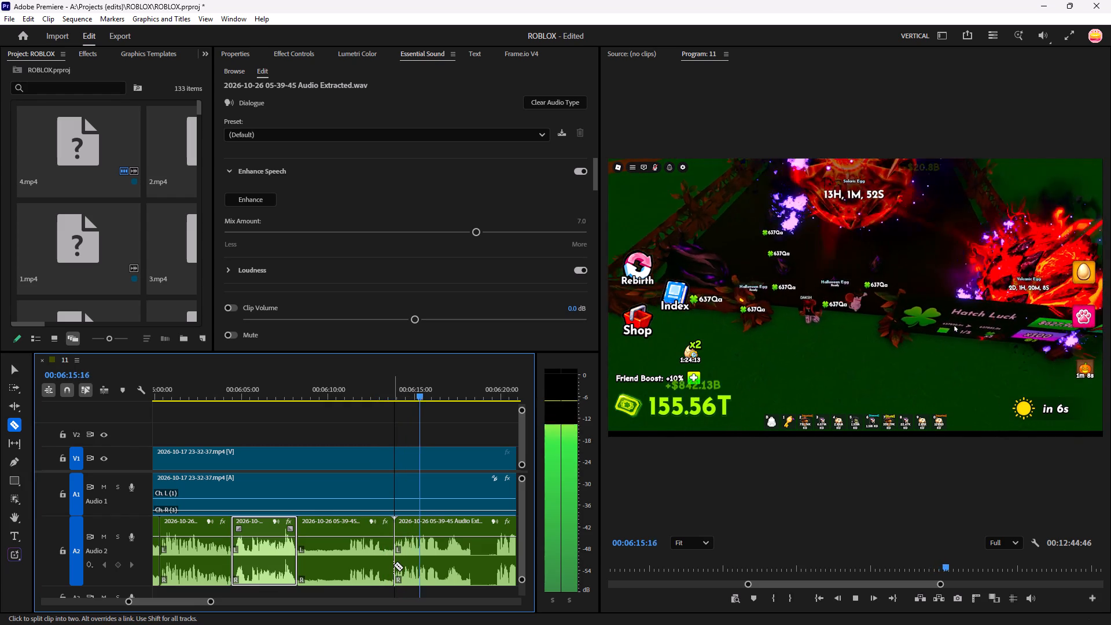
pyautogui.press('space')
pyautogui.press('v')
pyautogui.click(354, 566)
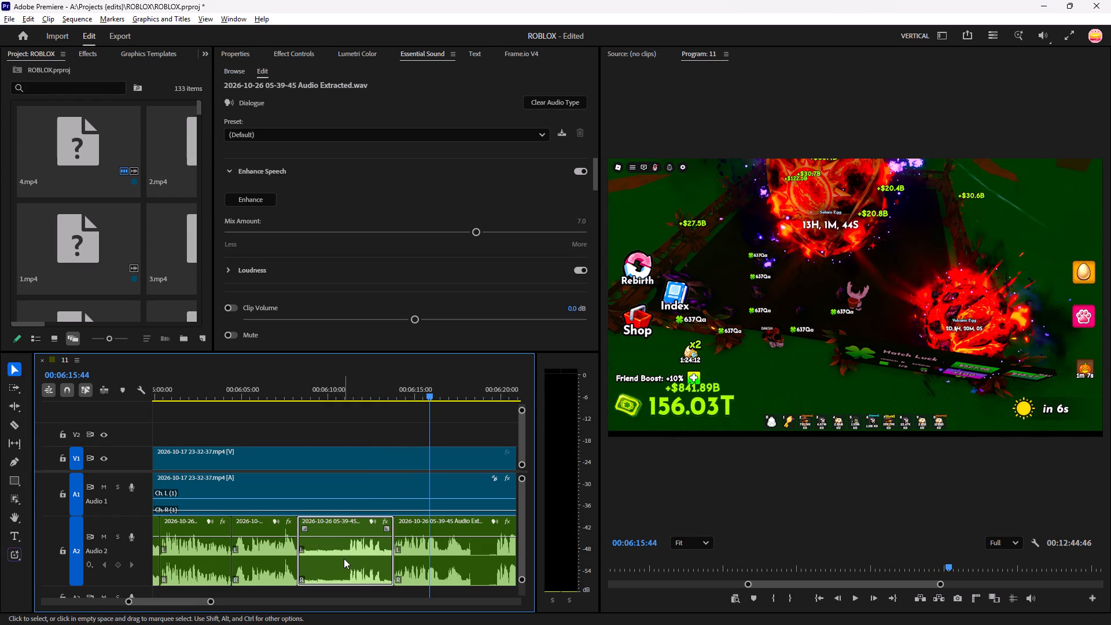
pyautogui.hotkey('alt', 'BackSpace')
# Split A2 at the phrase end near 00:06:12:24 and at the next speech near 00:06:14:08, and ripple-delete the silence between.
pyautogui.press('space')
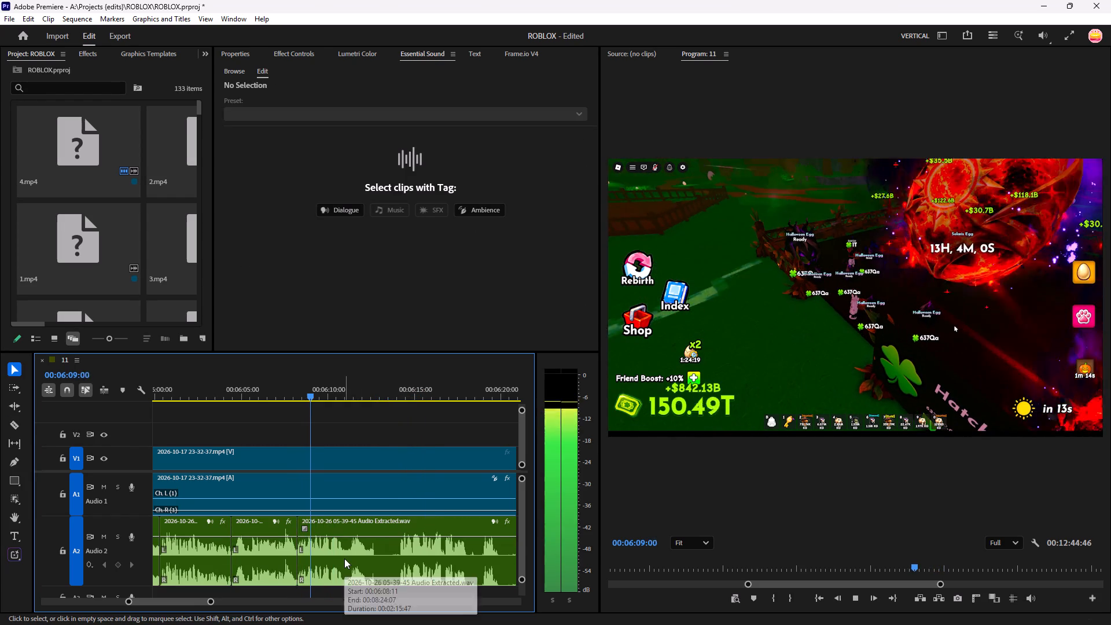
pyautogui.press('c')
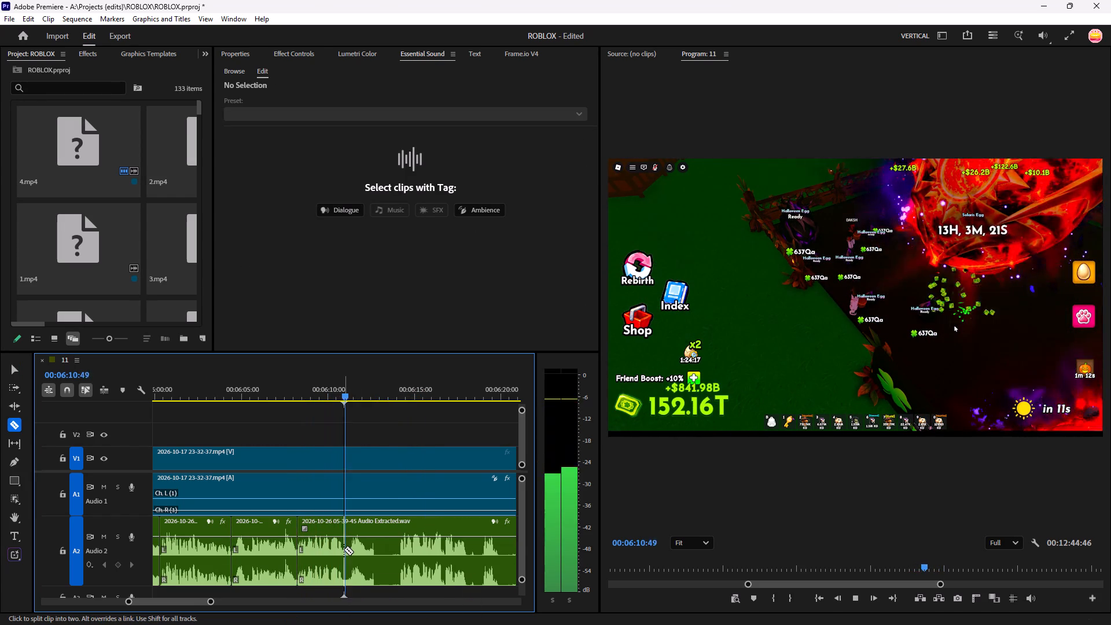
pyautogui.press('space')
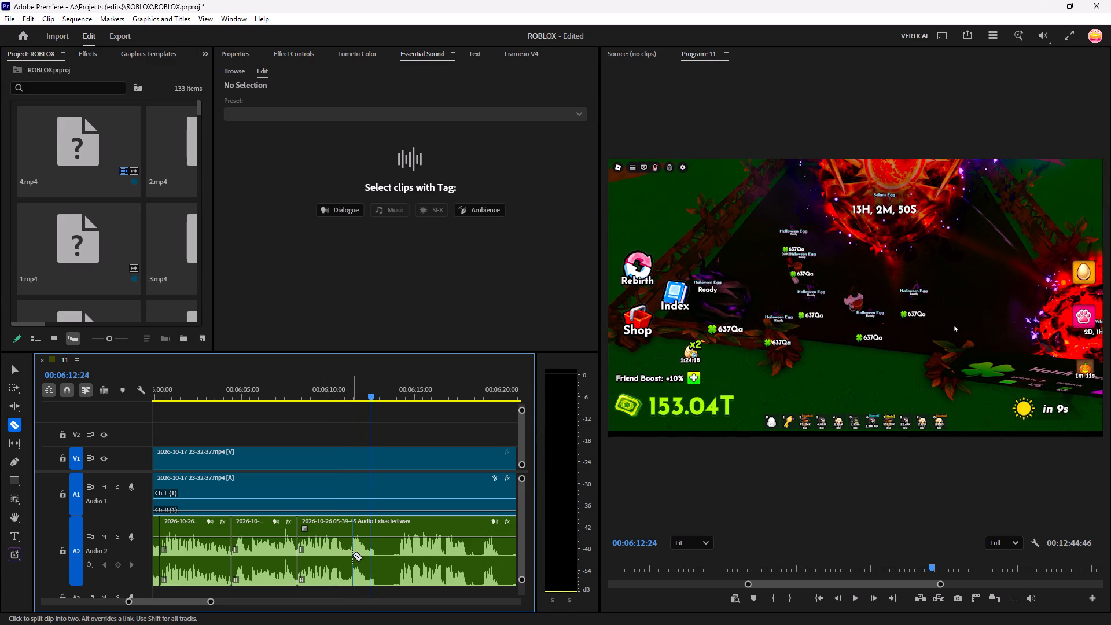
pyautogui.press('=')
pyautogui.press('=')
pyautogui.press('=')
pyautogui.click(341, 569)
pyautogui.press('-')
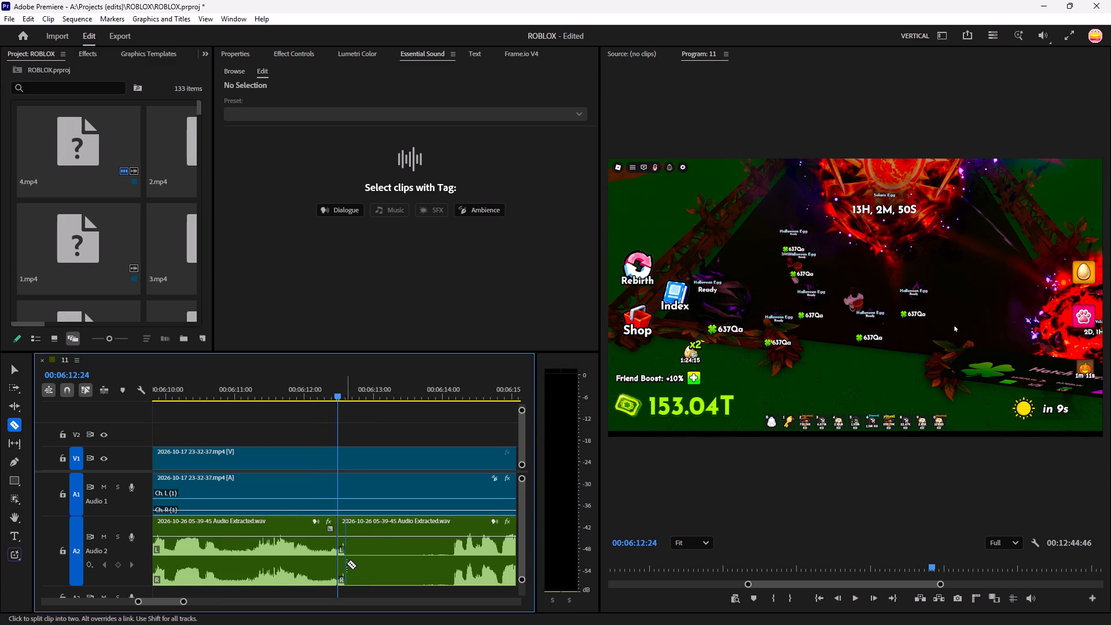
pyautogui.press('space')
pyautogui.press('space')
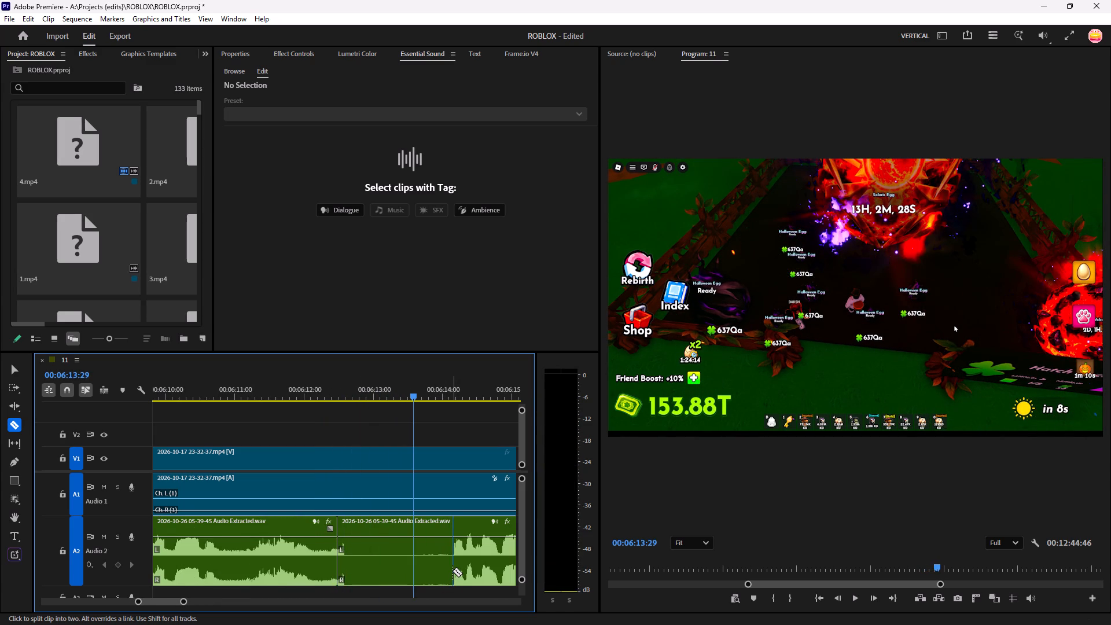
pyautogui.click(453, 569)
pyautogui.press('v')
pyautogui.click(425, 567)
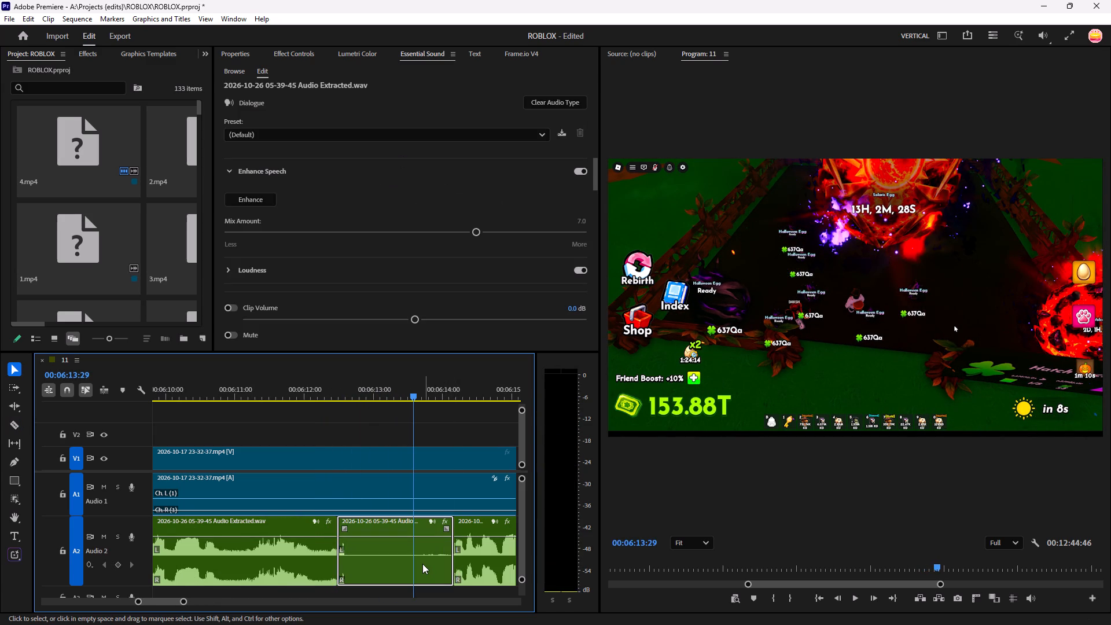
pyautogui.hotkey('alt', 'BackSpace')
# Split A2 at 00:06:16:13 and before the speech at about 00:06:23:40, and ripple-delete the takes between the cuts.
pyautogui.write('- -----')
pyautogui.write('-======')
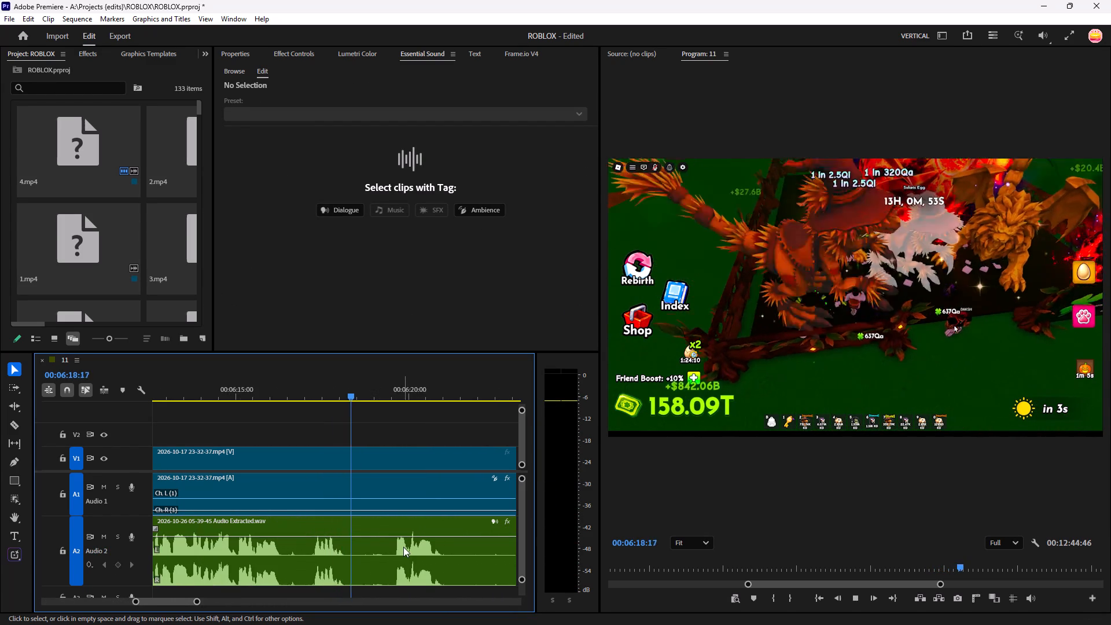
pyautogui.press('space')
pyautogui.write('c')
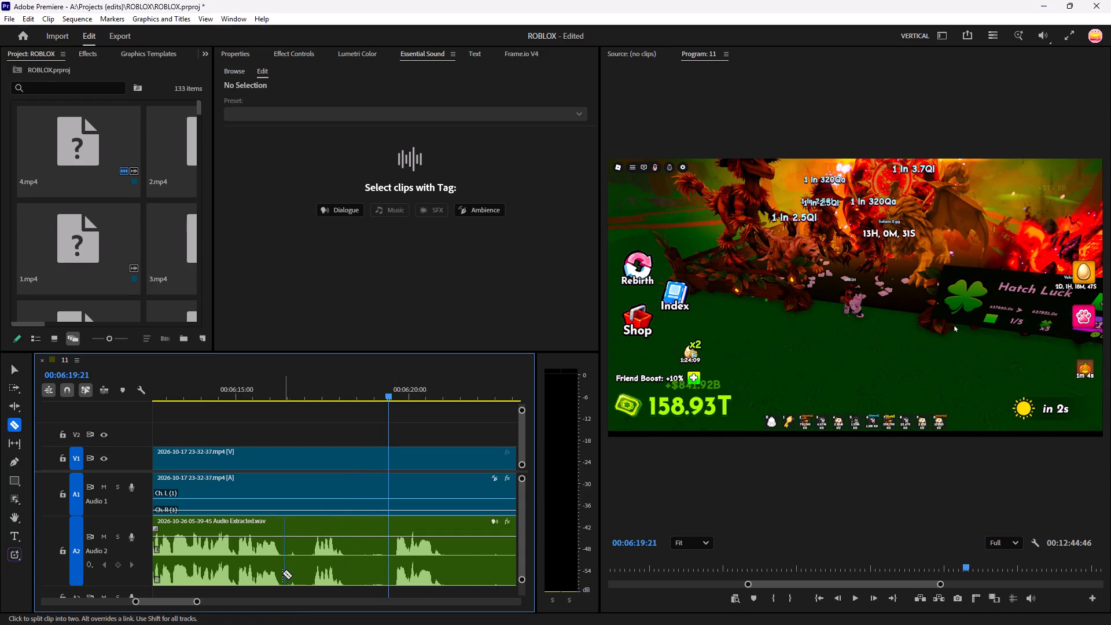
pyautogui.click(279, 573)
pyautogui.press('space')
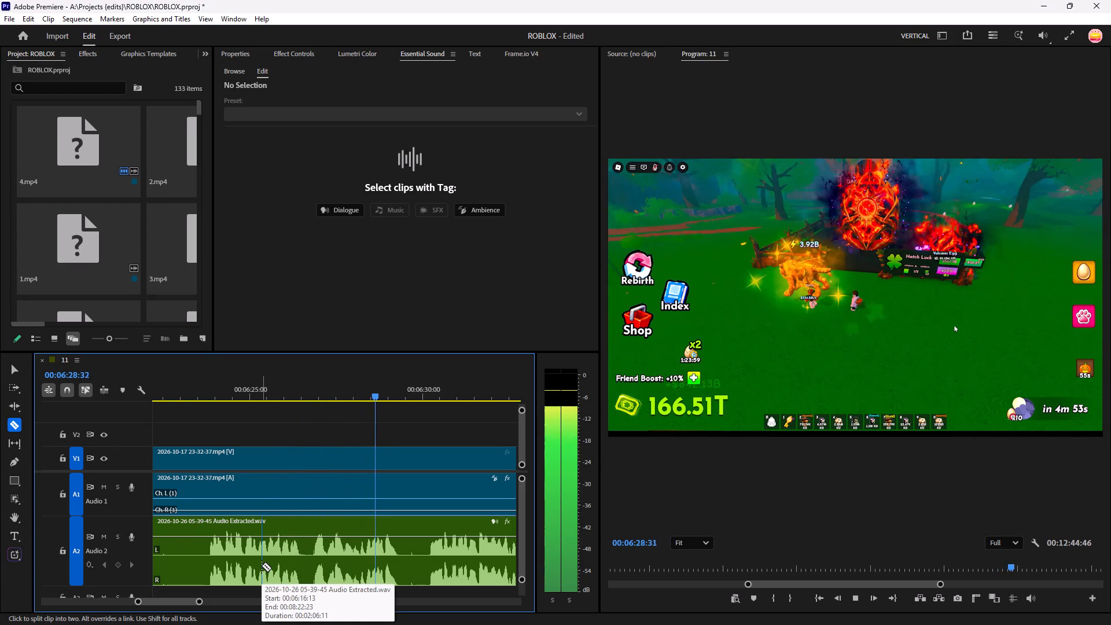
pyautogui.press('space')
pyautogui.click(209, 573)
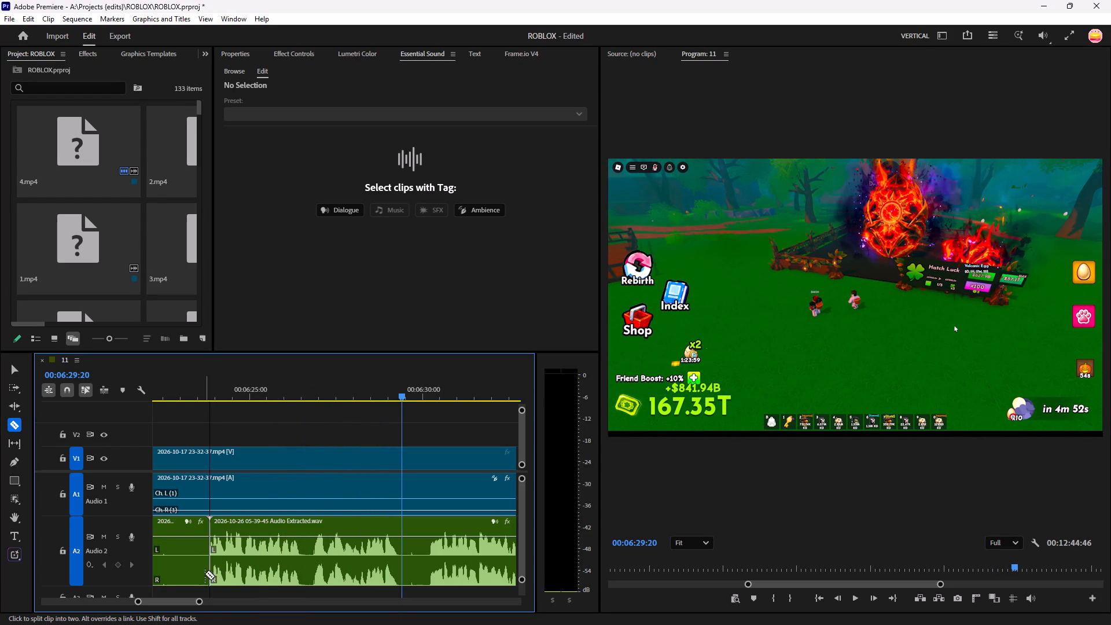
pyautogui.press('v')
pyautogui.click(175, 565)
pyautogui.hotkey('alt', 'BackSpace')
# Play across the join, split A2 at the speech near 00:06:19:13, and move that clip 22 frames earlier over the pause.
pyautogui.press('space')
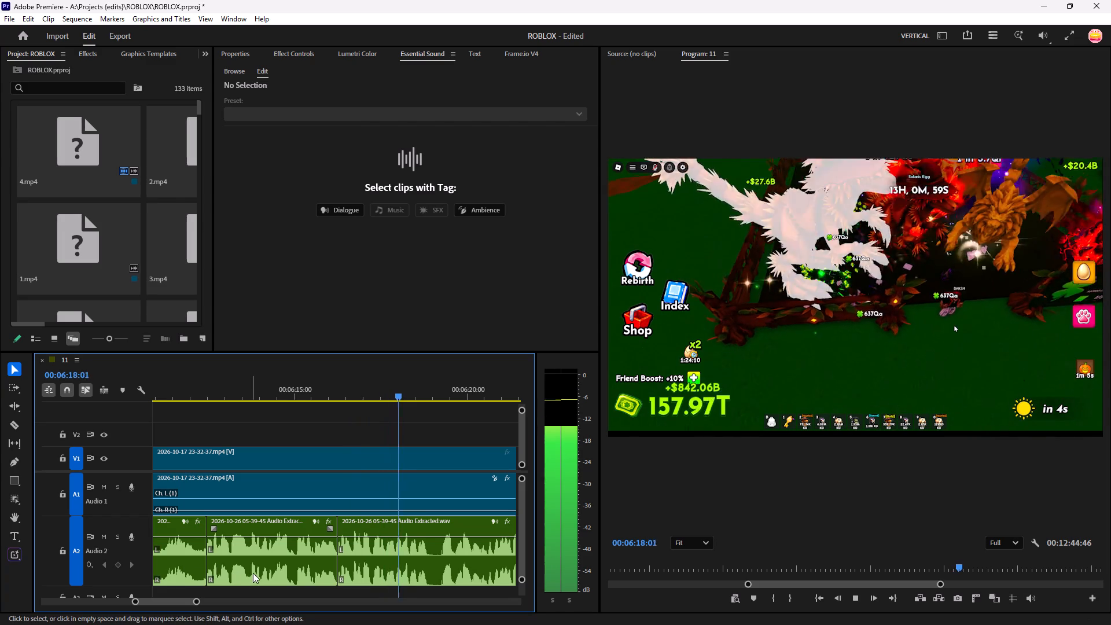
pyautogui.press('c')
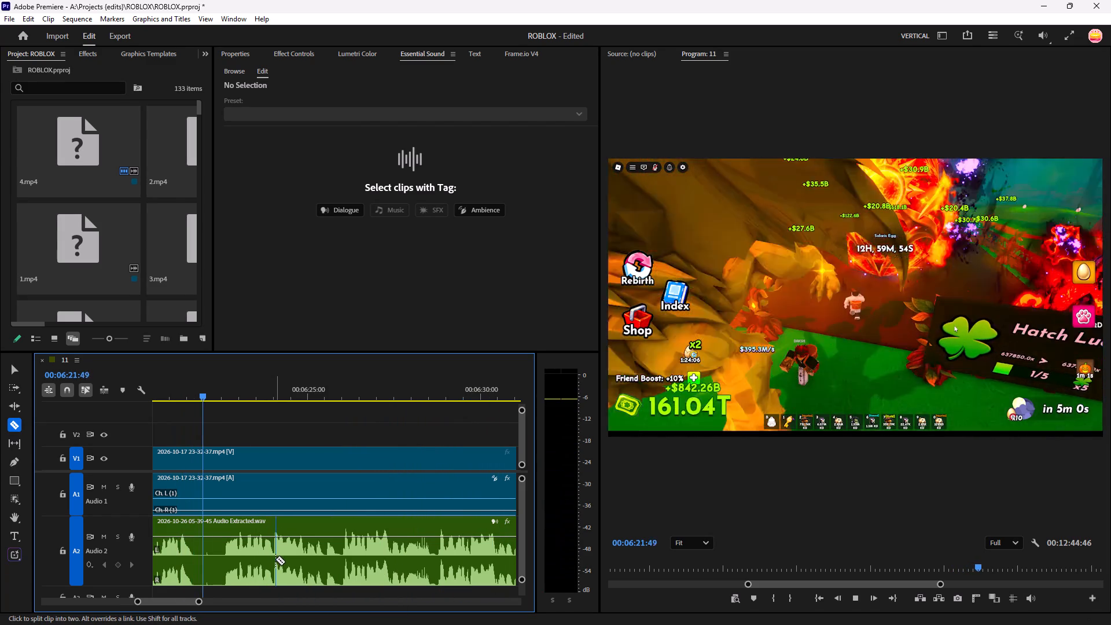
pyautogui.press('space')
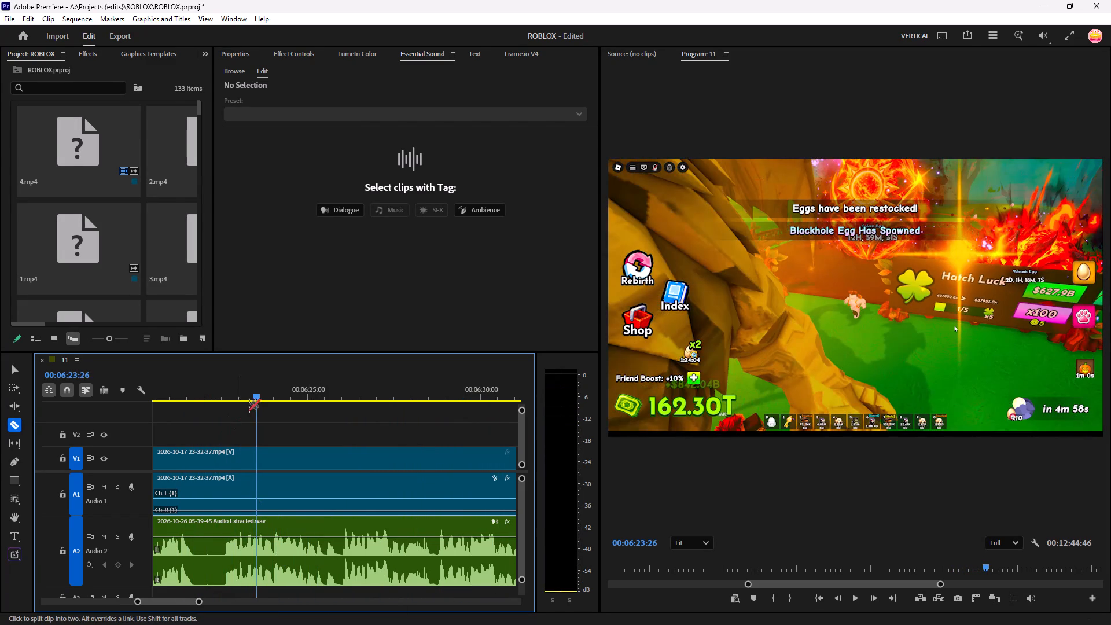
pyautogui.moveTo(260, 390); pyautogui.dragTo(294, 454)
pyautogui.press('space')
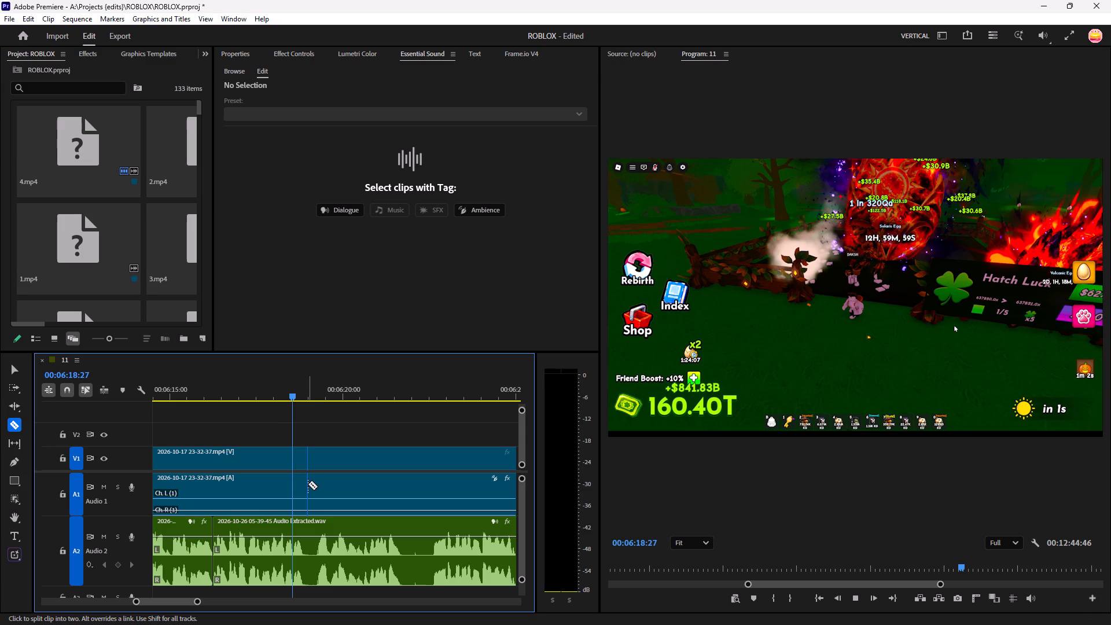
pyautogui.press('=')
pyautogui.press('=')
pyautogui.press('space')
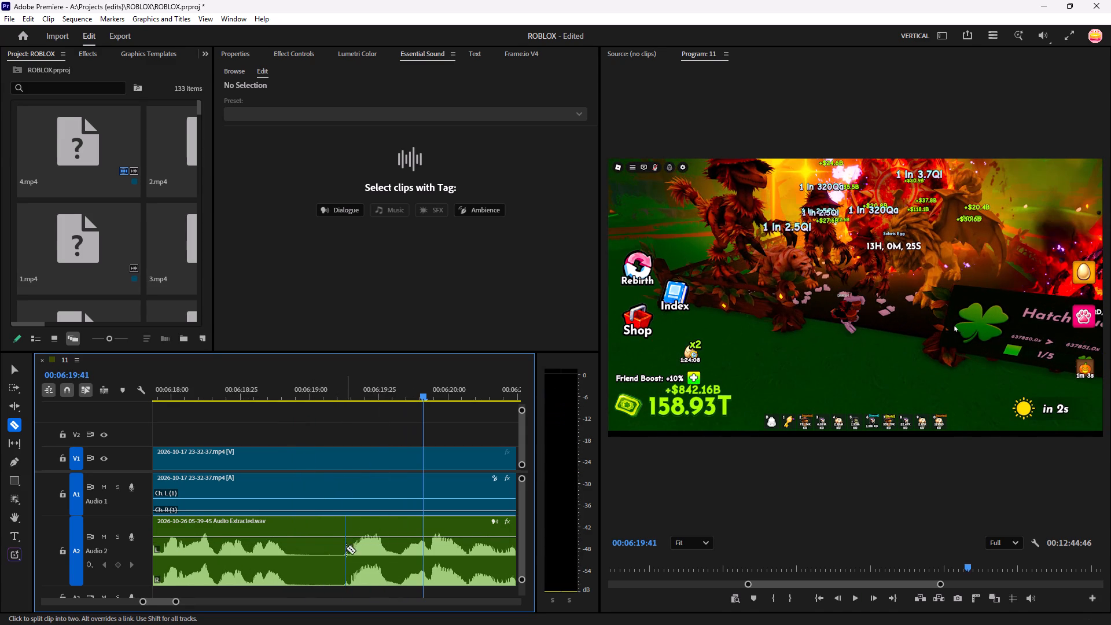
pyautogui.click(349, 563)
pyautogui.press('v')
pyautogui.moveTo(382, 556); pyautogui.dragTo(320, 567)
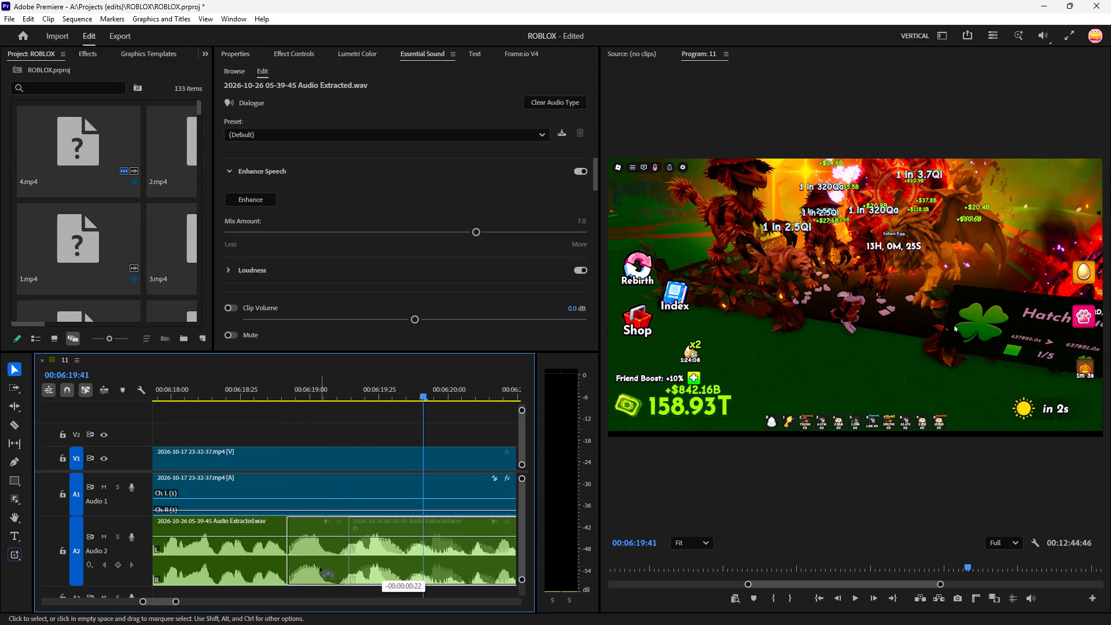
pyautogui.moveTo(320, 567); pyautogui.dragTo(318, 567)
# Split A2 at the next speech near 00:06:22:08 and move that clip earlier to about 00:06:21:08 over the pause.
pyautogui.press('space')
pyautogui.press('-')
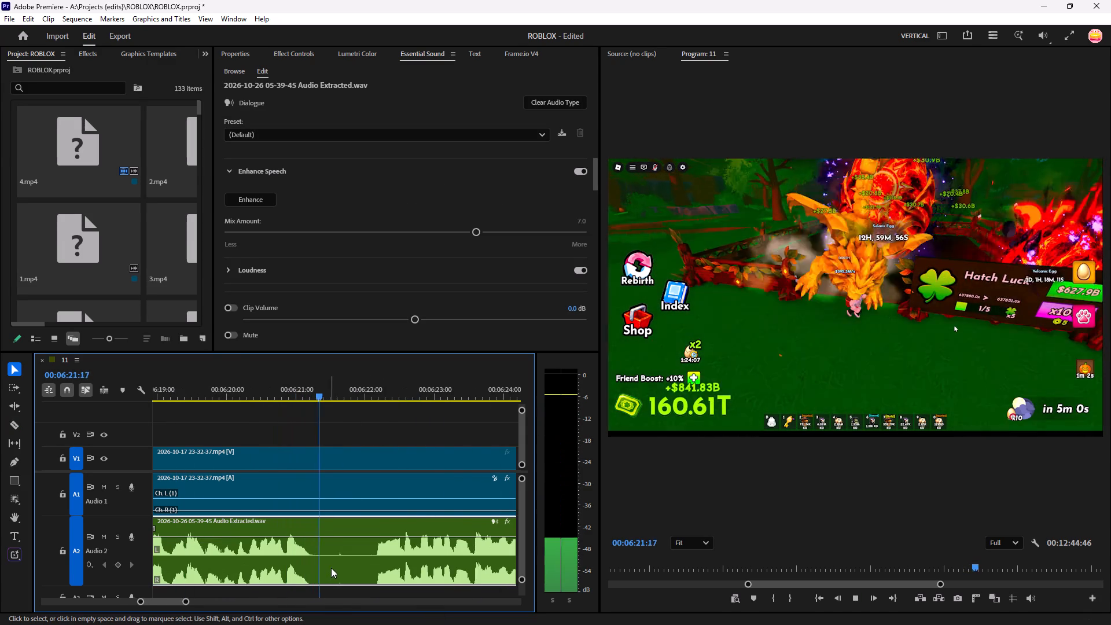
pyautogui.press('space')
pyautogui.press('c')
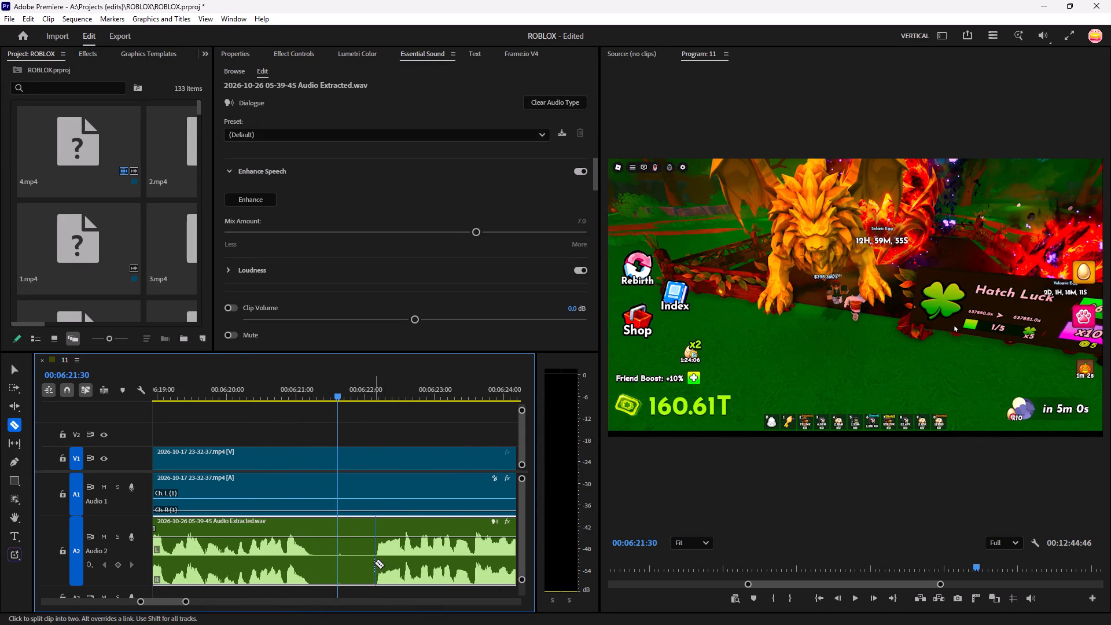
pyautogui.click(376, 560)
pyautogui.press('v')
pyautogui.moveTo(422, 555); pyautogui.dragTo(355, 576)
pyautogui.click(367, 428)
# Listen to the moved clip, split A2 at about 00:06:24:30, and ripple-delete the take back to the cut near 00:06:21:08.
pyautogui.press('-')
pyautogui.press('-')
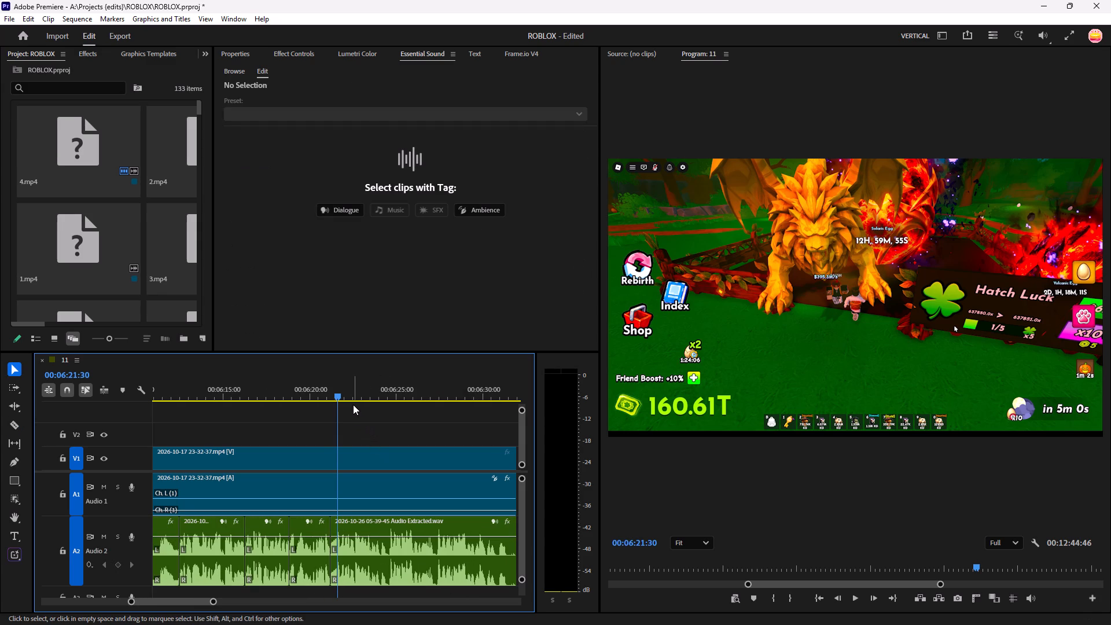
pyautogui.press('space')
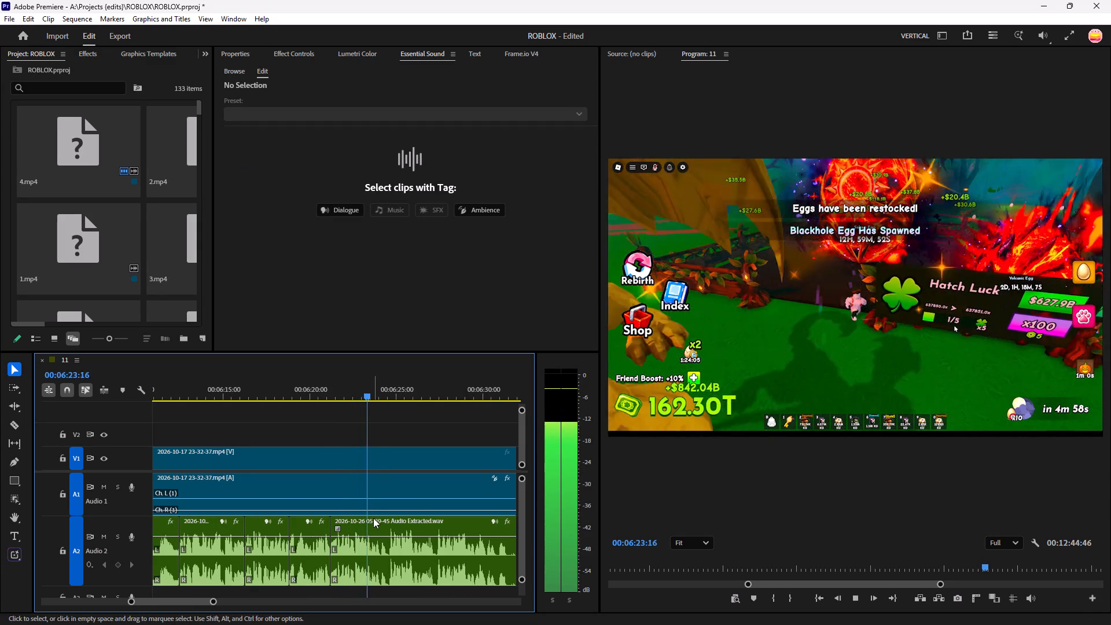
pyautogui.press('c')
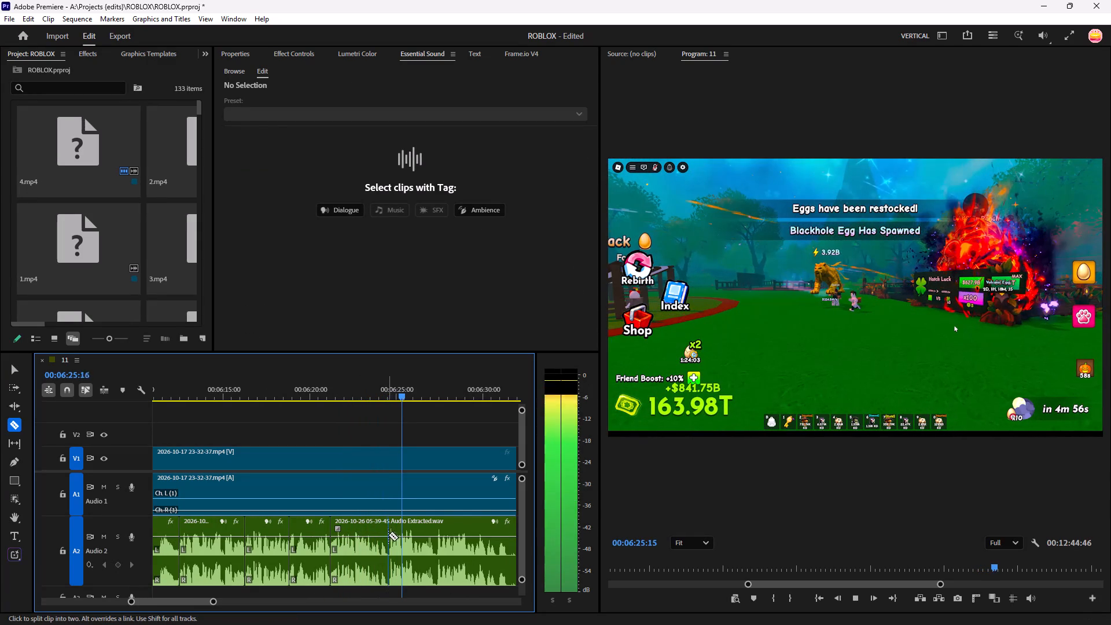
pyautogui.press('space')
pyautogui.click(388, 560)
pyautogui.press('b')
pyautogui.click(360, 559)
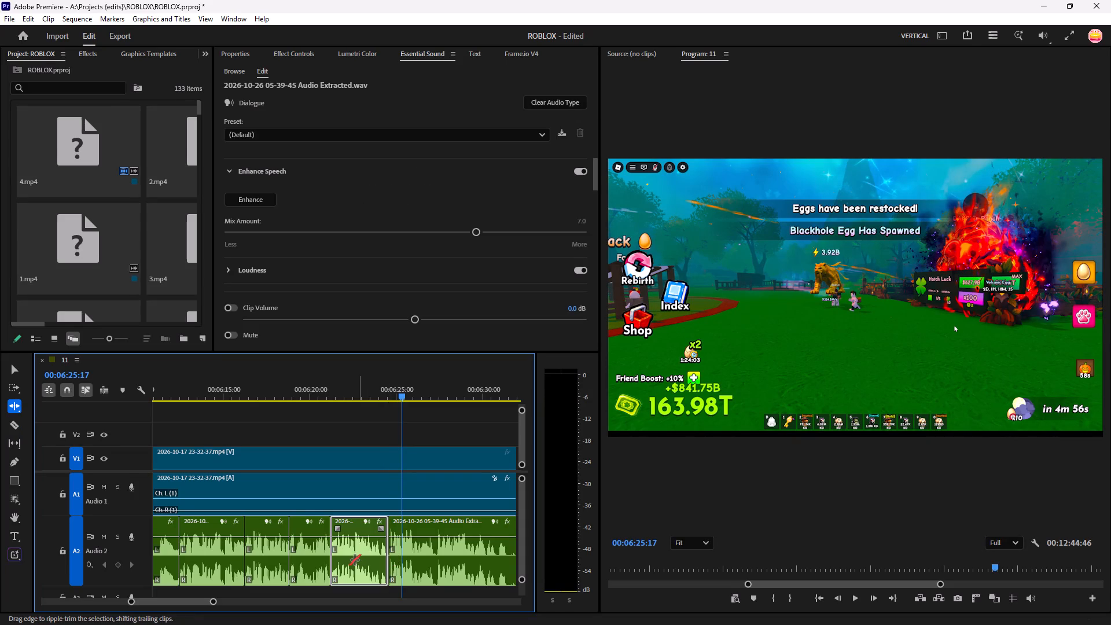
pyautogui.hotkey('alt', 'BackSpace')
# Play from the join, split A2 before the speech at about 00:06:24:00, and ripple-delete the take back to 00:06:21:08.
pyautogui.press('space')
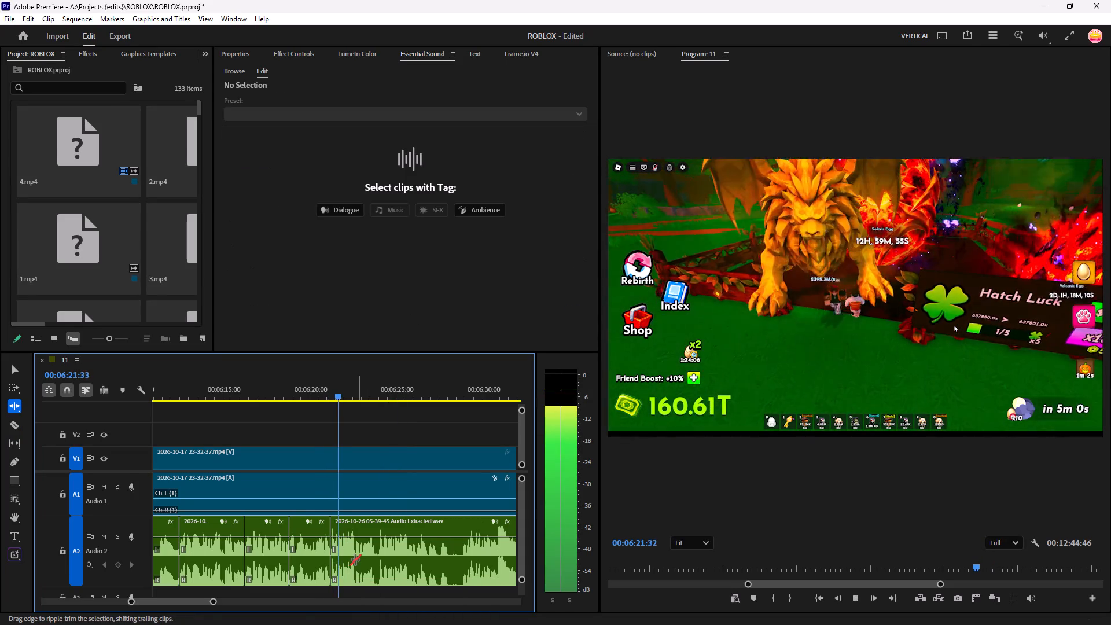
pyautogui.press('v')
pyautogui.press('c')
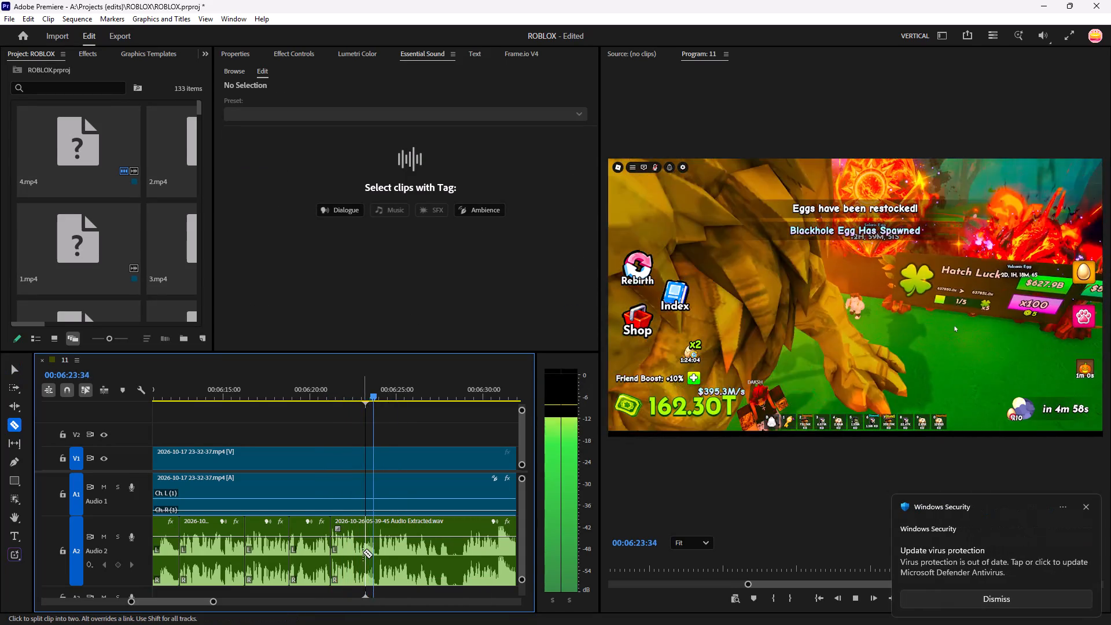
pyautogui.write('==')
pyautogui.press('space')
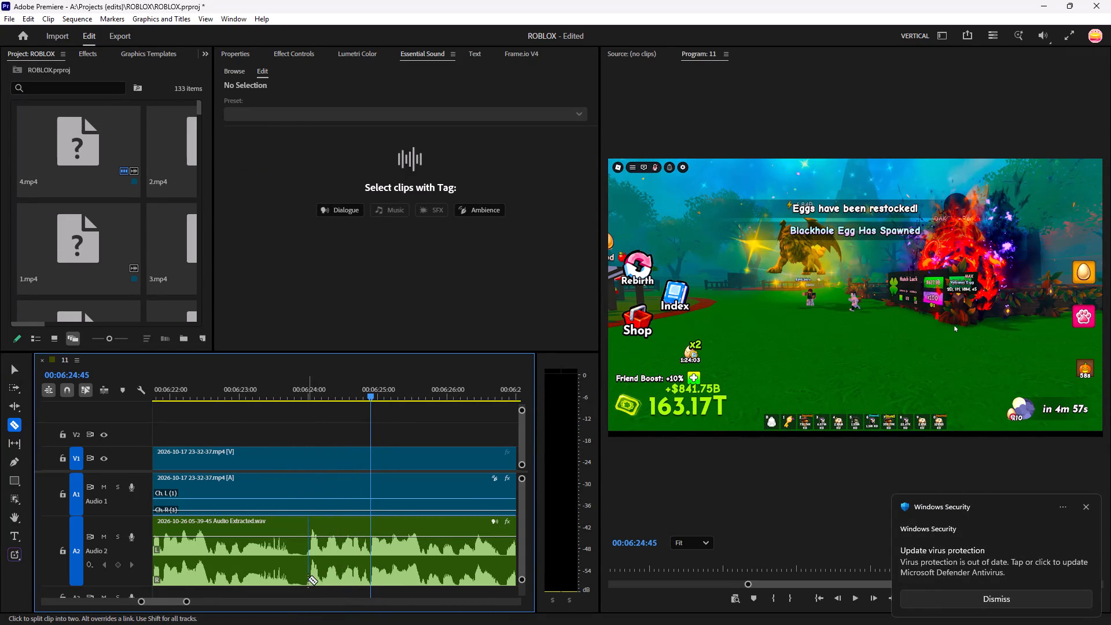
pyautogui.click(308, 578)
pyautogui.press('v')
pyautogui.click(277, 570)
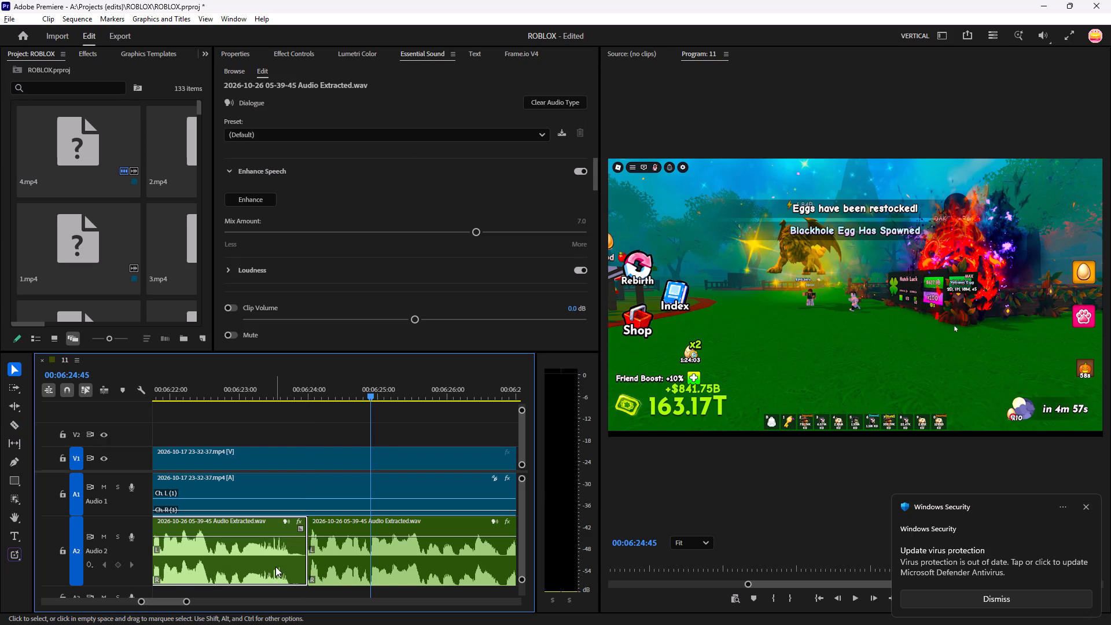
pyautogui.hotkey('alt', 'BackSpace')
# Play the join, split A2 at about 00:06:24:27 and before the next speech near 00:06:26:03, and ripple-delete the section between.
pyautogui.press('space')
pyautogui.write('--')
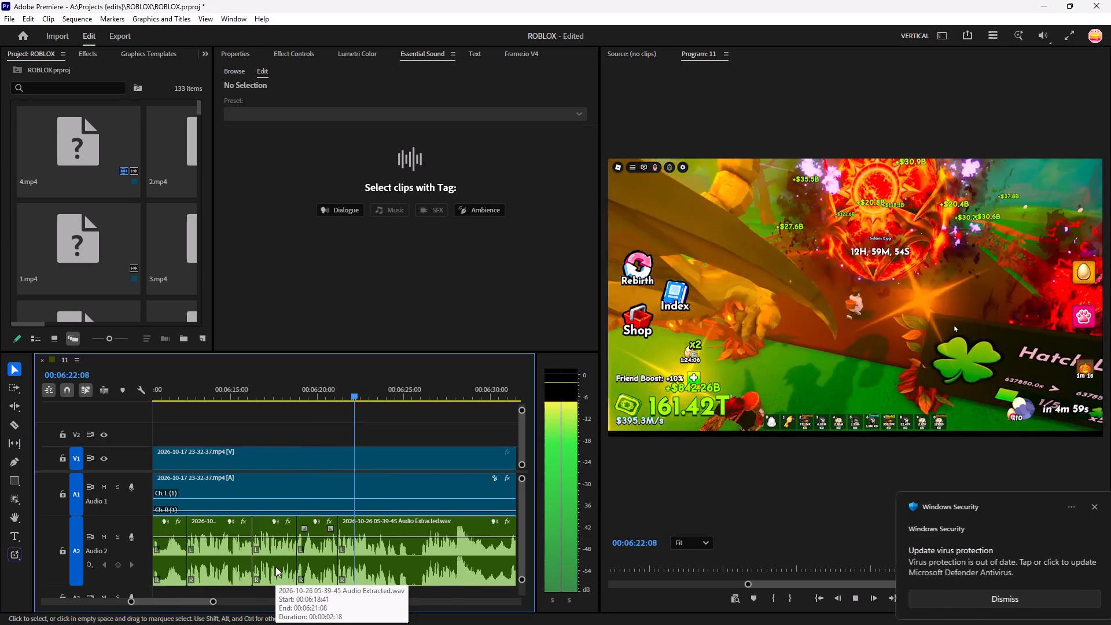
pyautogui.write('==')
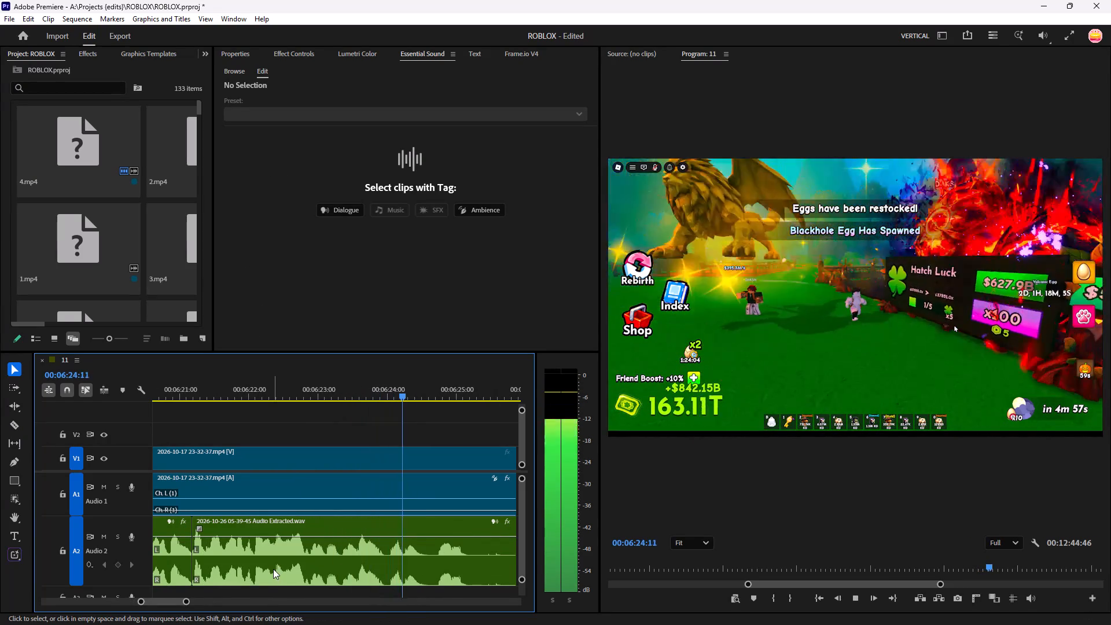
pyautogui.press('c')
pyautogui.press('space')
pyautogui.press('space')
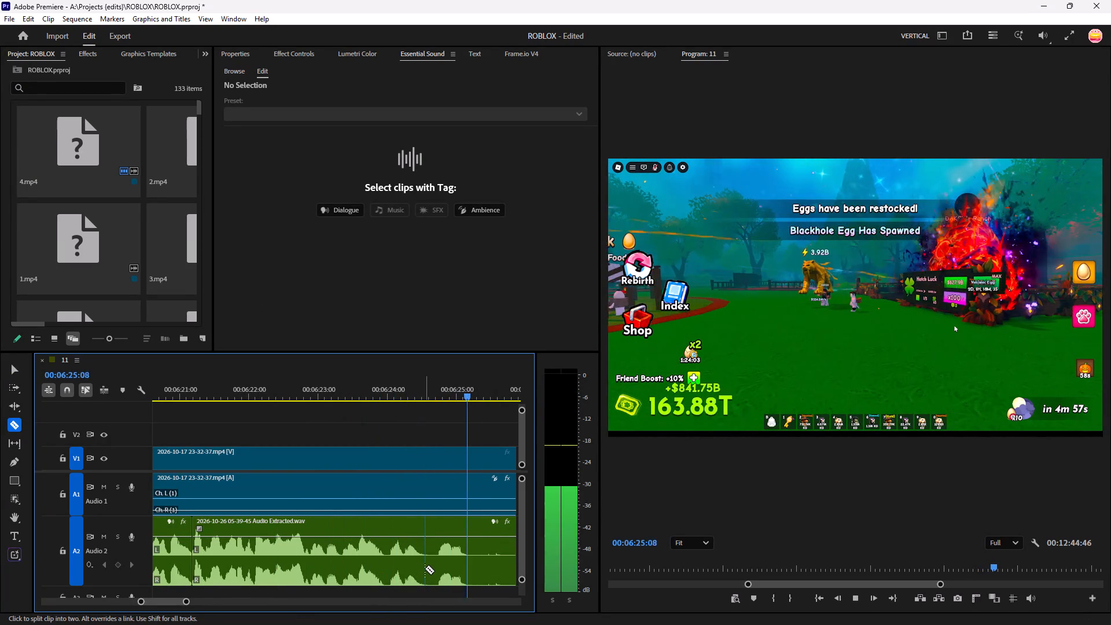
pyautogui.press('space')
pyautogui.click(425, 568)
pyautogui.press('space')
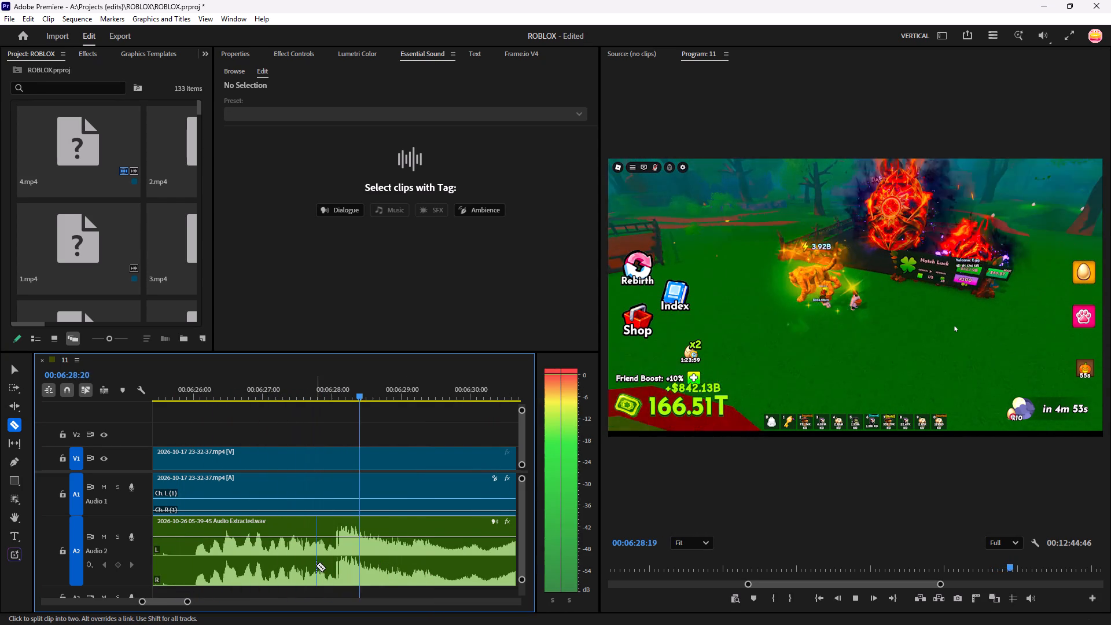
pyautogui.press('space')
pyautogui.click(196, 562)
pyautogui.press('v')
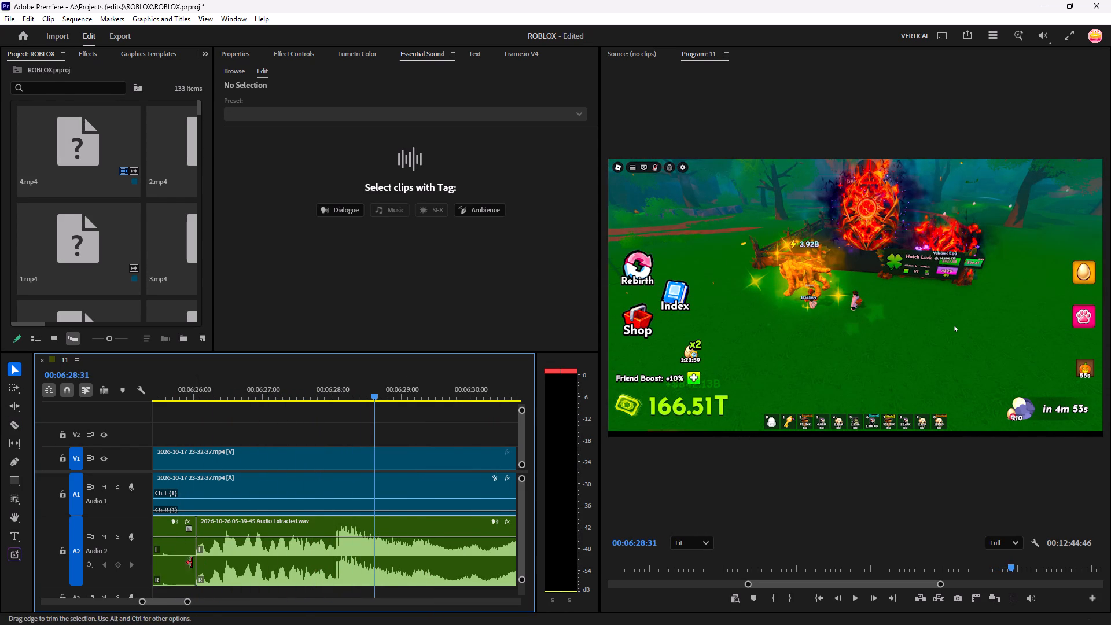
pyautogui.click(185, 562)
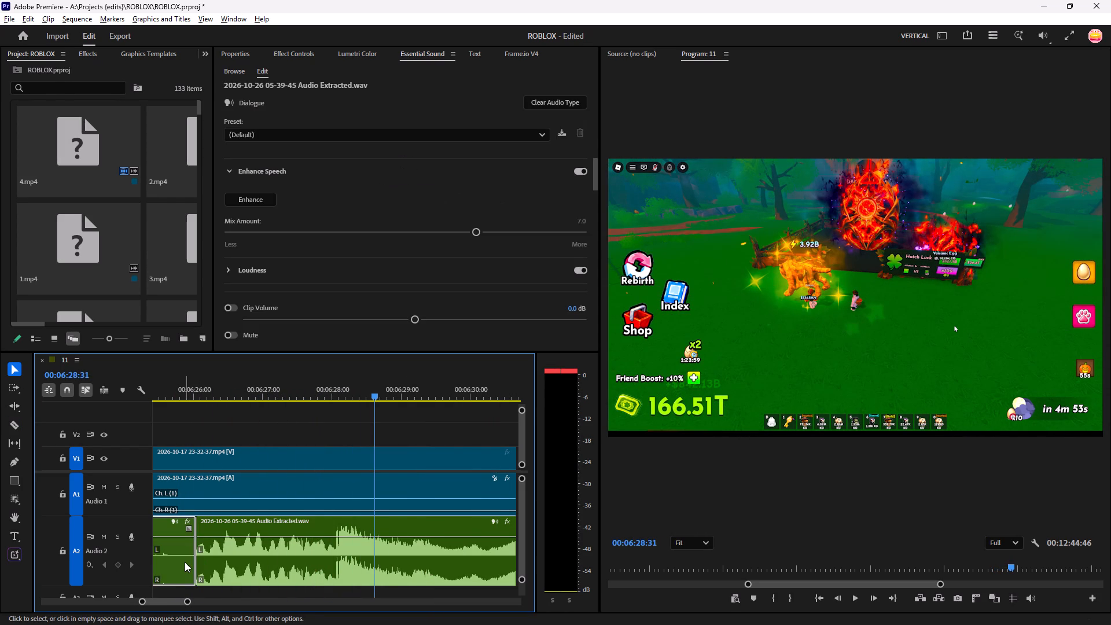
pyautogui.hotkey('alt', 'BackSpace')
# Listen ahead, split A2 at 00:06:38:03 and about 00:06:40:36, and ripple-delete the section between the cuts.
pyautogui.press('space')
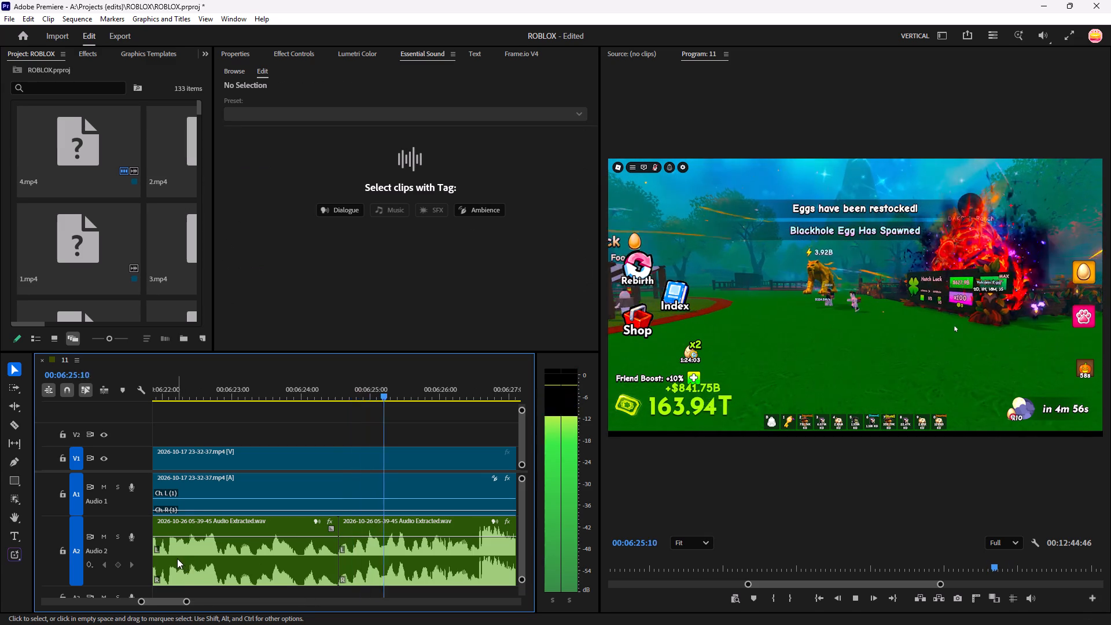
pyautogui.press('-')
pyautogui.press('-')
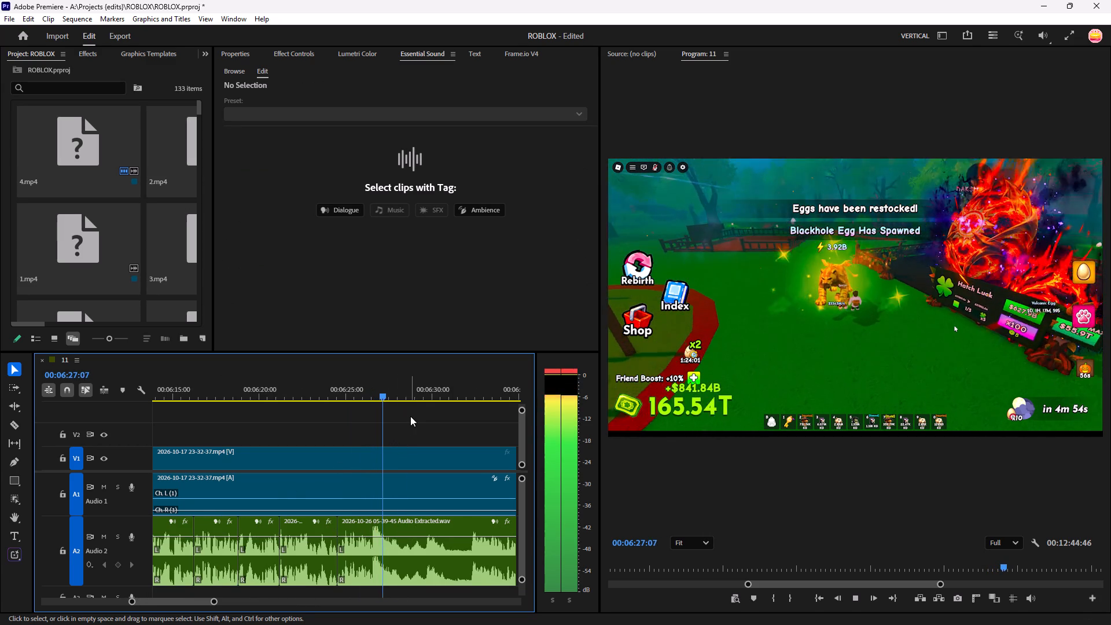
pyautogui.press('-')
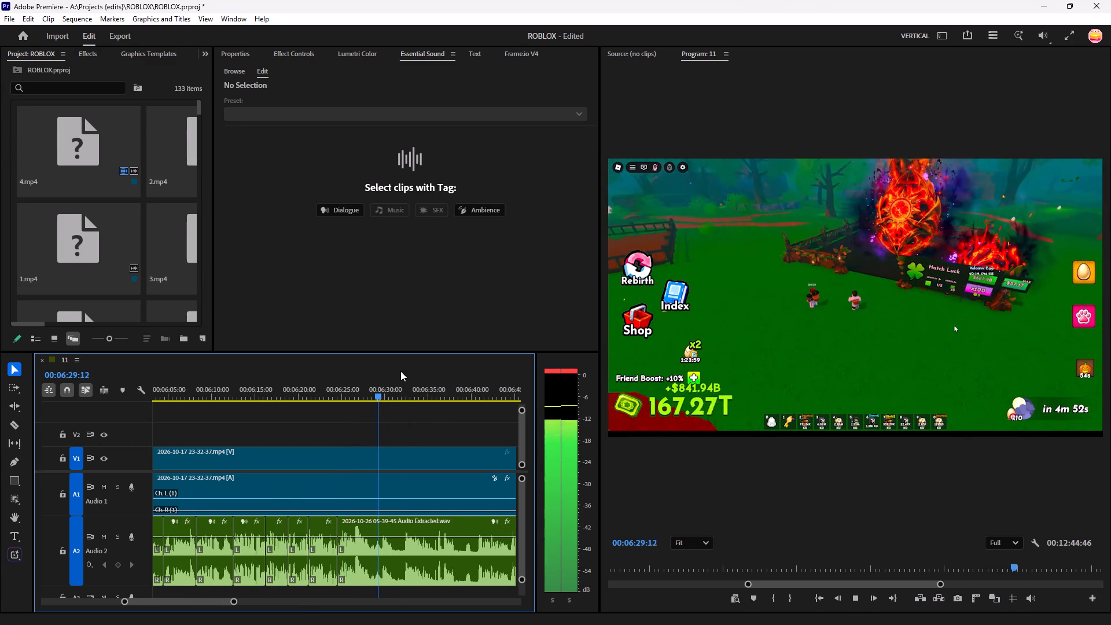
pyautogui.press('=')
pyautogui.press('c')
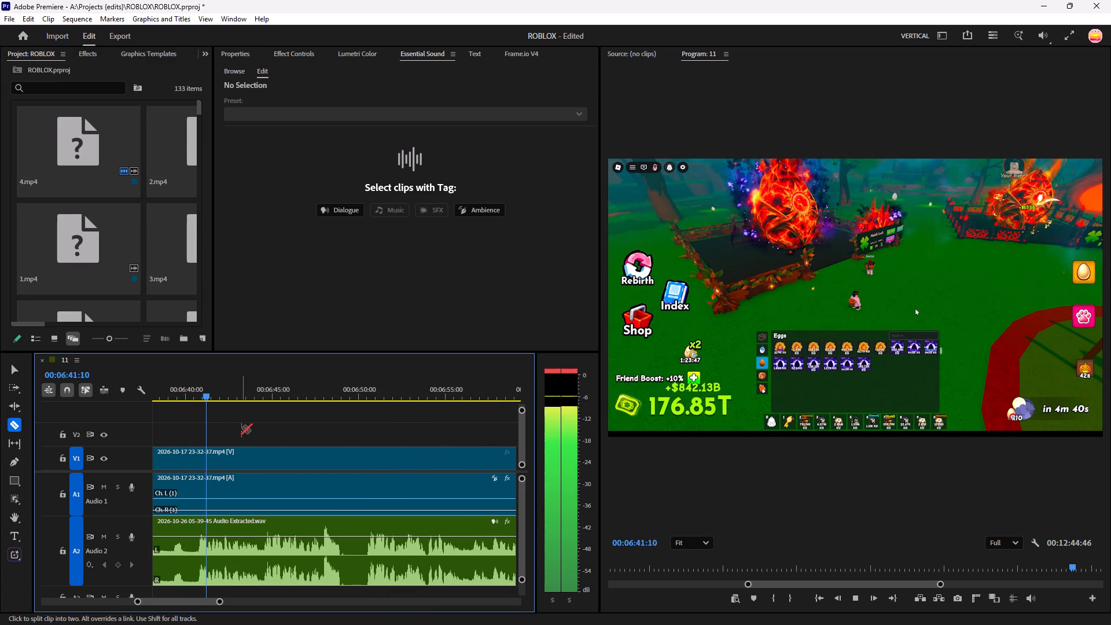
pyautogui.moveTo(238, 388); pyautogui.dragTo(260, 464)
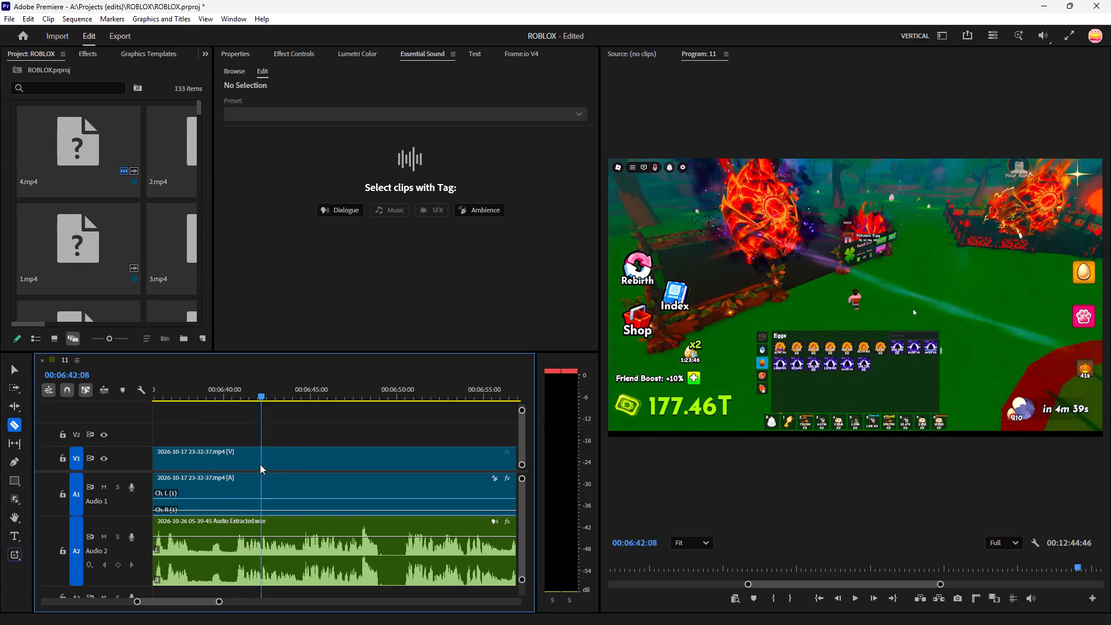
pyautogui.moveTo(260, 464); pyautogui.dragTo(163, 528)
pyautogui.press('space')
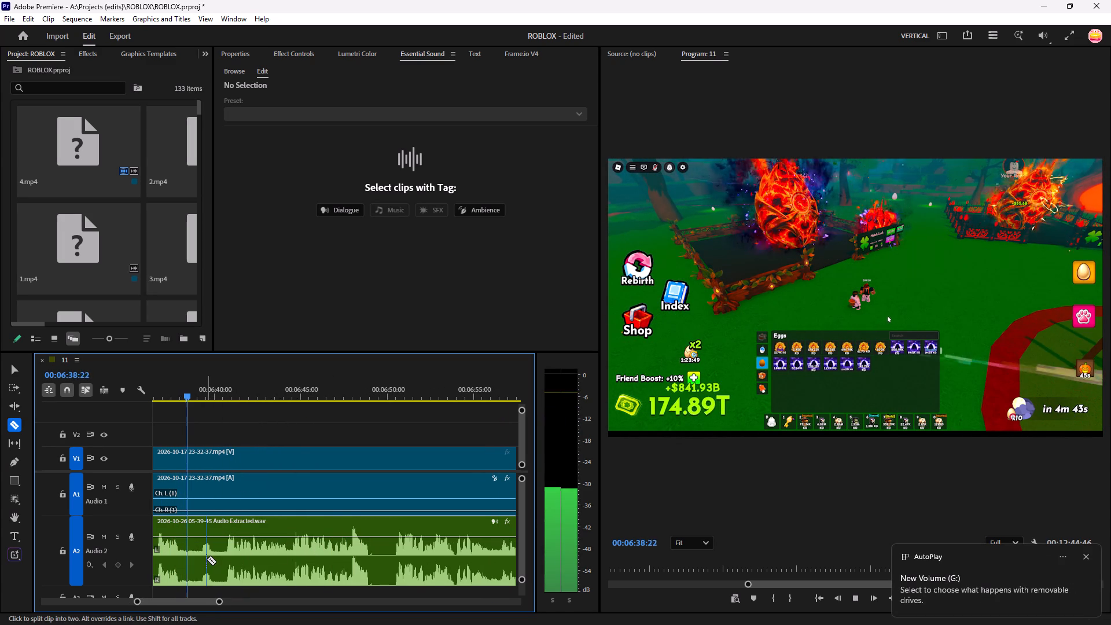
pyautogui.click(181, 565)
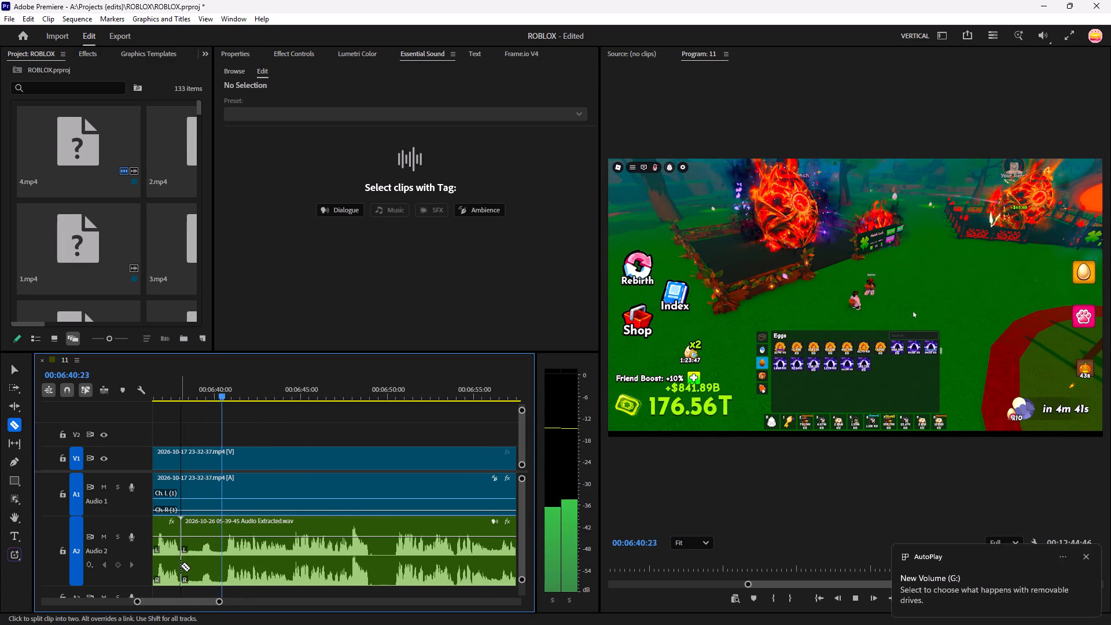
pyautogui.click(227, 558)
pyautogui.press('space')
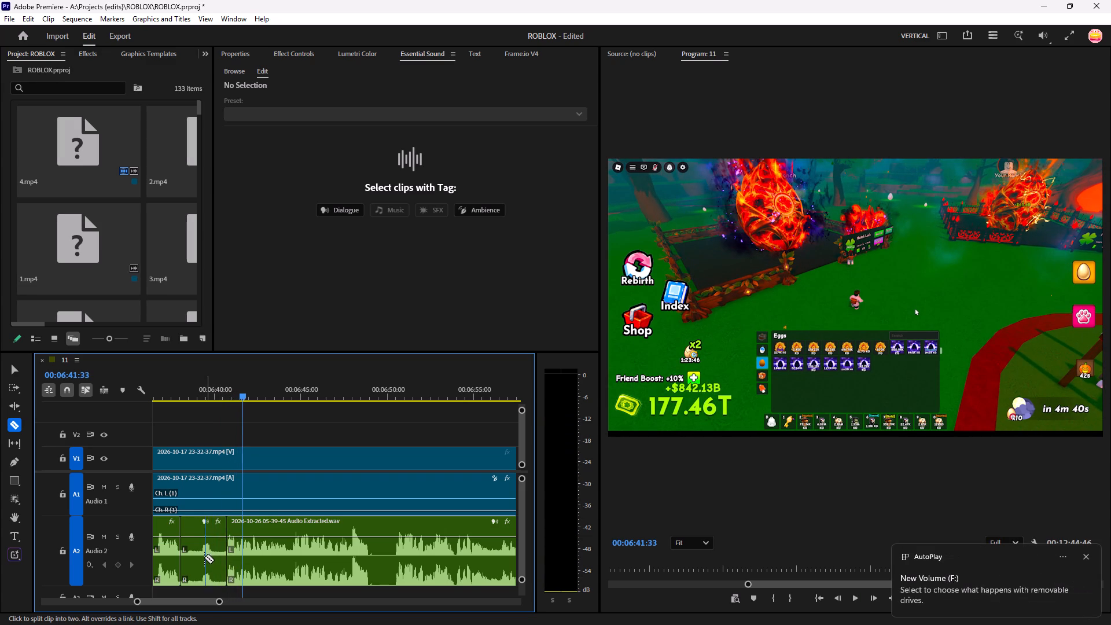
pyautogui.press('v')
pyautogui.click(196, 557)
pyautogui.hotkey('alt', 'BackSpace')
# Split A2 at the speech near 00:06:47:37 and move that clip earlier to about 00:06:46:20 over the pause.
pyautogui.press('space')
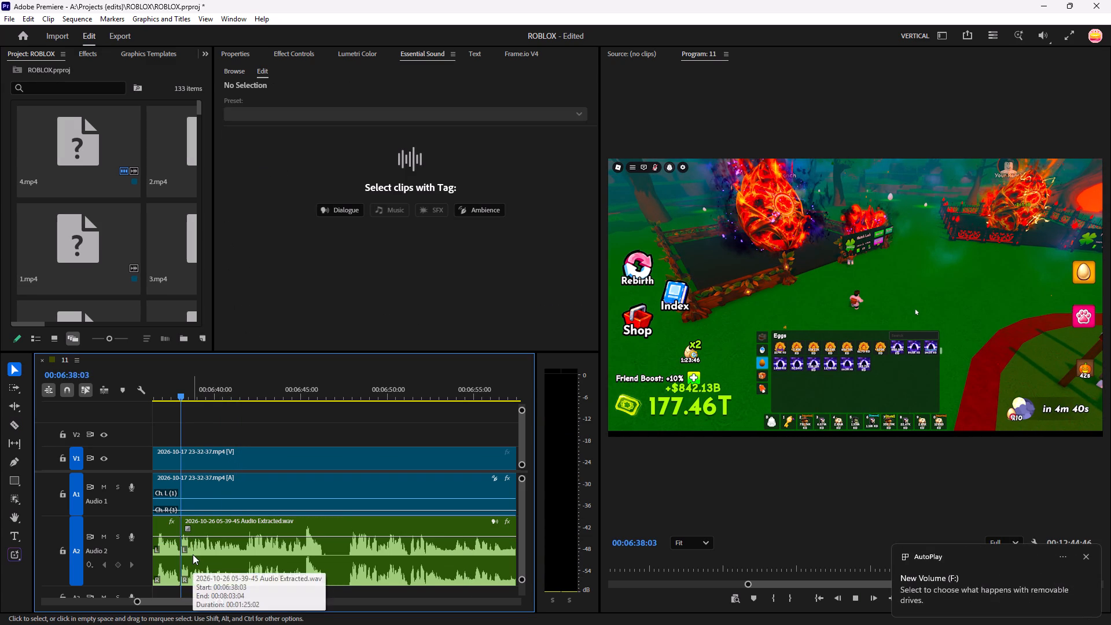
pyautogui.press('c')
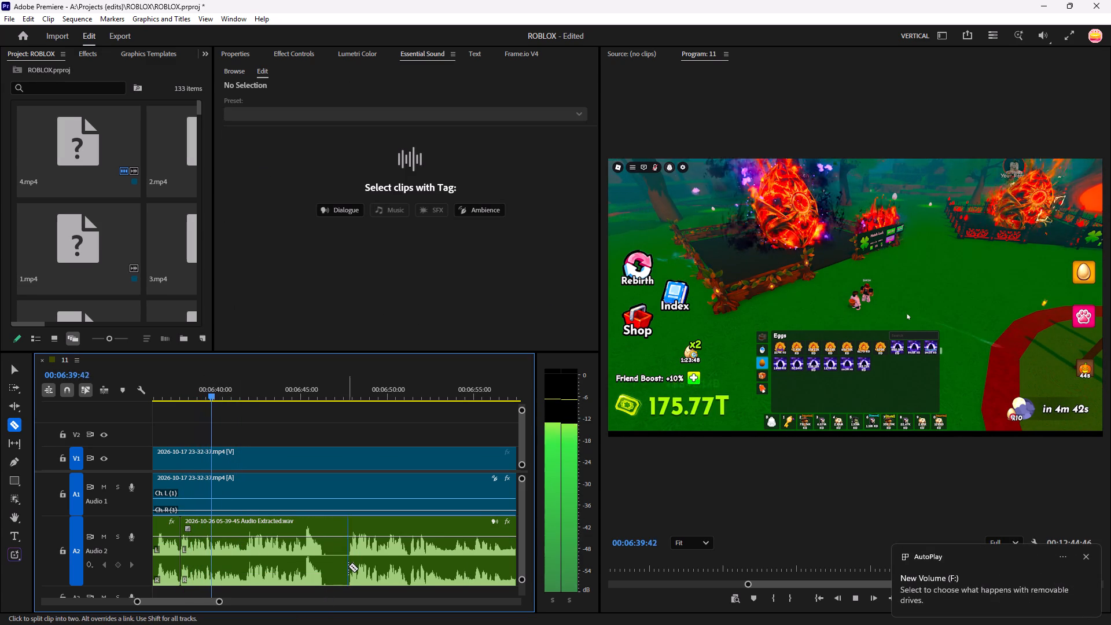
pyautogui.click(348, 564)
pyautogui.press('v')
pyautogui.moveTo(366, 559); pyautogui.dragTo(343, 571)
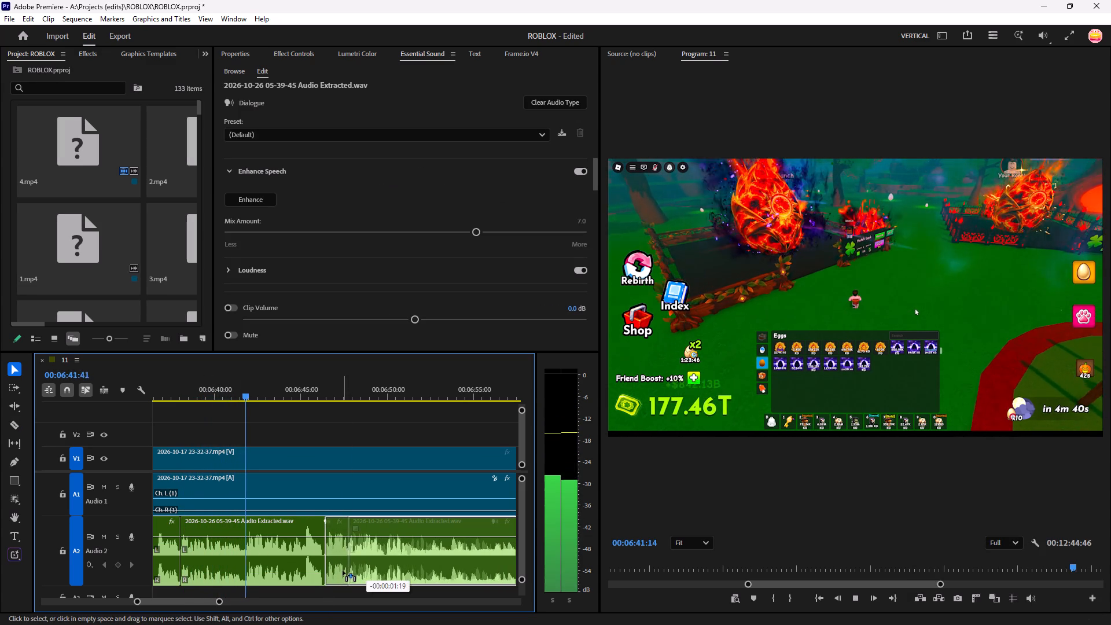
pyautogui.moveTo(343, 571); pyautogui.dragTo(341, 571)
# Listen to the moved clip, replay from about 00:06:38:08, split A2 at 00:06:41:18, and ripple-delete the take up to the moved clip.
pyautogui.press('c')
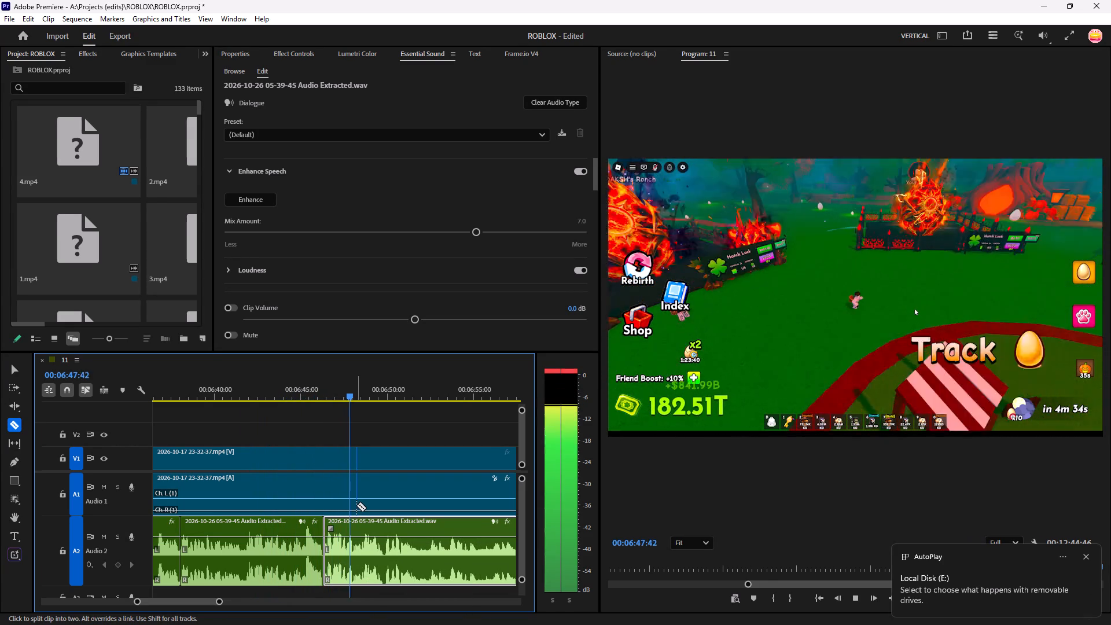
pyautogui.press('space')
pyautogui.press('space')
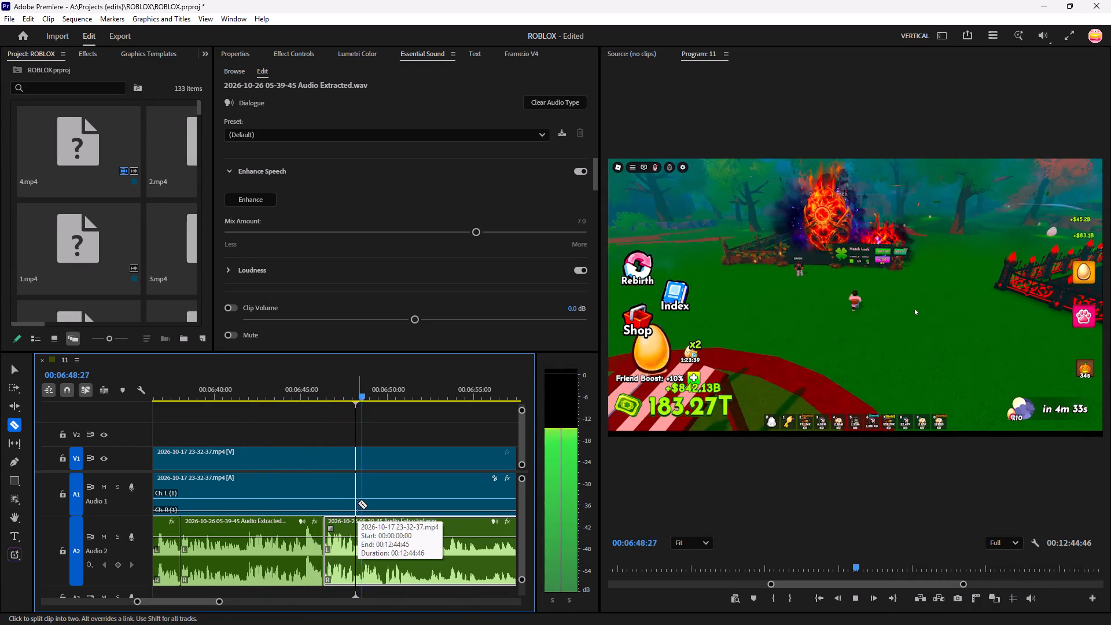
pyautogui.press('space')
pyautogui.moveTo(380, 398); pyautogui.dragTo(184, 549)
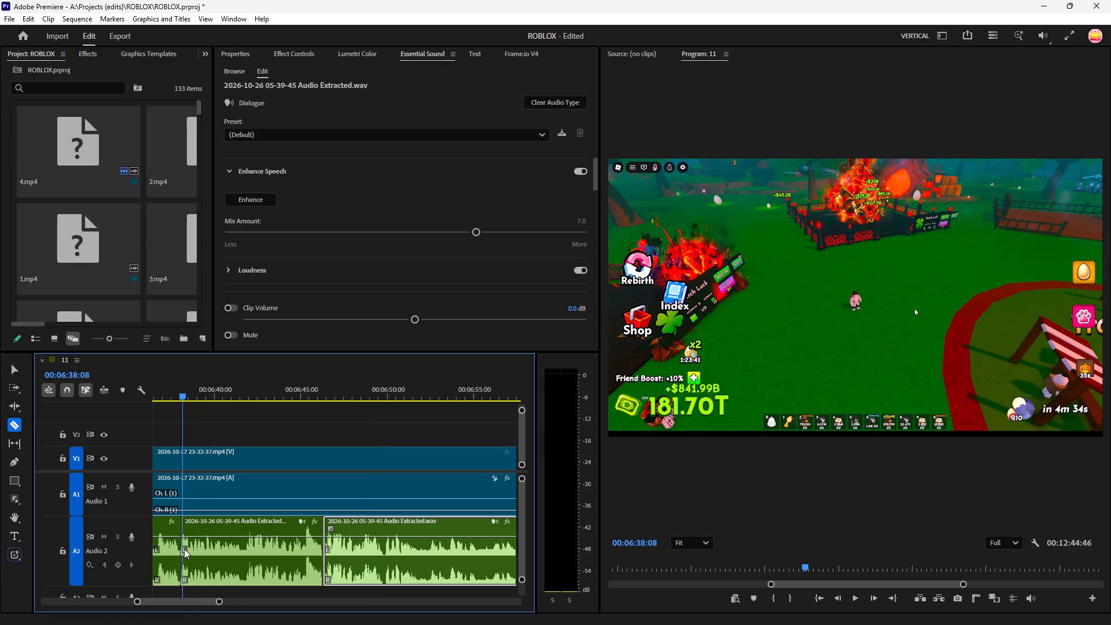
pyautogui.moveTo(184, 549); pyautogui.dragTo(183, 550)
pyautogui.press('space')
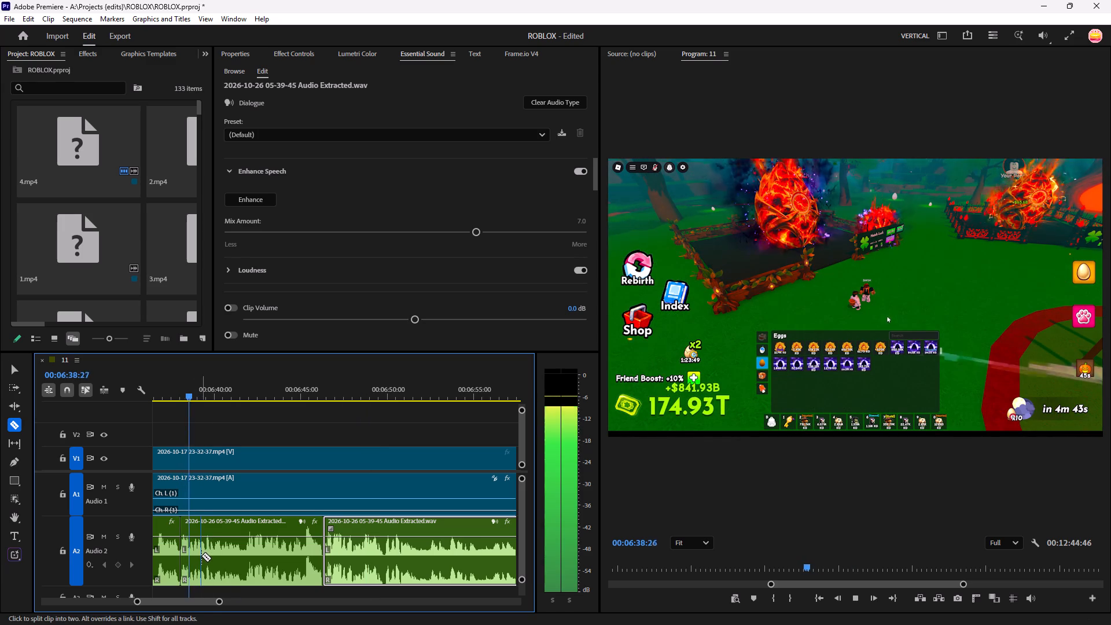
pyautogui.press('v')
pyautogui.press('c')
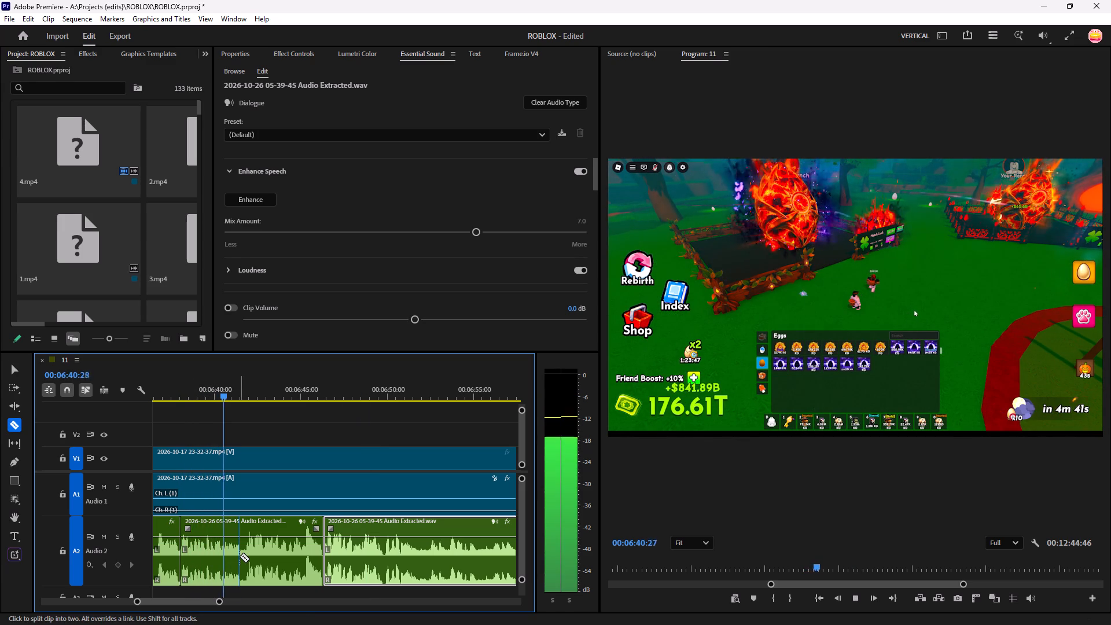
pyautogui.click(241, 556)
pyautogui.press('v')
pyautogui.click(281, 564)
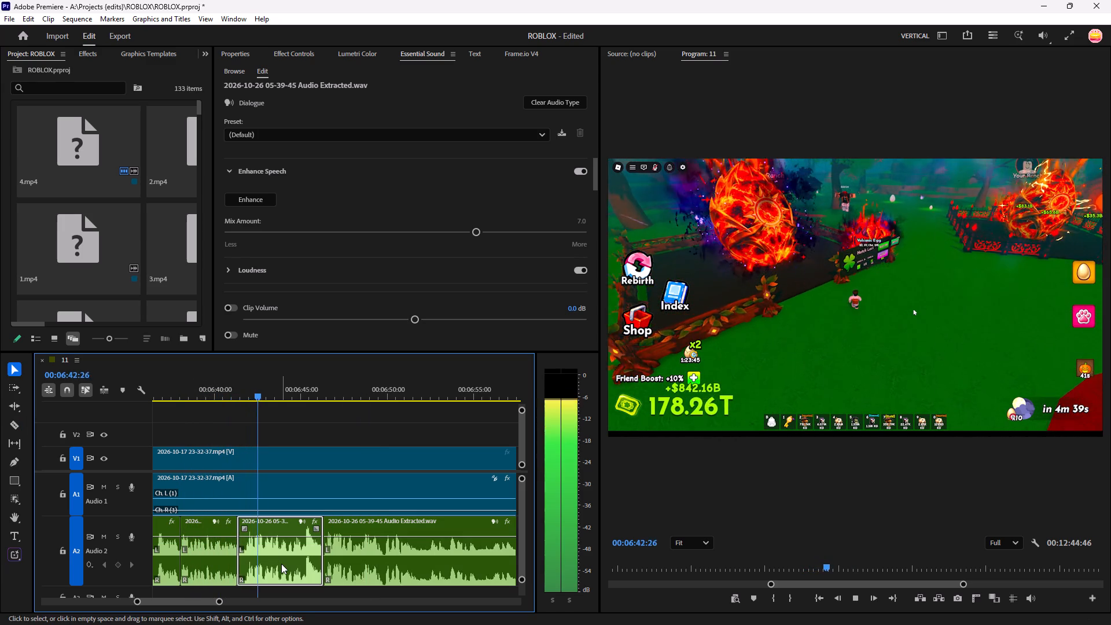
pyautogui.hotkey('alt', 'BackSpace')
# Play on through the speech after 00:06:41:18 and split A2 at its end near 00:07:01:28.
pyautogui.press('space')
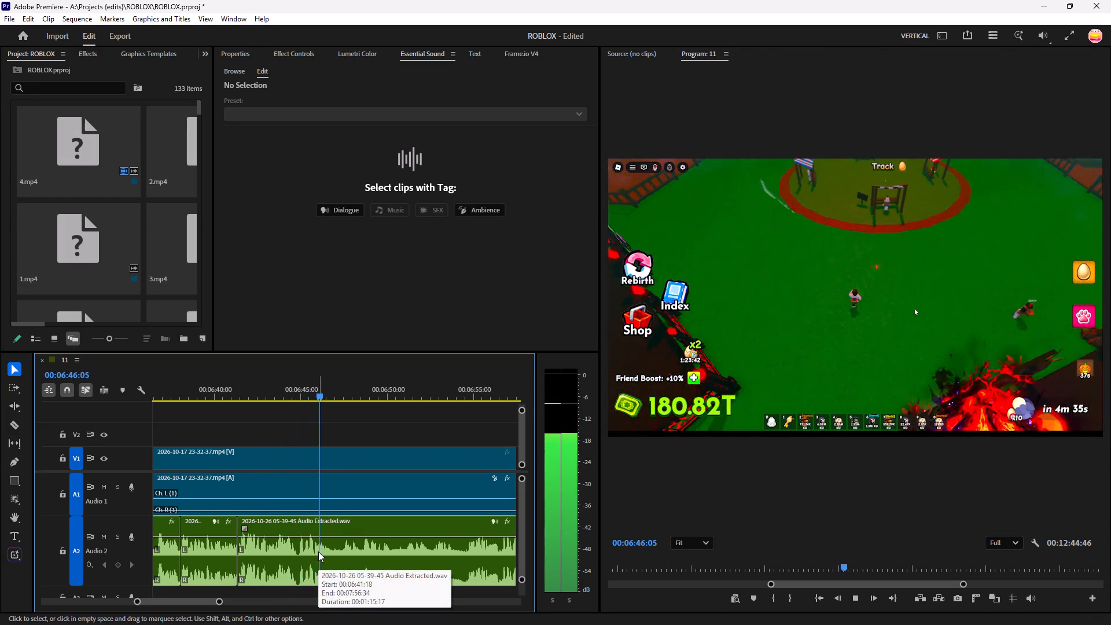
pyautogui.press('-')
pyautogui.press('-')
pyautogui.press('=')
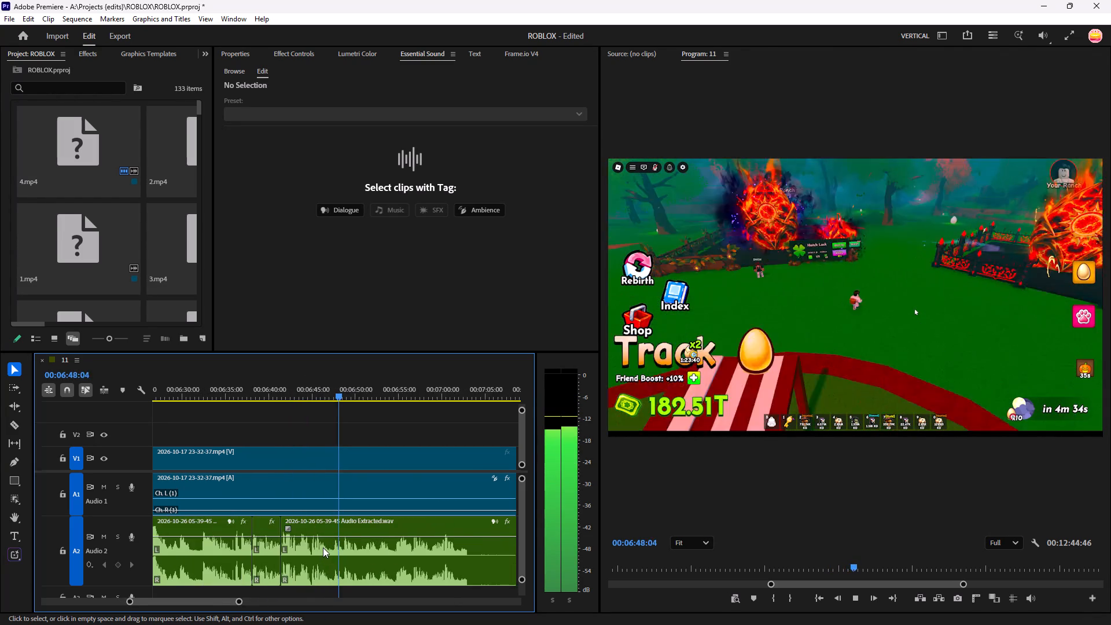
pyautogui.press('=')
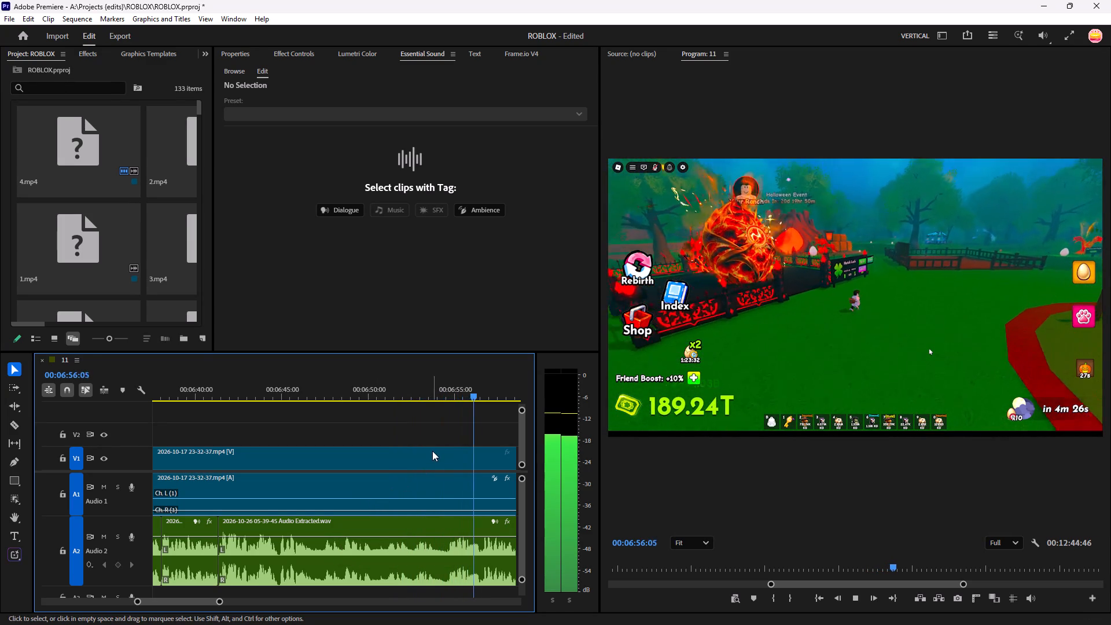
pyautogui.press('space')
pyautogui.press('space')
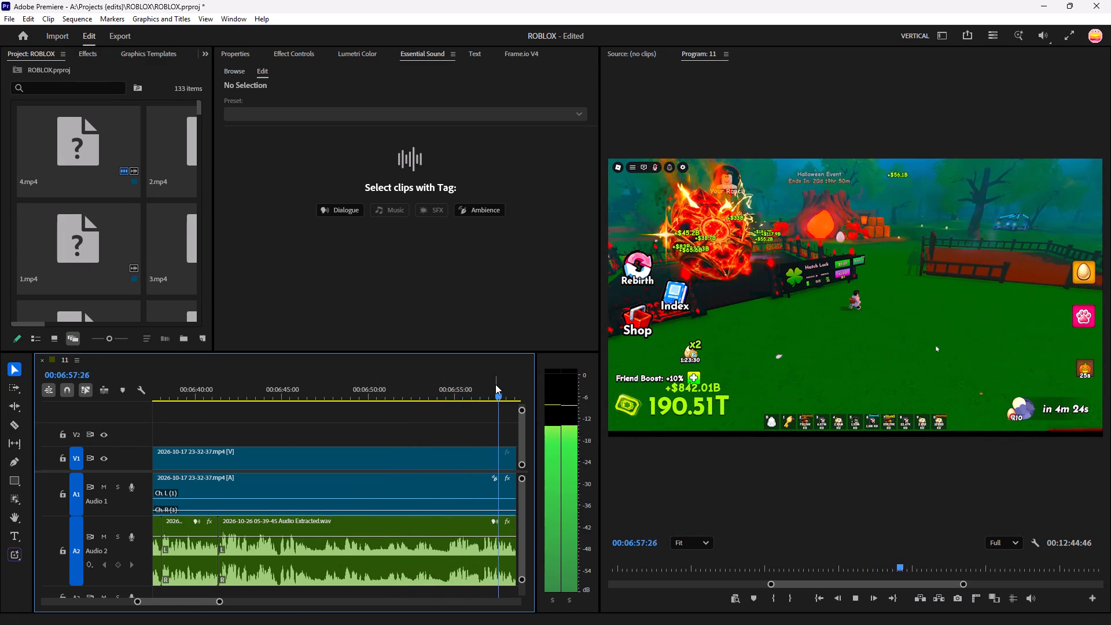
pyautogui.press('c')
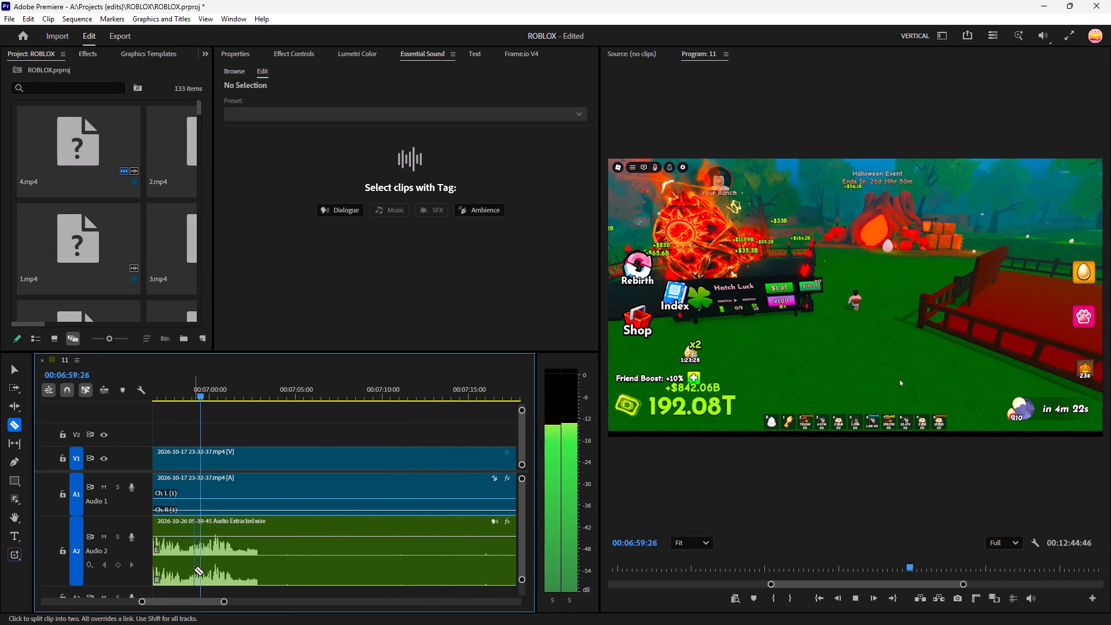
pyautogui.click(236, 565)
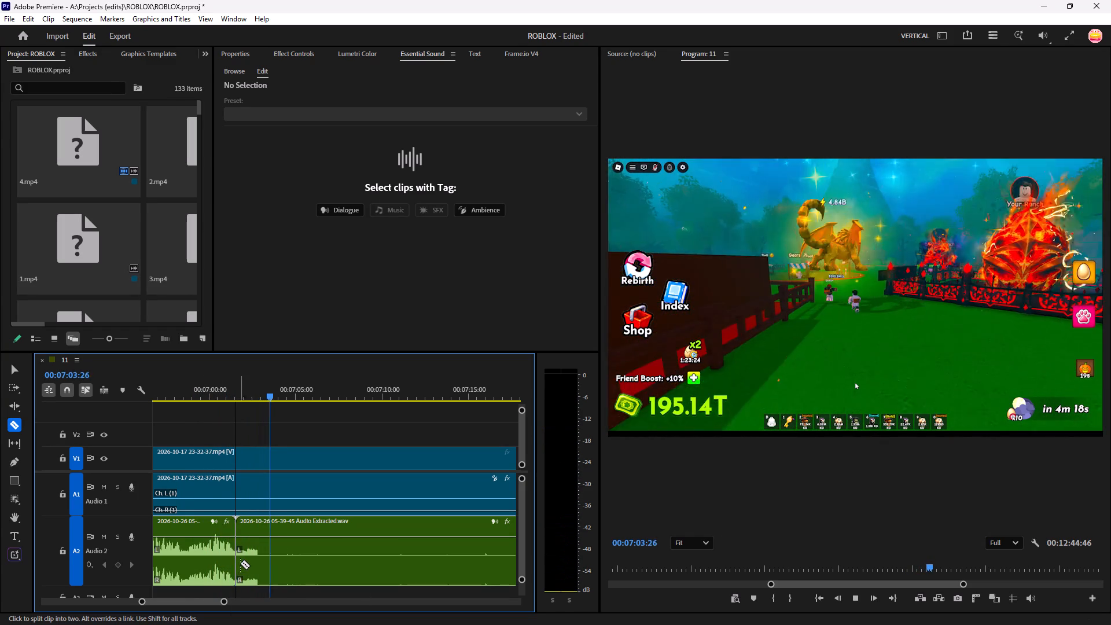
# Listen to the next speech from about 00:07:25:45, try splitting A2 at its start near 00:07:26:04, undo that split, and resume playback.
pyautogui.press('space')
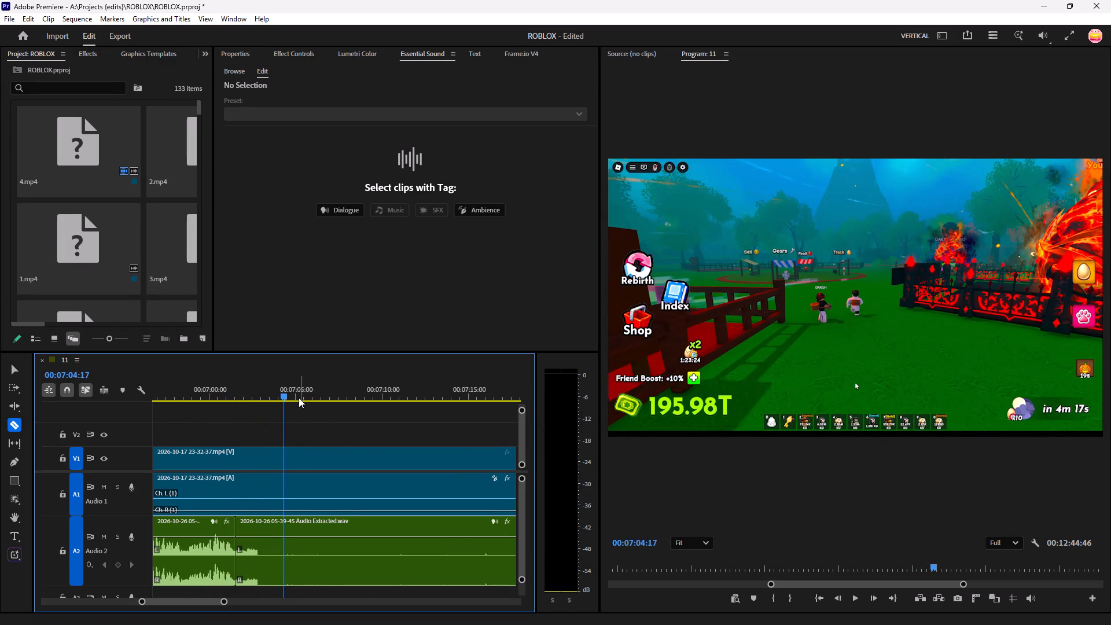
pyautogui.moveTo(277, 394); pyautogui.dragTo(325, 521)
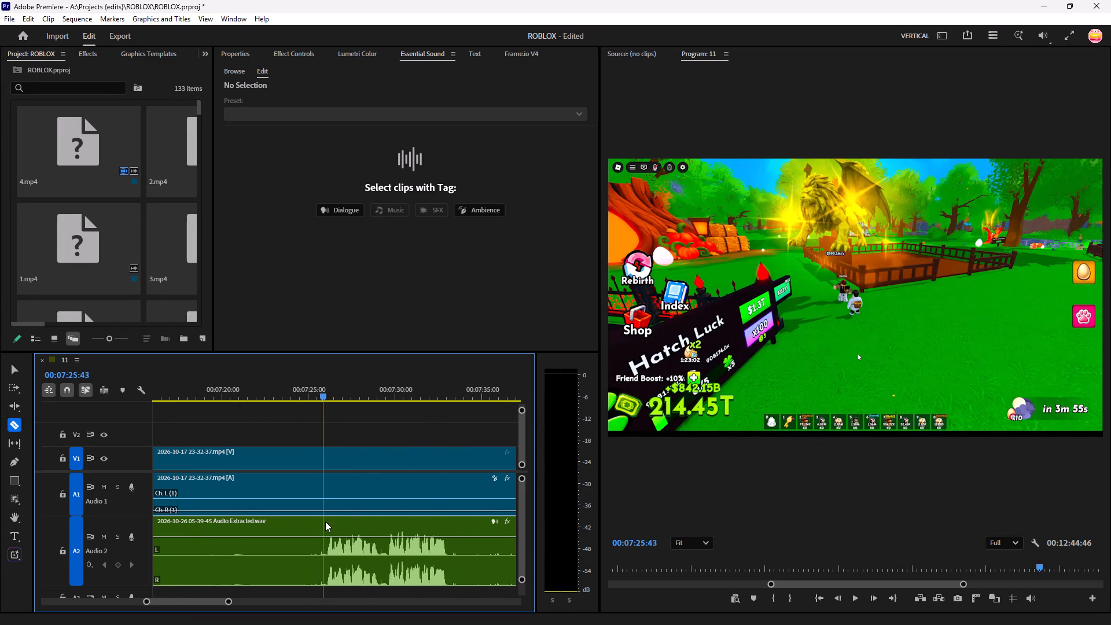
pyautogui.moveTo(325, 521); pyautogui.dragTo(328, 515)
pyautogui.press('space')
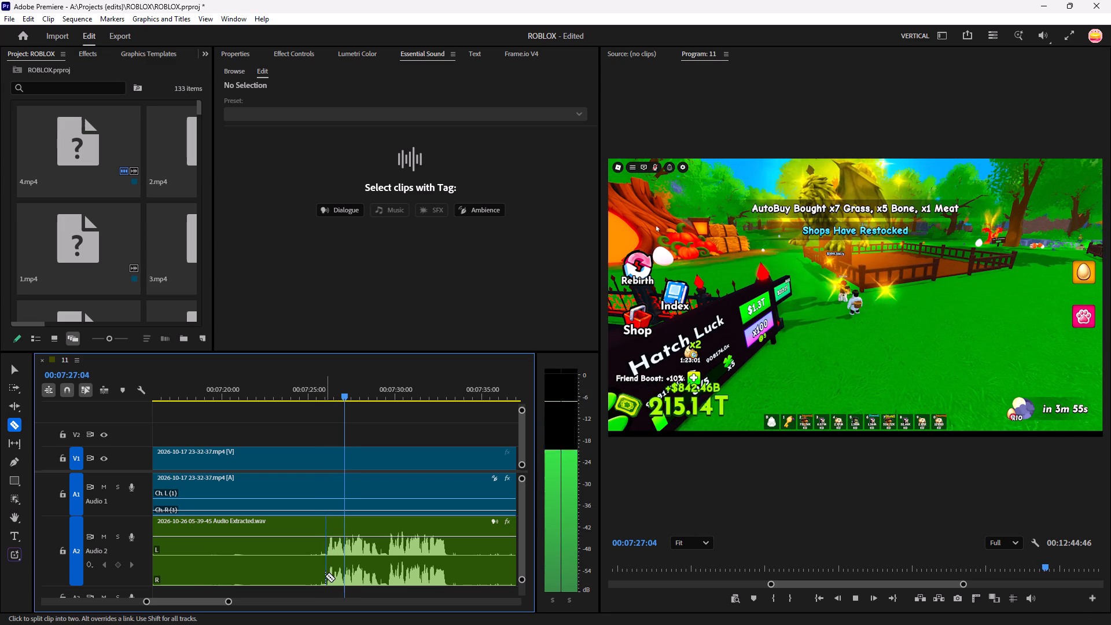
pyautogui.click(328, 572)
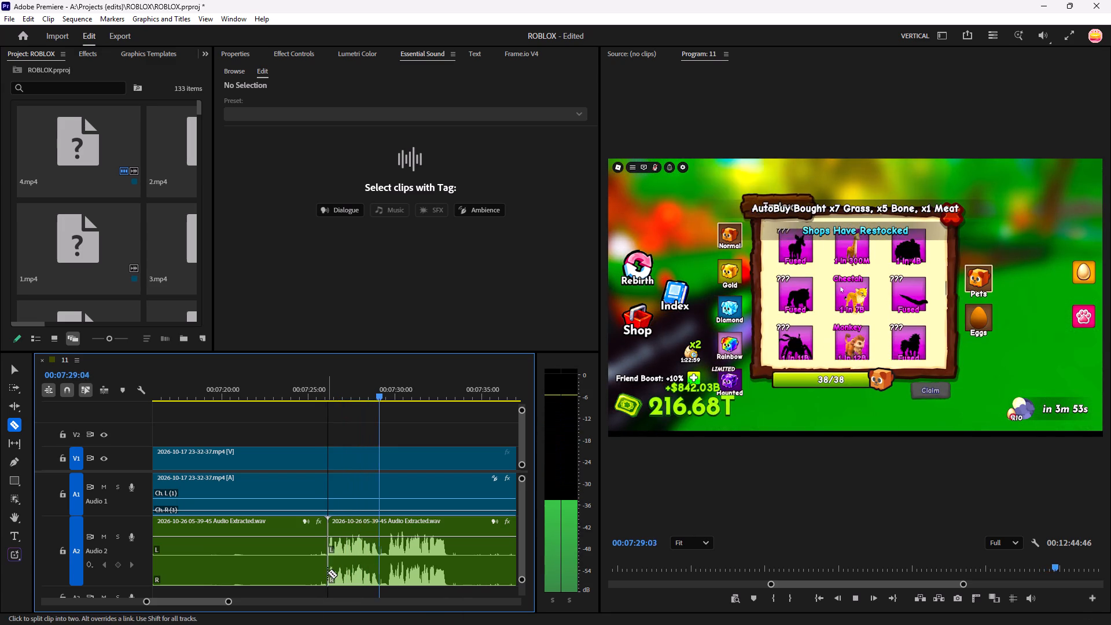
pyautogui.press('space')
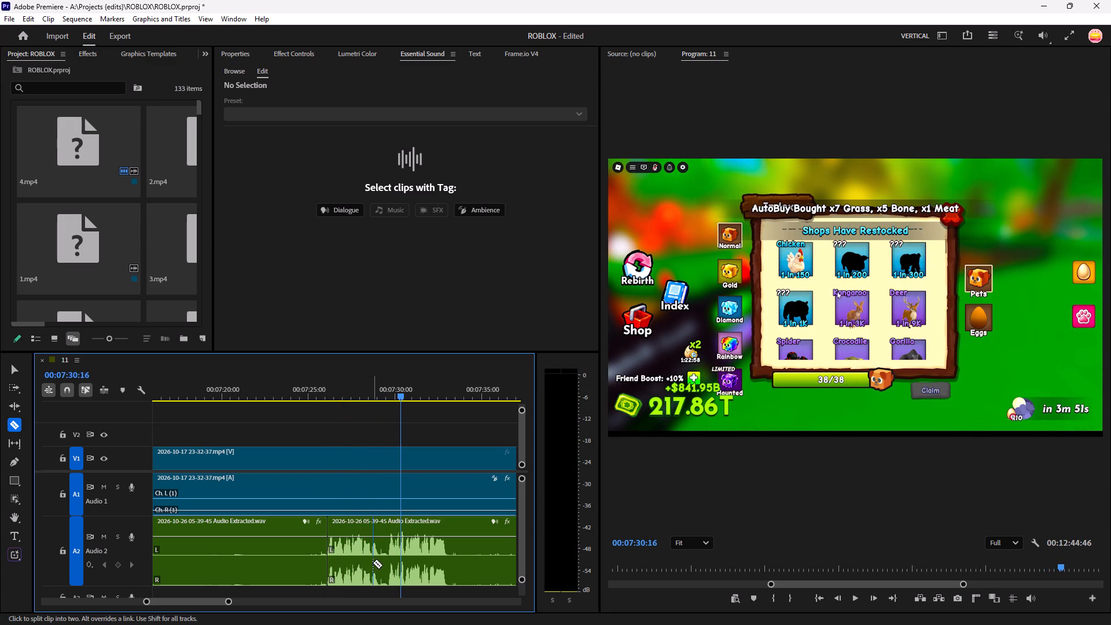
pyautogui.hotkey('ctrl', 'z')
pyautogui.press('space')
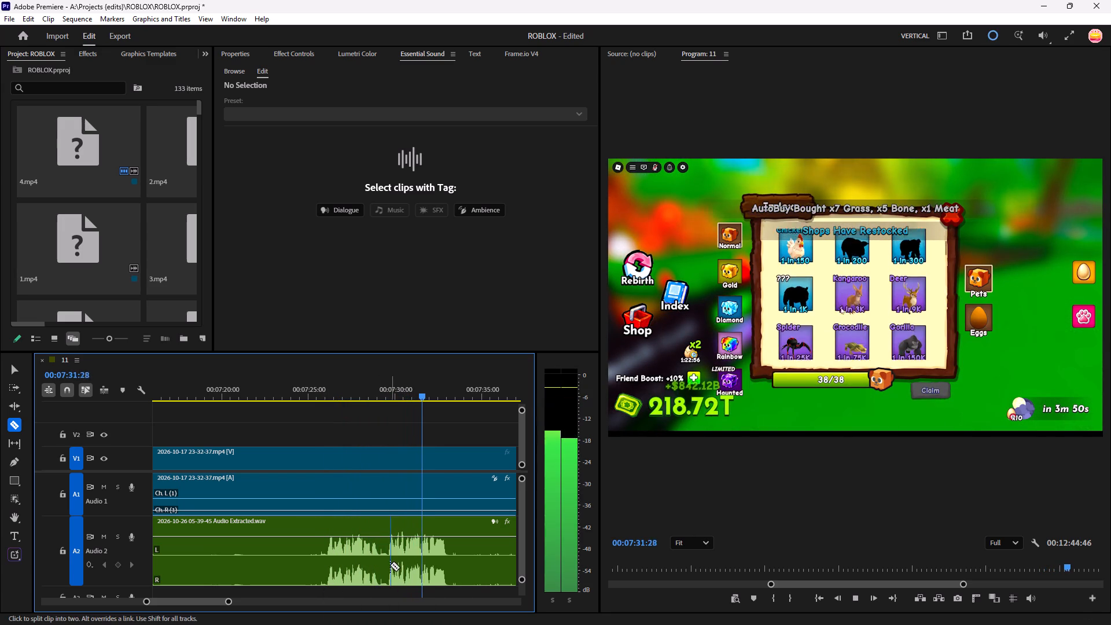
# Split A2 at the repeated phrase near 00:07:29:28 and ripple-delete the clip from about 00:07:01:28 up to that cut.
pyautogui.click(388, 568)
pyautogui.press('space')
pyautogui.press('v')
pyautogui.click(348, 560)
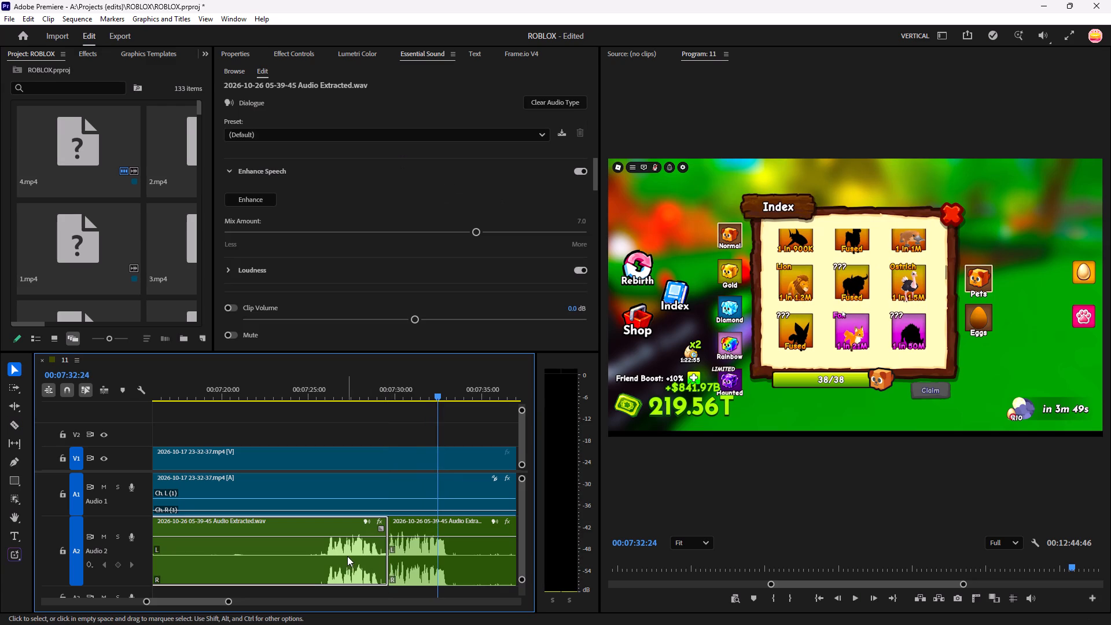
pyautogui.hotkey('alt', 'BackSpace')
# Play the phrase after the join and split A2 at its end near 00:07:04:40.
pyautogui.press('space')
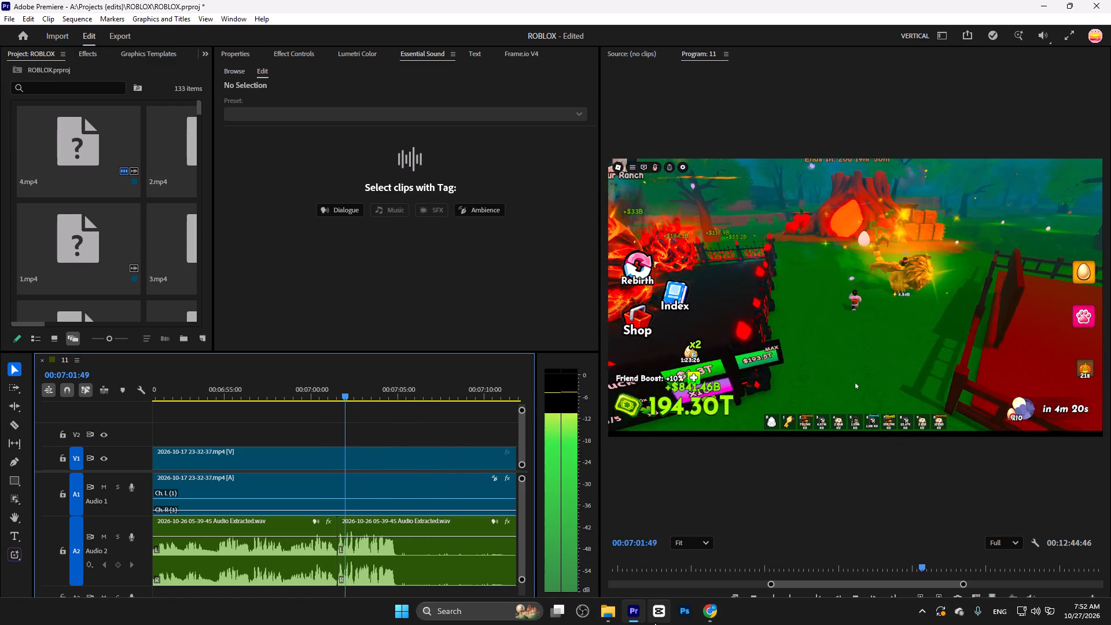
pyautogui.press('c')
pyautogui.click(396, 564)
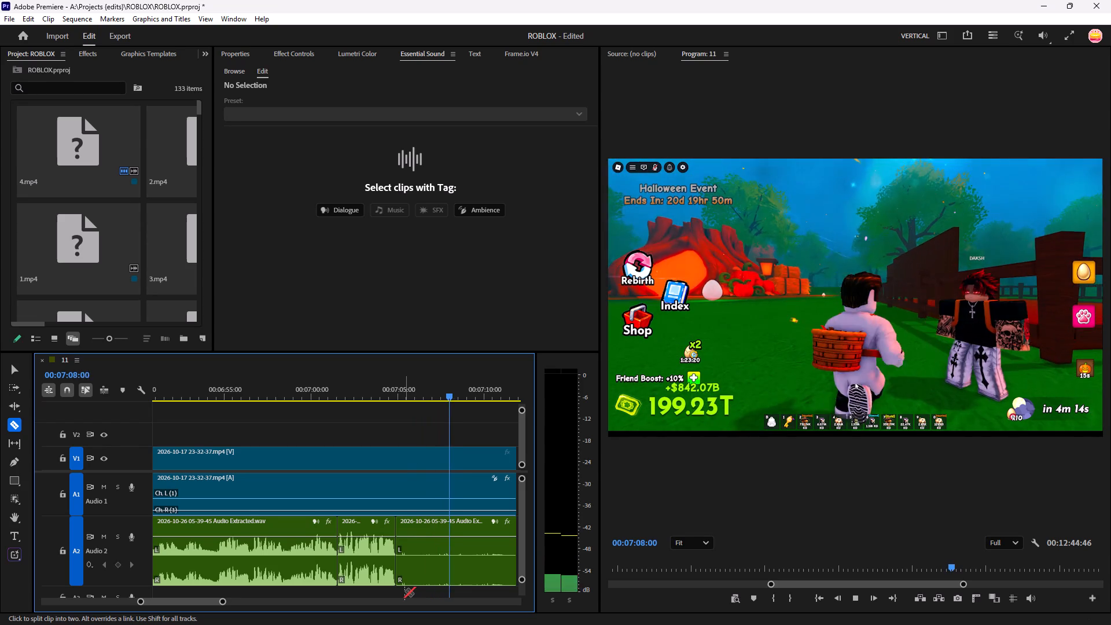
pyautogui.press('space')
pyautogui.hotkey('ctrl', 'z')
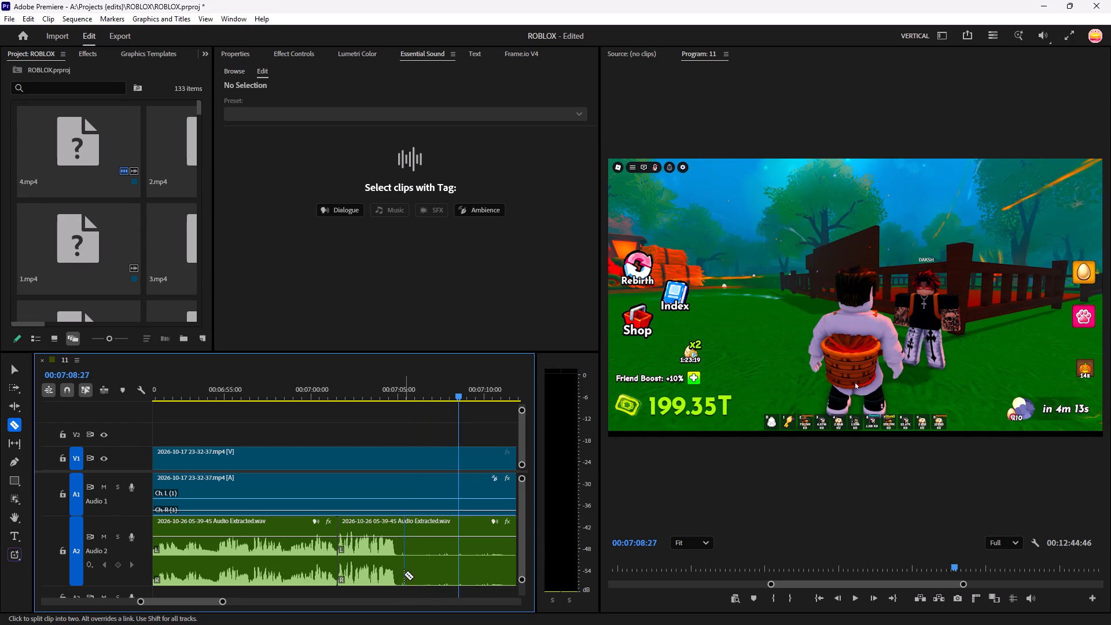
pyautogui.click(394, 561)
pyautogui.press('space')
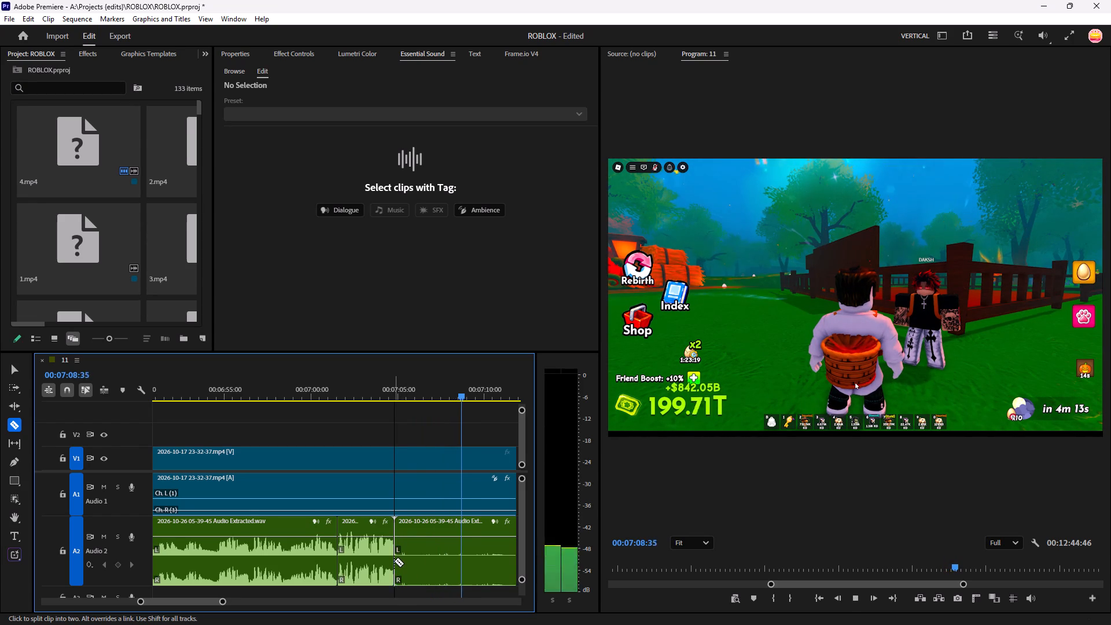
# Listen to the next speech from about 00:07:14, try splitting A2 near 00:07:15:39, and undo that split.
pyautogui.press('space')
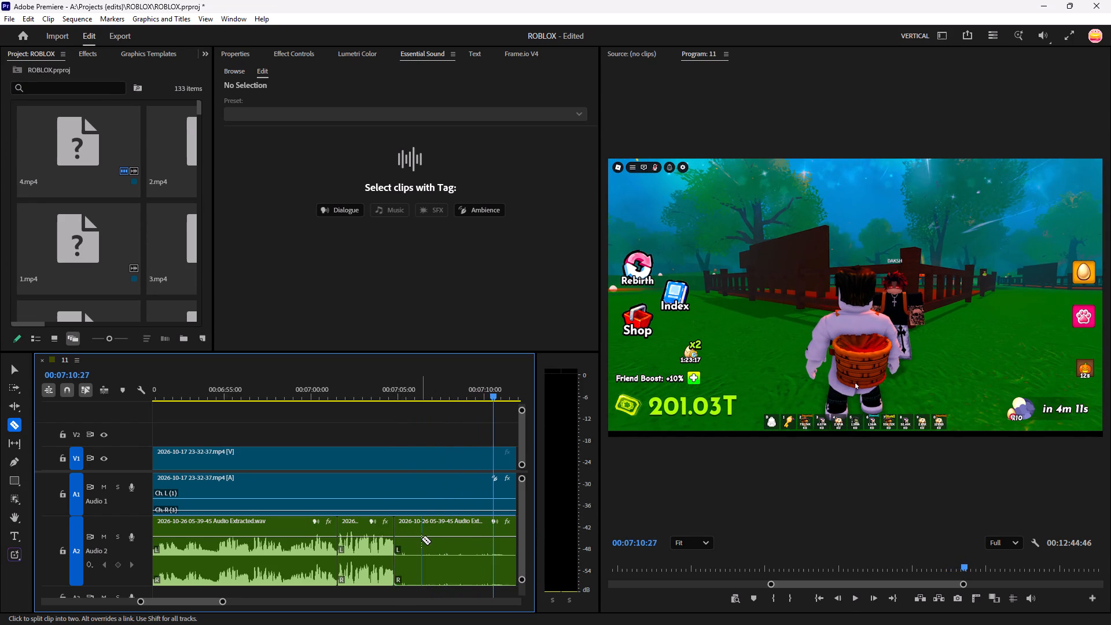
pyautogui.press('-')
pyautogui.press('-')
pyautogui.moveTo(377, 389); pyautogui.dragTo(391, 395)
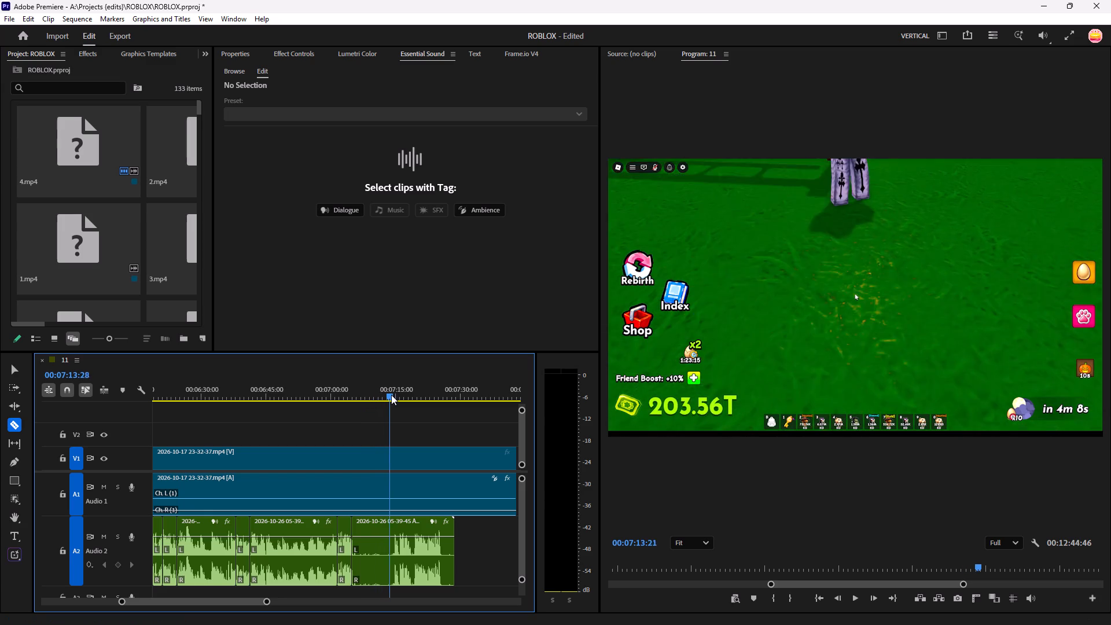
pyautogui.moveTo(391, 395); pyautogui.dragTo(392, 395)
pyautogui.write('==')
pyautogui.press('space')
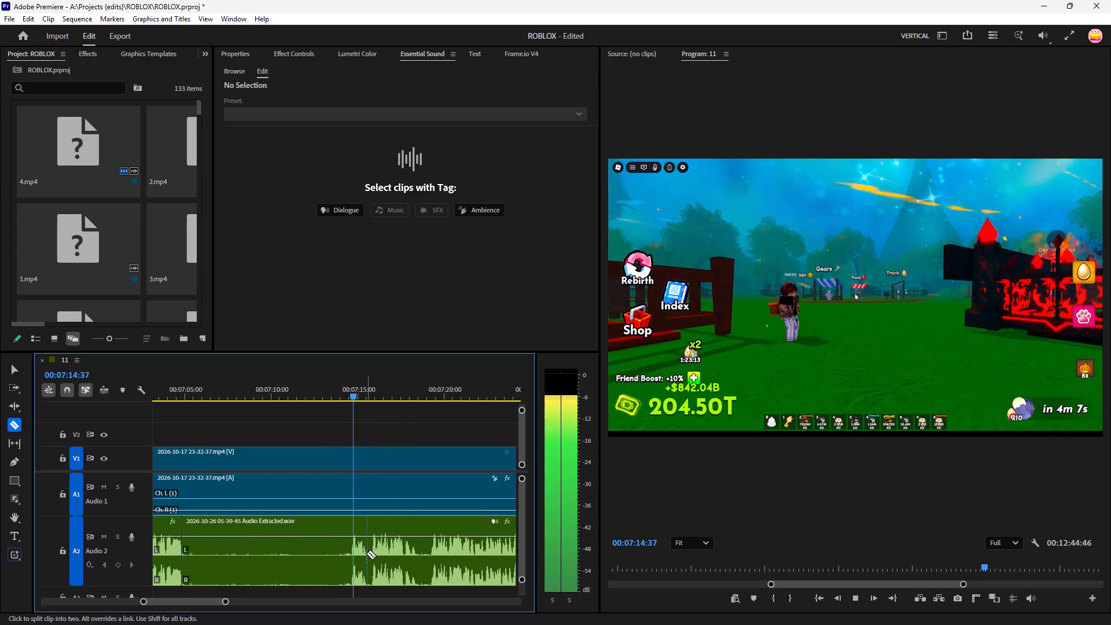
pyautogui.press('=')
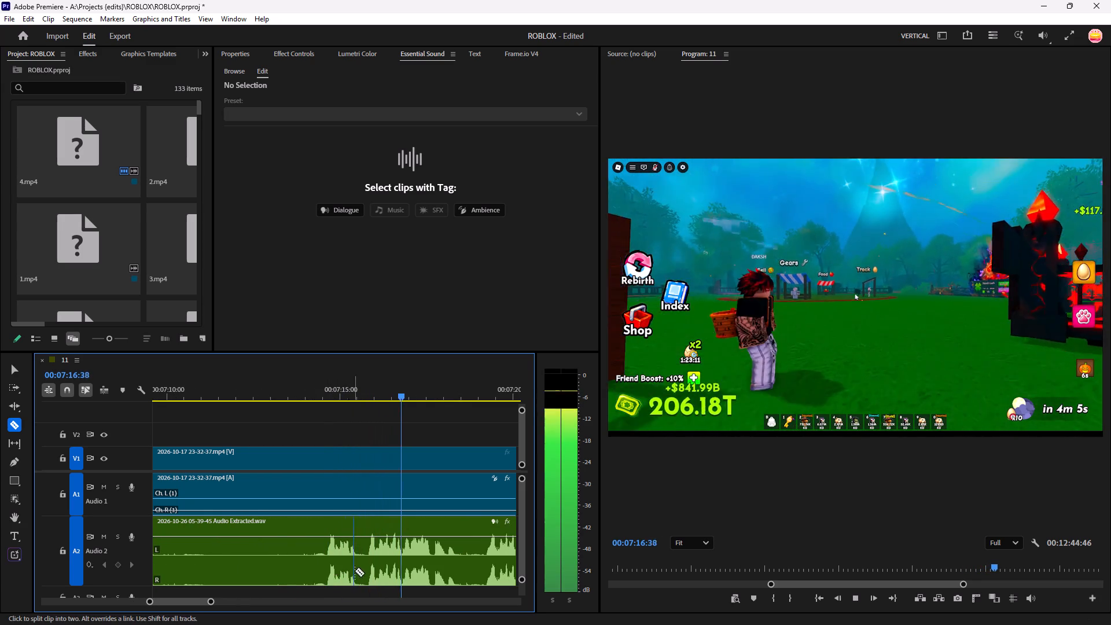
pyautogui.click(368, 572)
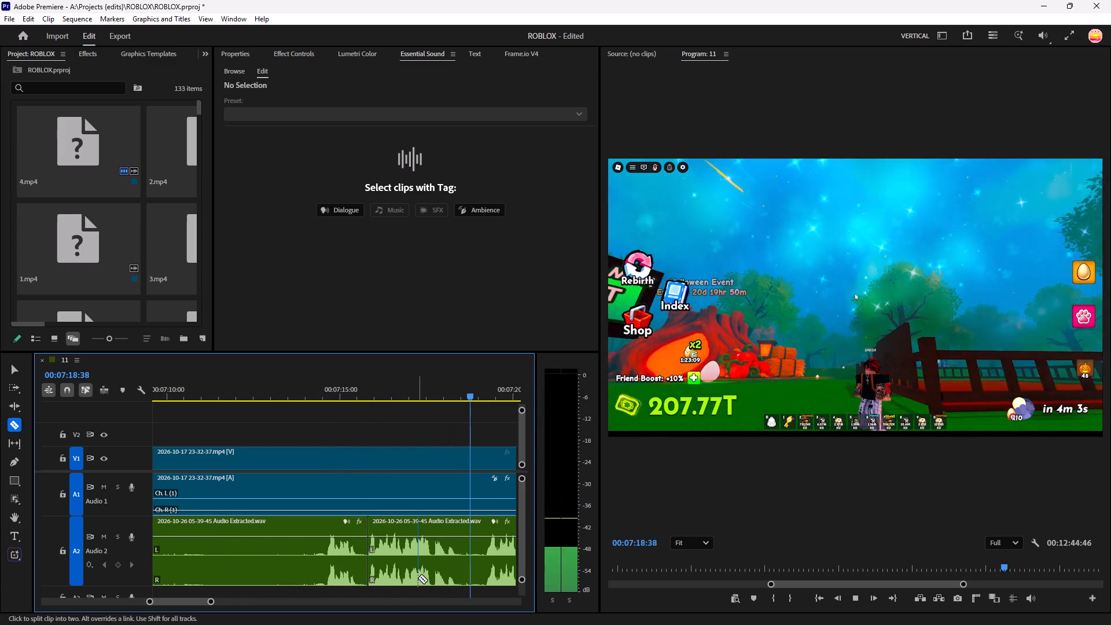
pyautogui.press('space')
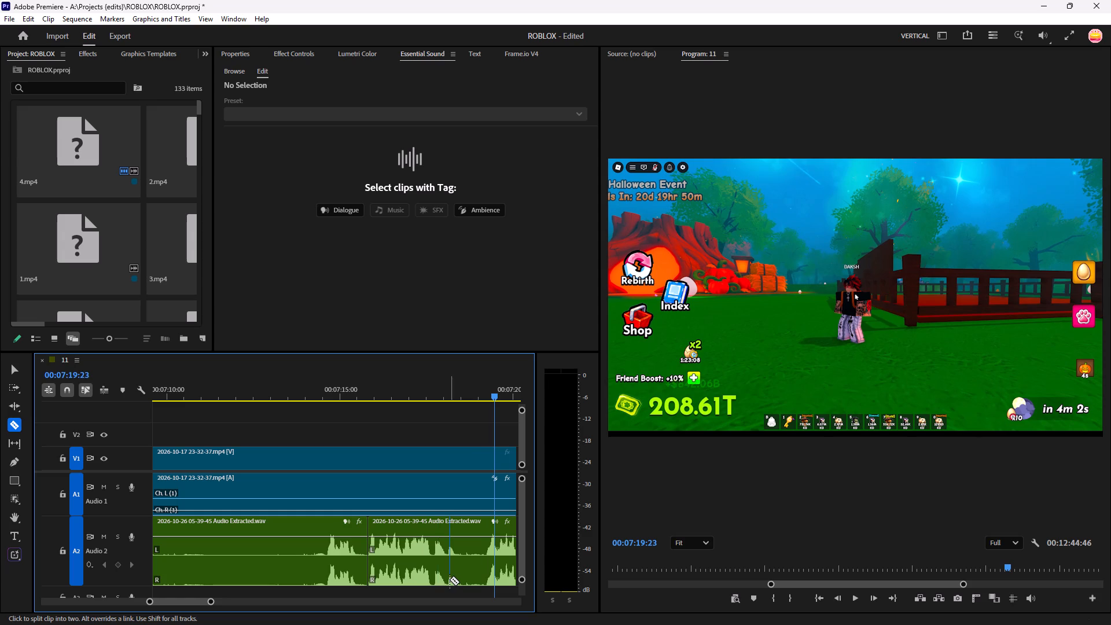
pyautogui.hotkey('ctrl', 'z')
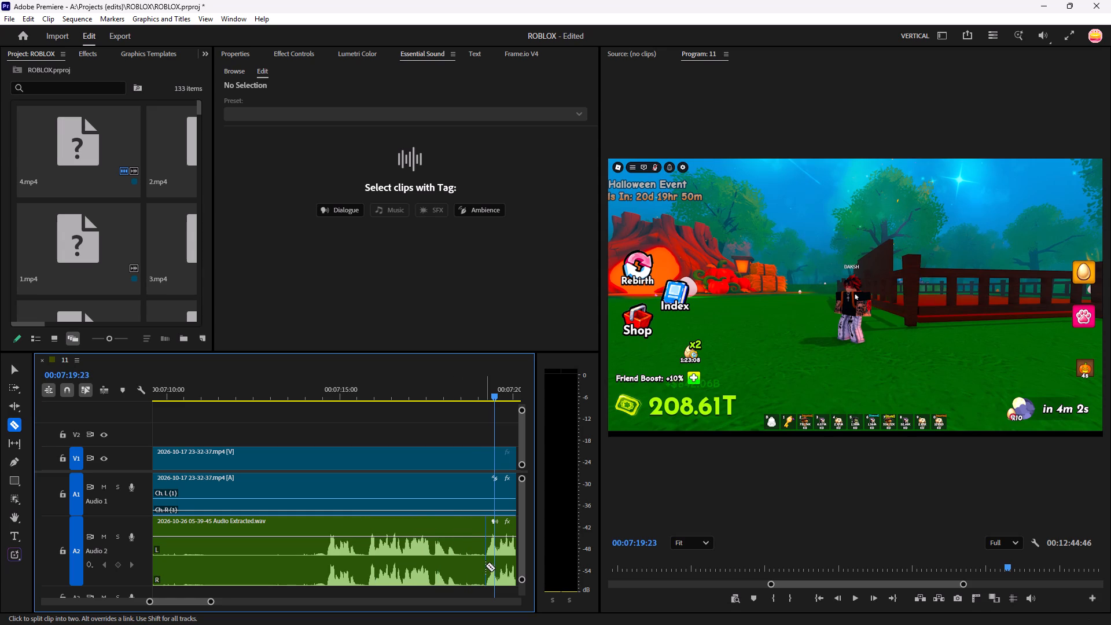
# Split A2 at the retake near 00:07:19:09 and ripple-delete the clip between 00:07:04:40 and that cut.
pyautogui.click(485, 565)
pyautogui.press('v')
pyautogui.click(433, 564)
pyautogui.hotkey('alt', 'BackSpace')
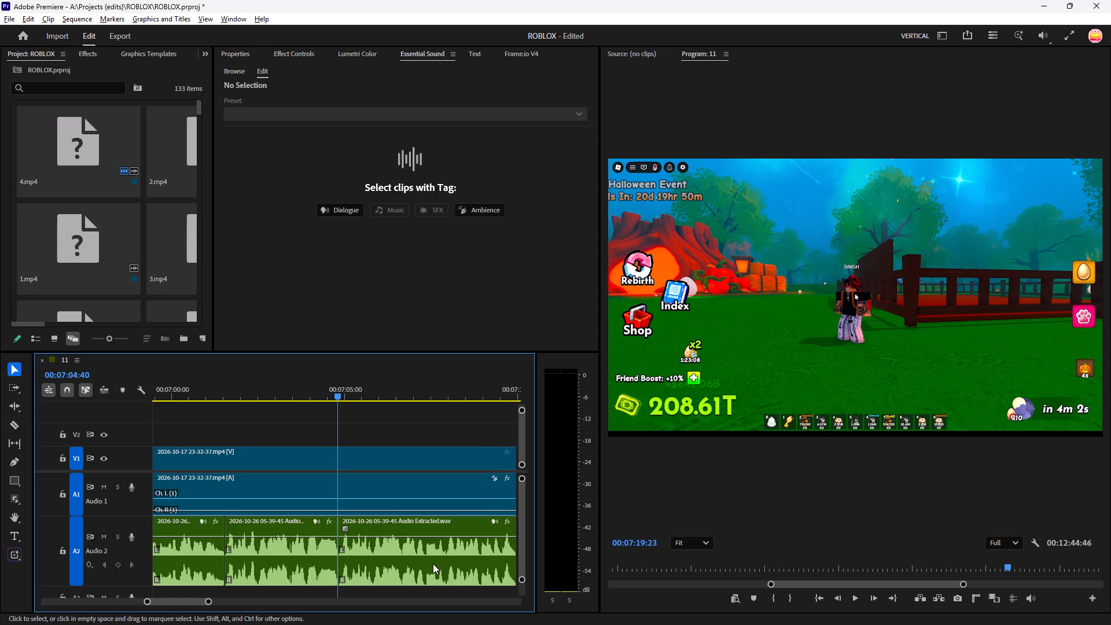
# Play the last phrase, split A2 at its end near 00:07:10:36, and delete the silent tail.
pyautogui.press('space')
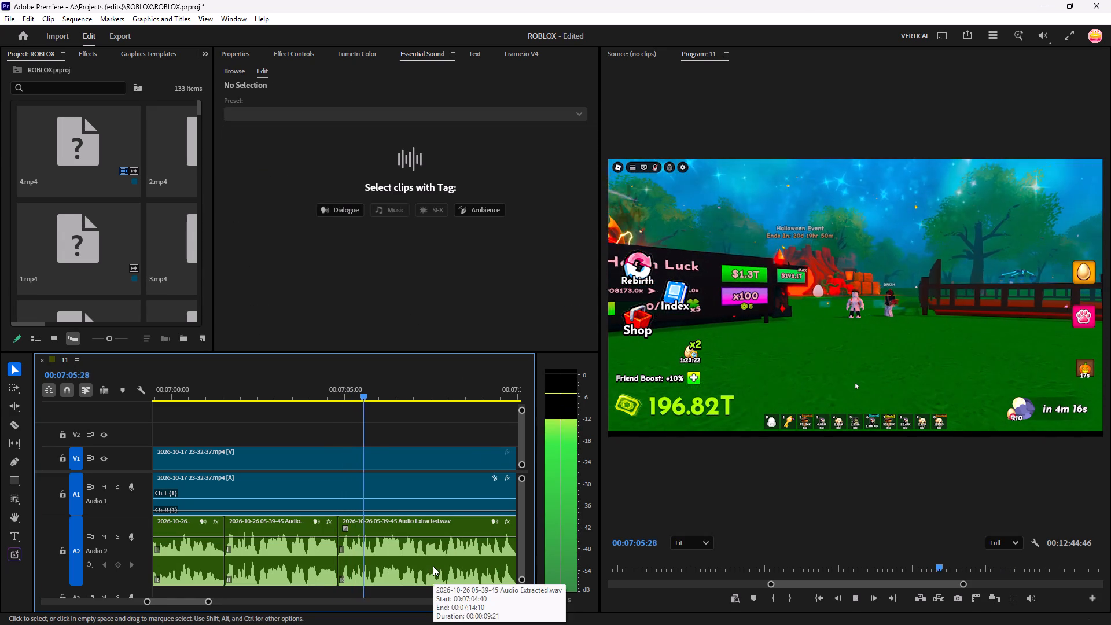
pyautogui.press('-')
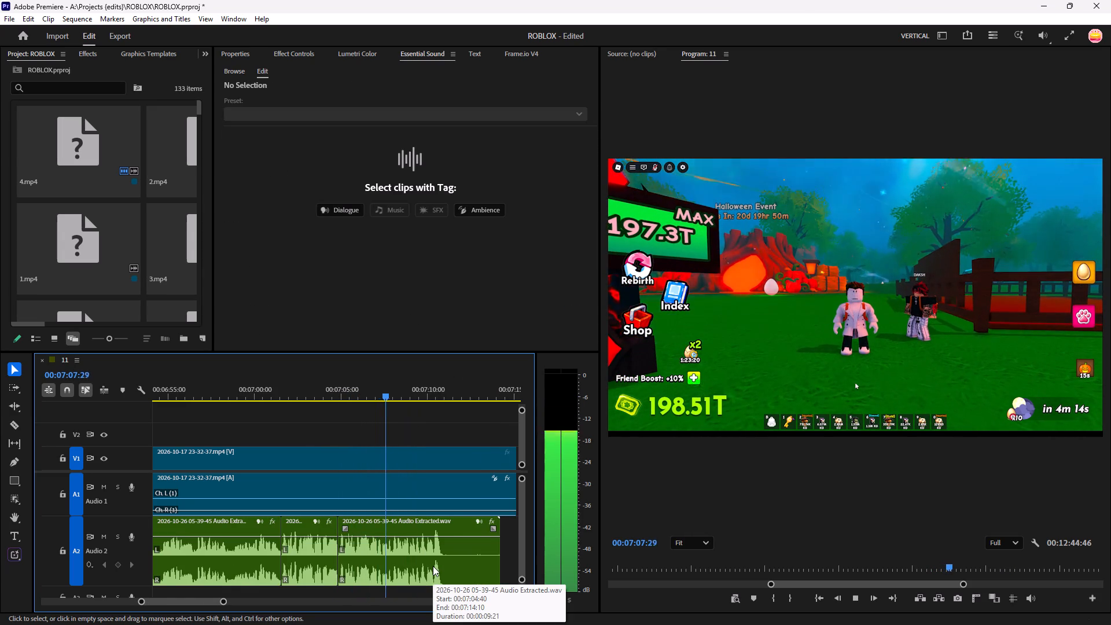
pyautogui.click(458, 548)
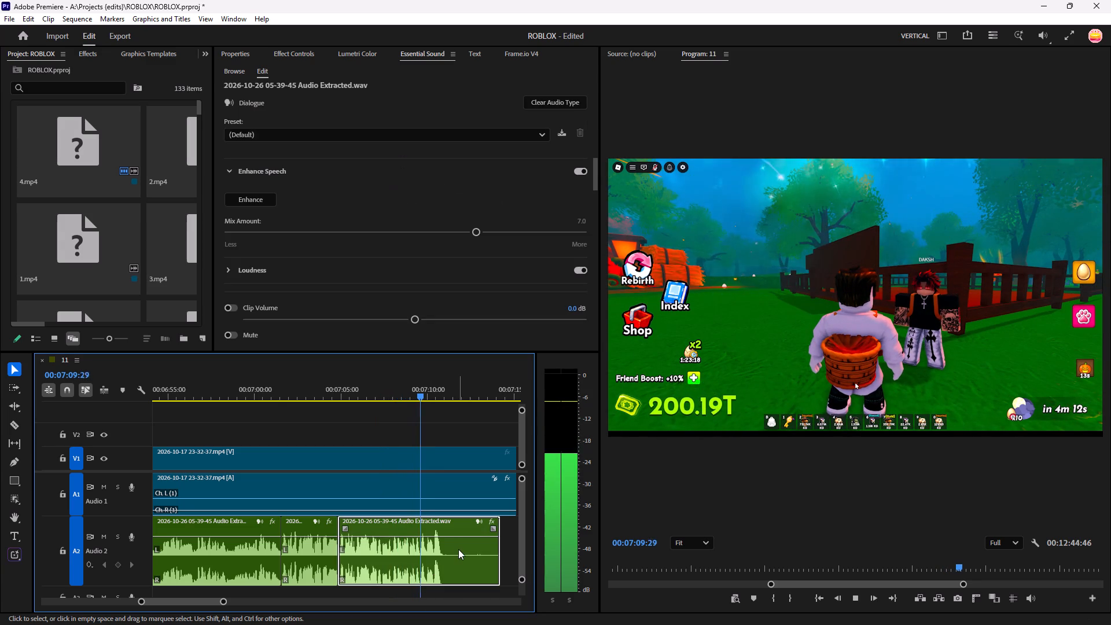
pyautogui.write('==')
pyautogui.press('=')
pyautogui.press('space')
pyautogui.press('c')
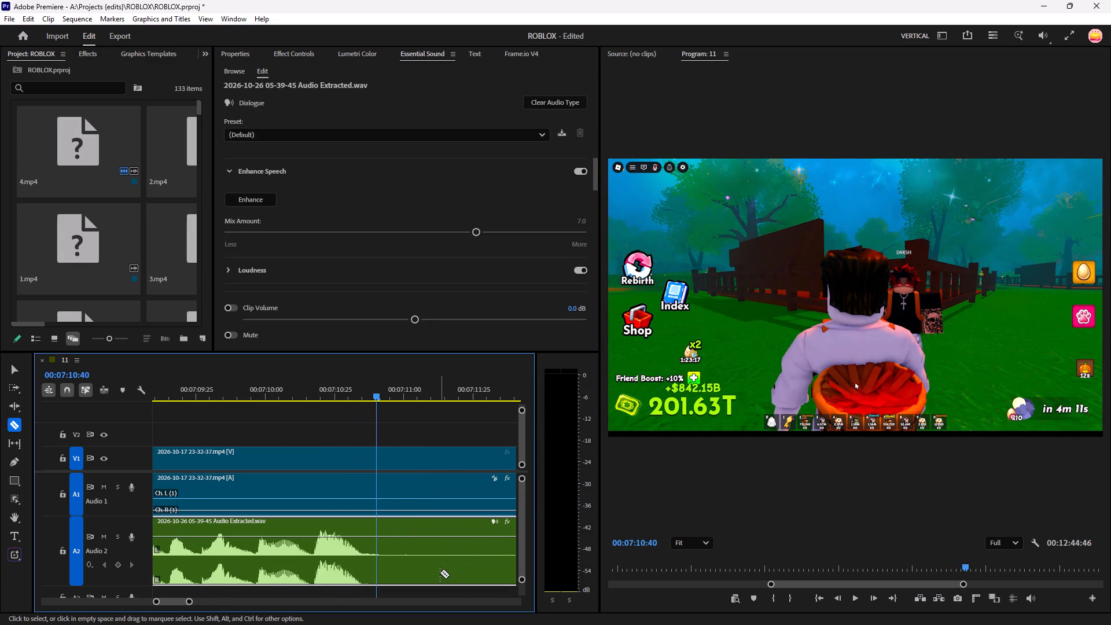
pyautogui.click(366, 575)
pyautogui.press('v')
pyautogui.click(422, 554)
pyautogui.press('BackSpace')
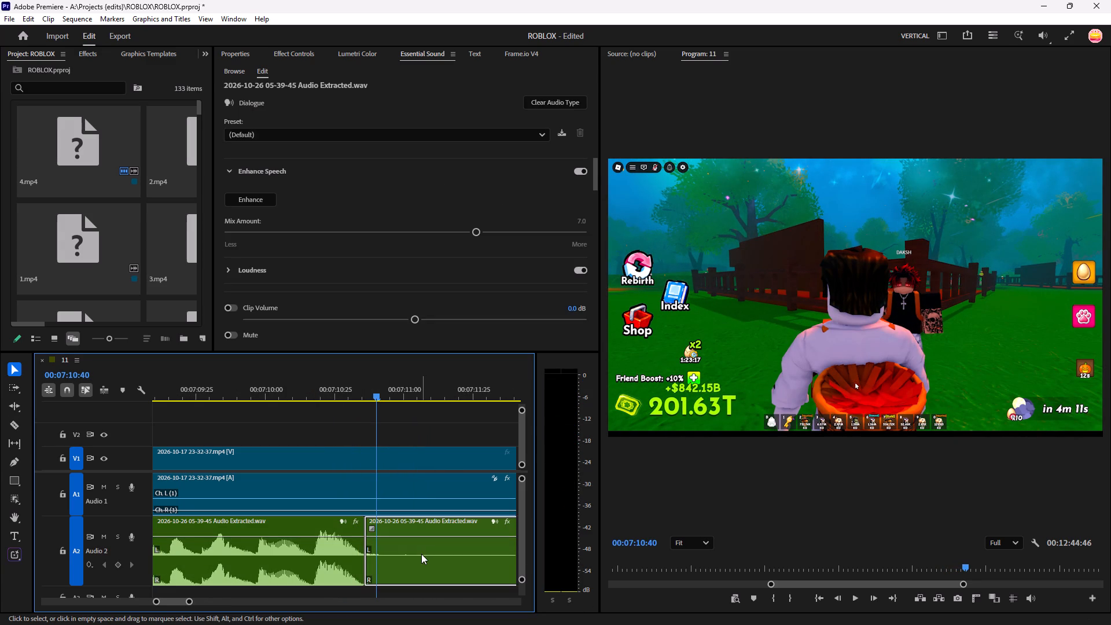
# Replay the edited A2 voice-over from about 00:06:50:27 to check how the last phrases follow each other.
pyautogui.press('-')
pyautogui.press('-')
pyautogui.press('-')
pyautogui.press('-')
pyautogui.moveTo(339, 382); pyautogui.dragTo(166, 538)
pyautogui.press('space')
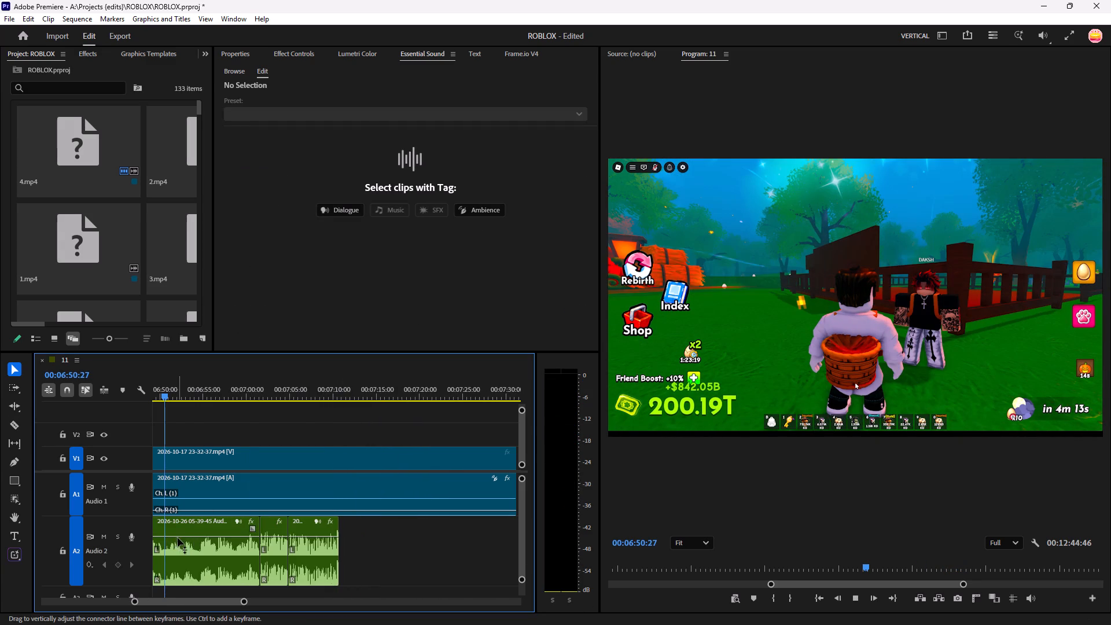
pyautogui.press('-')
pyautogui.press('-')
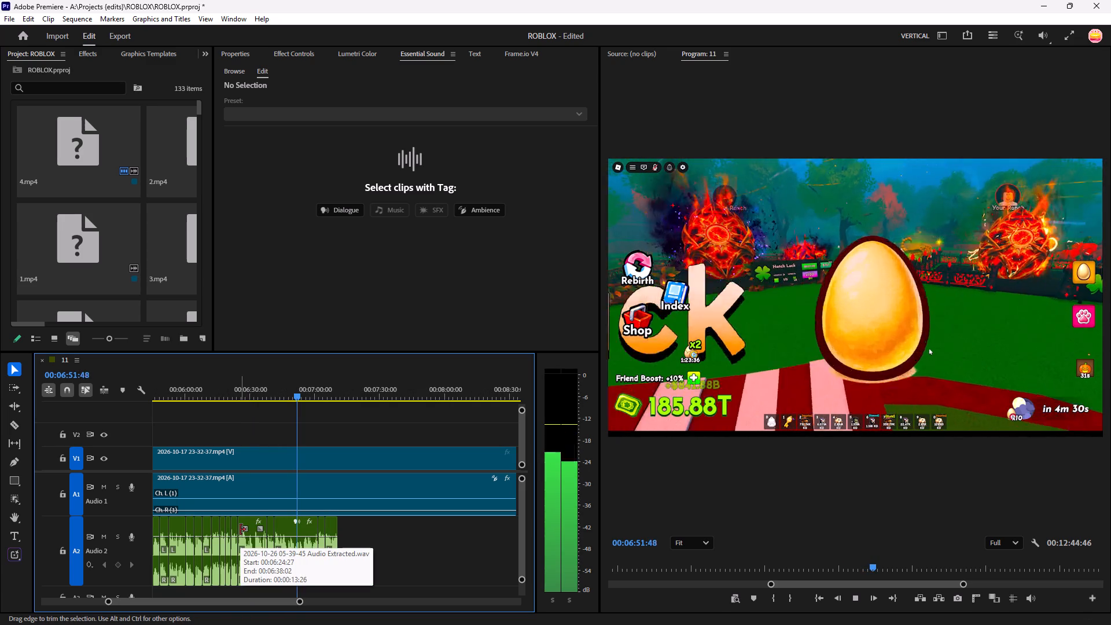
pyautogui.write('===')
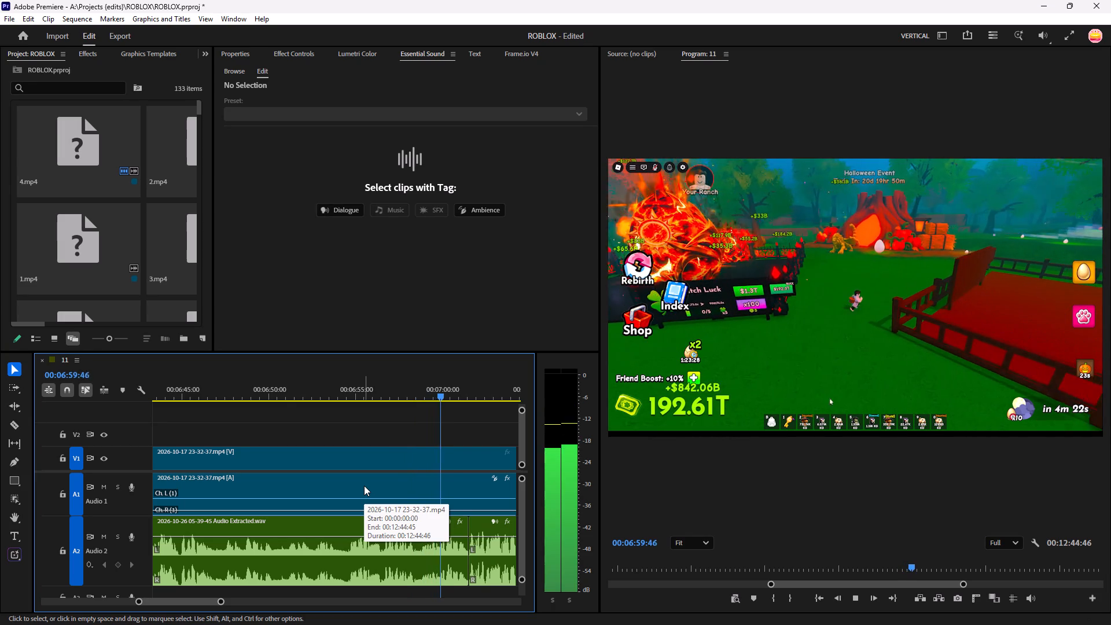
pyautogui.press('-')
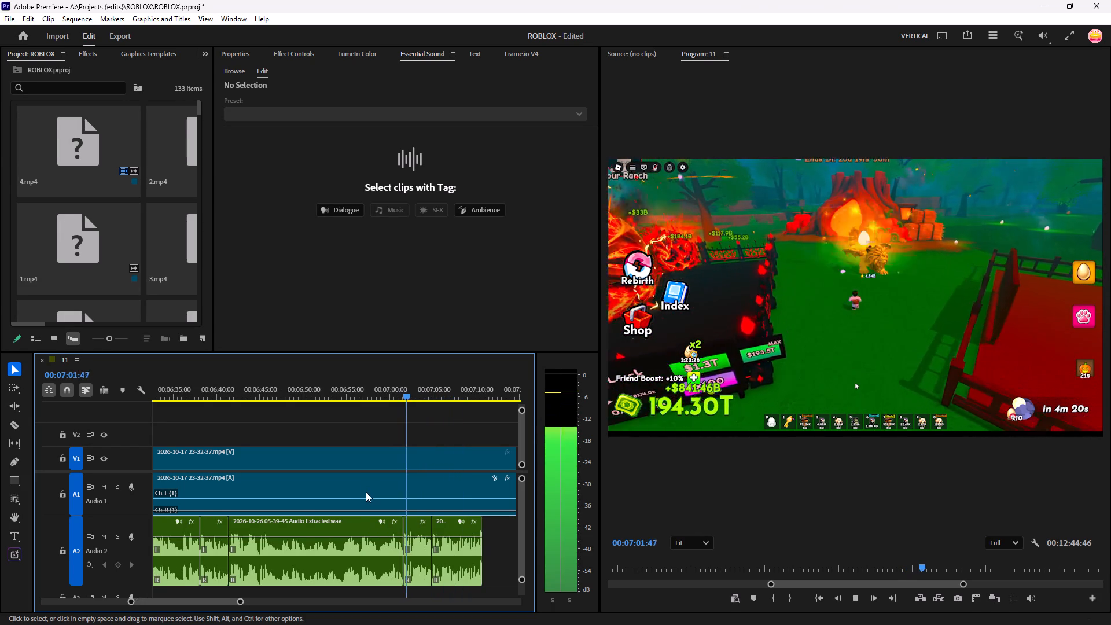
pyautogui.press('-')
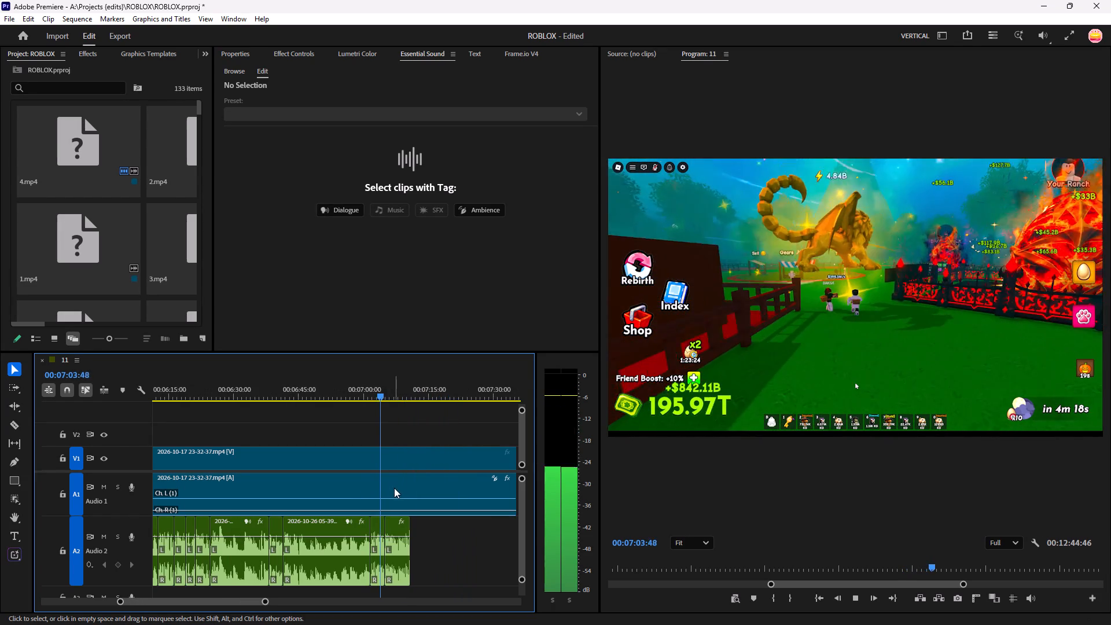
# Save the project.
pyautogui.hotkey('ctrl', 's')
# Ripple-delete the short A2 clip between about 00:07:01:28 and 00:07:04:40 and play the final phrase to its end.
pyautogui.press('space')
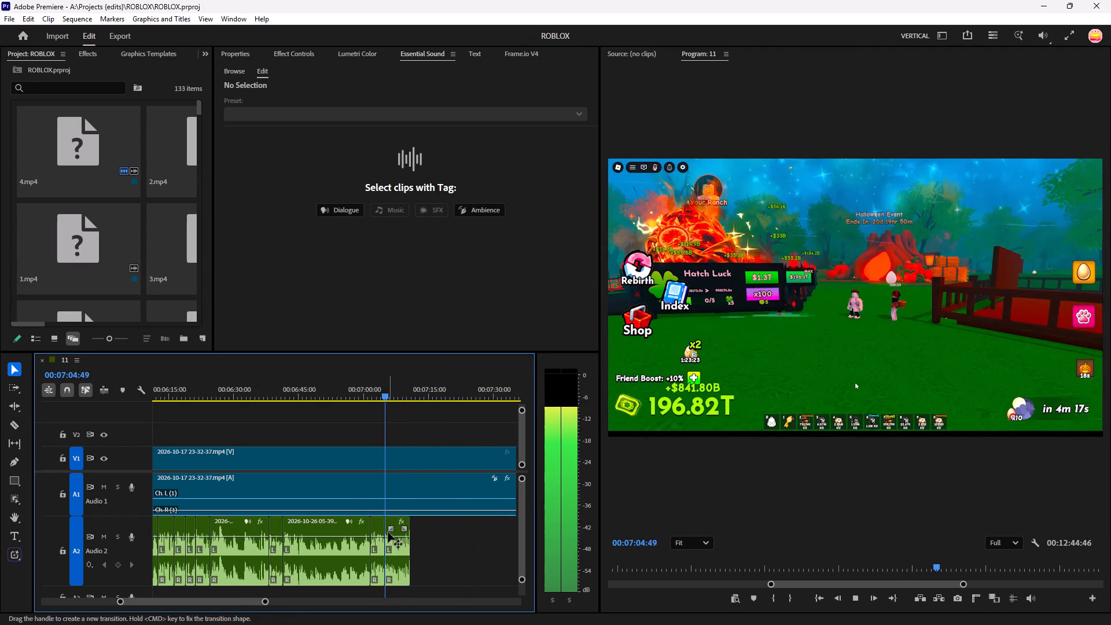
pyautogui.press('space')
pyautogui.moveTo(378, 593); pyautogui.dragTo(378, 571)
pyautogui.moveTo(377, 593); pyautogui.dragTo(376, 571)
pyautogui.hotkey('alt', 'BackSpace')
pyautogui.press('space')
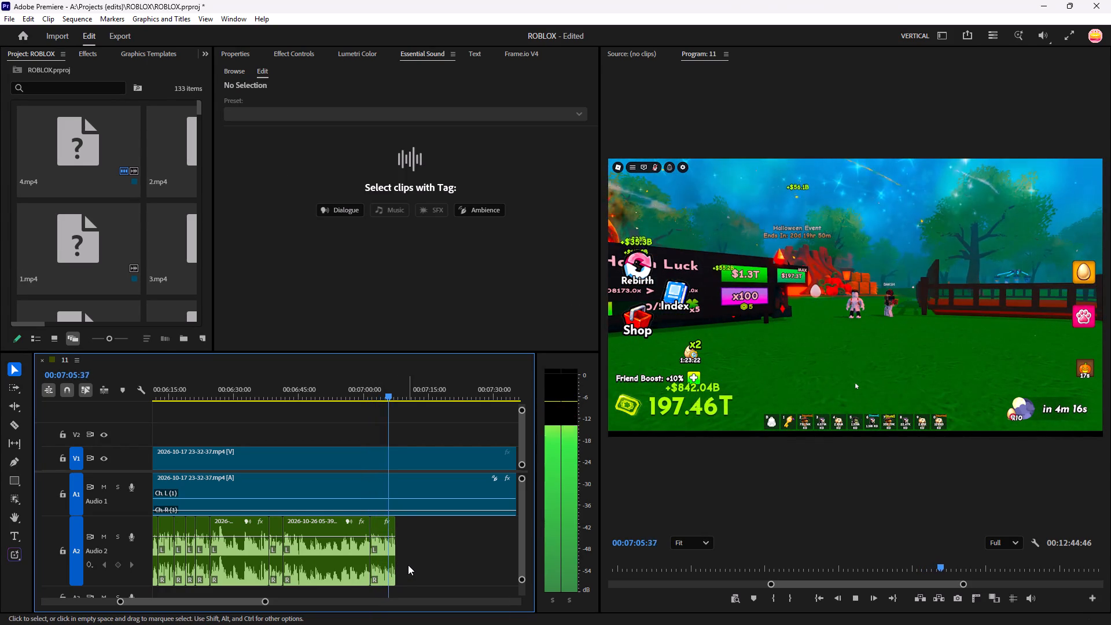
pyautogui.press('space')
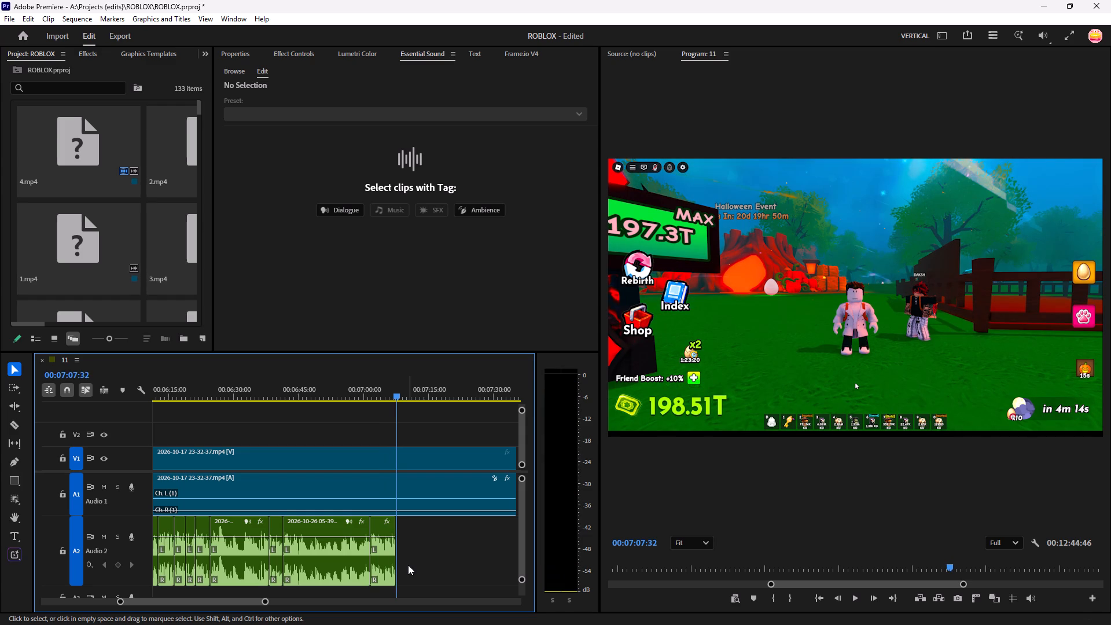
# Save the project with the shortened A2 voice-over.
pyautogui.hotkey('ctrl', 's')
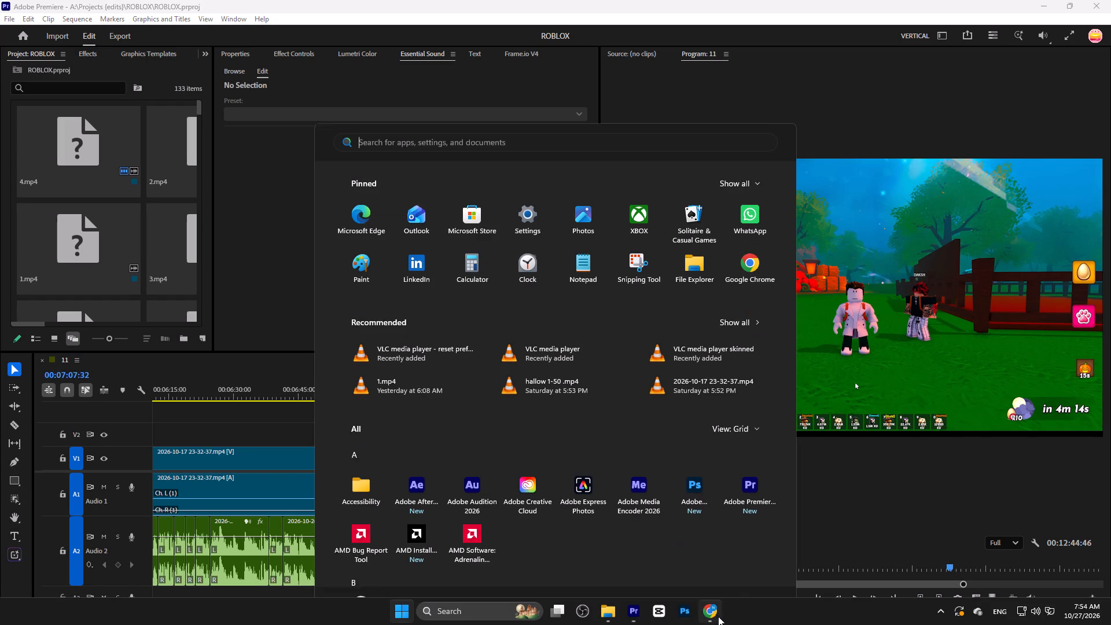
# Open the computer's power options.
pyautogui.click(757, 567)
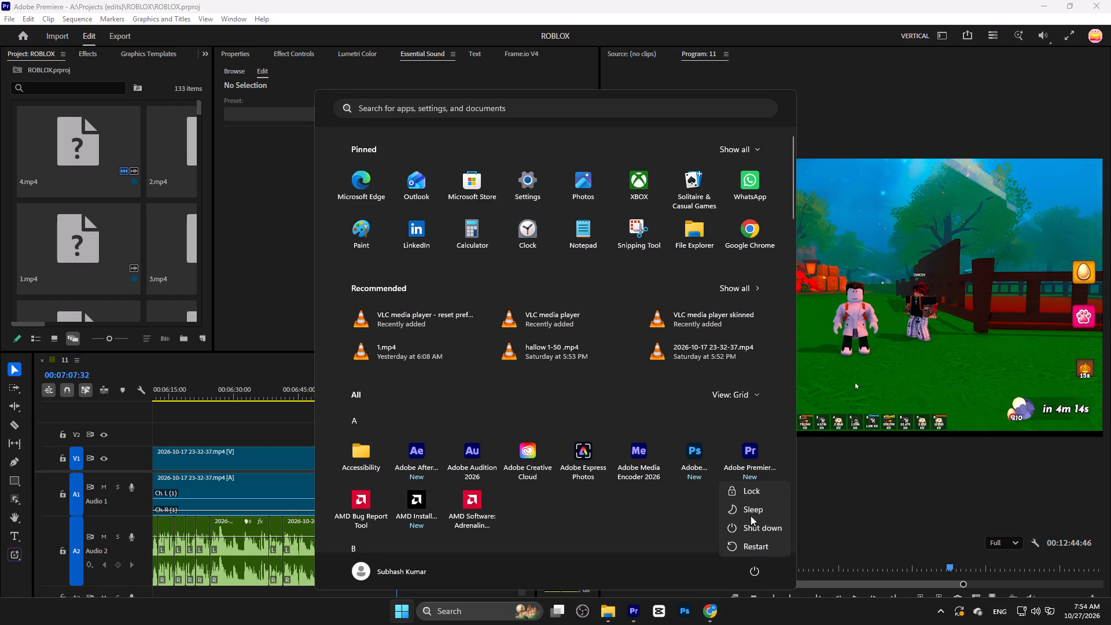